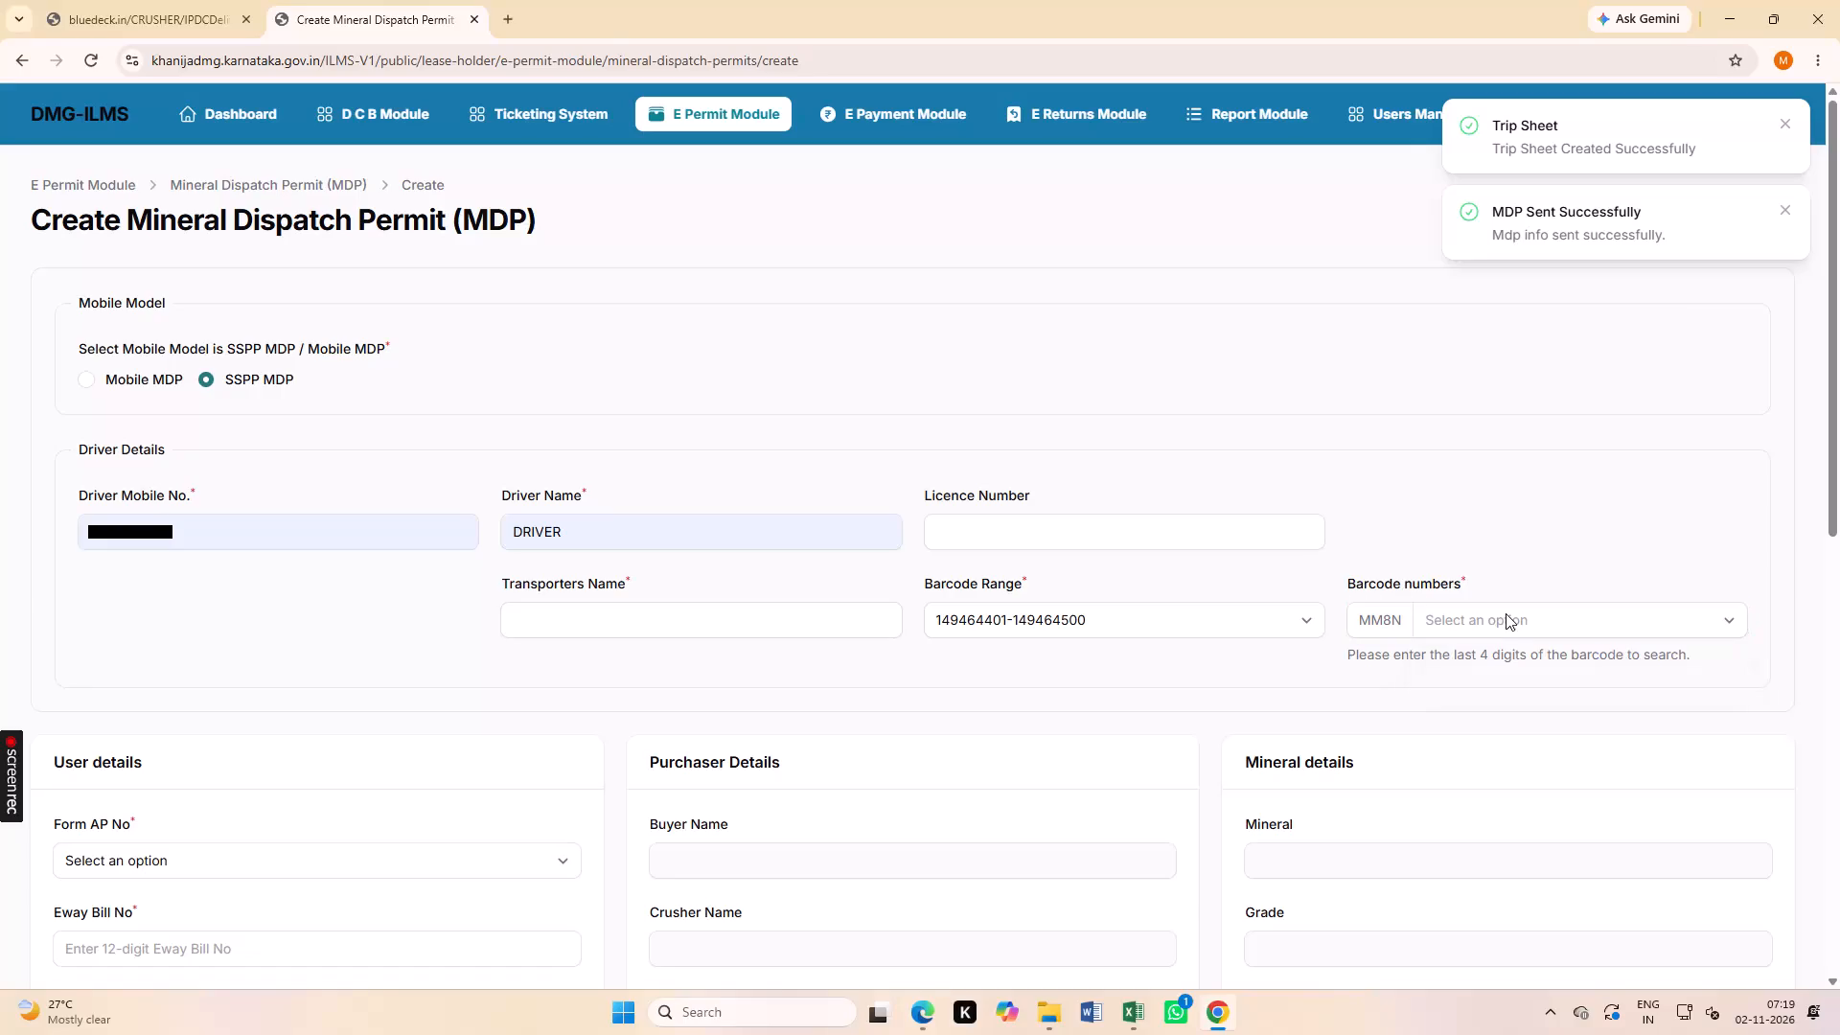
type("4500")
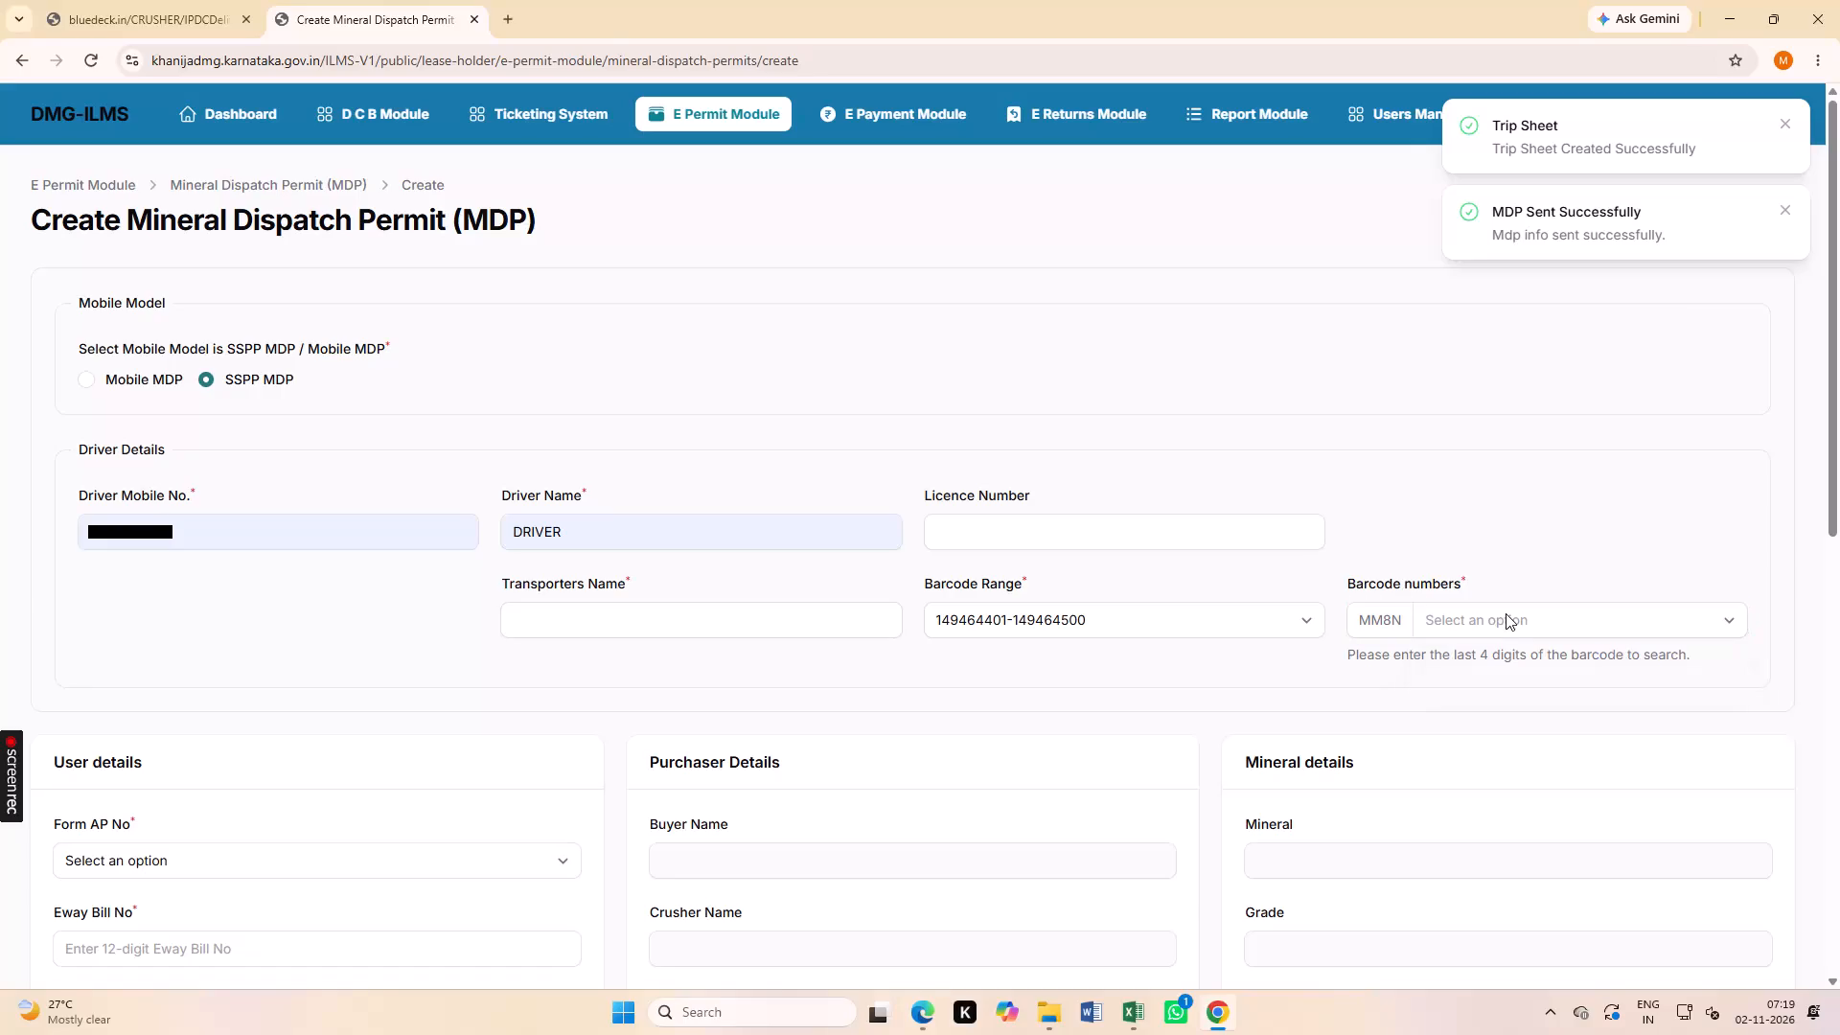
left_click(1506, 613)
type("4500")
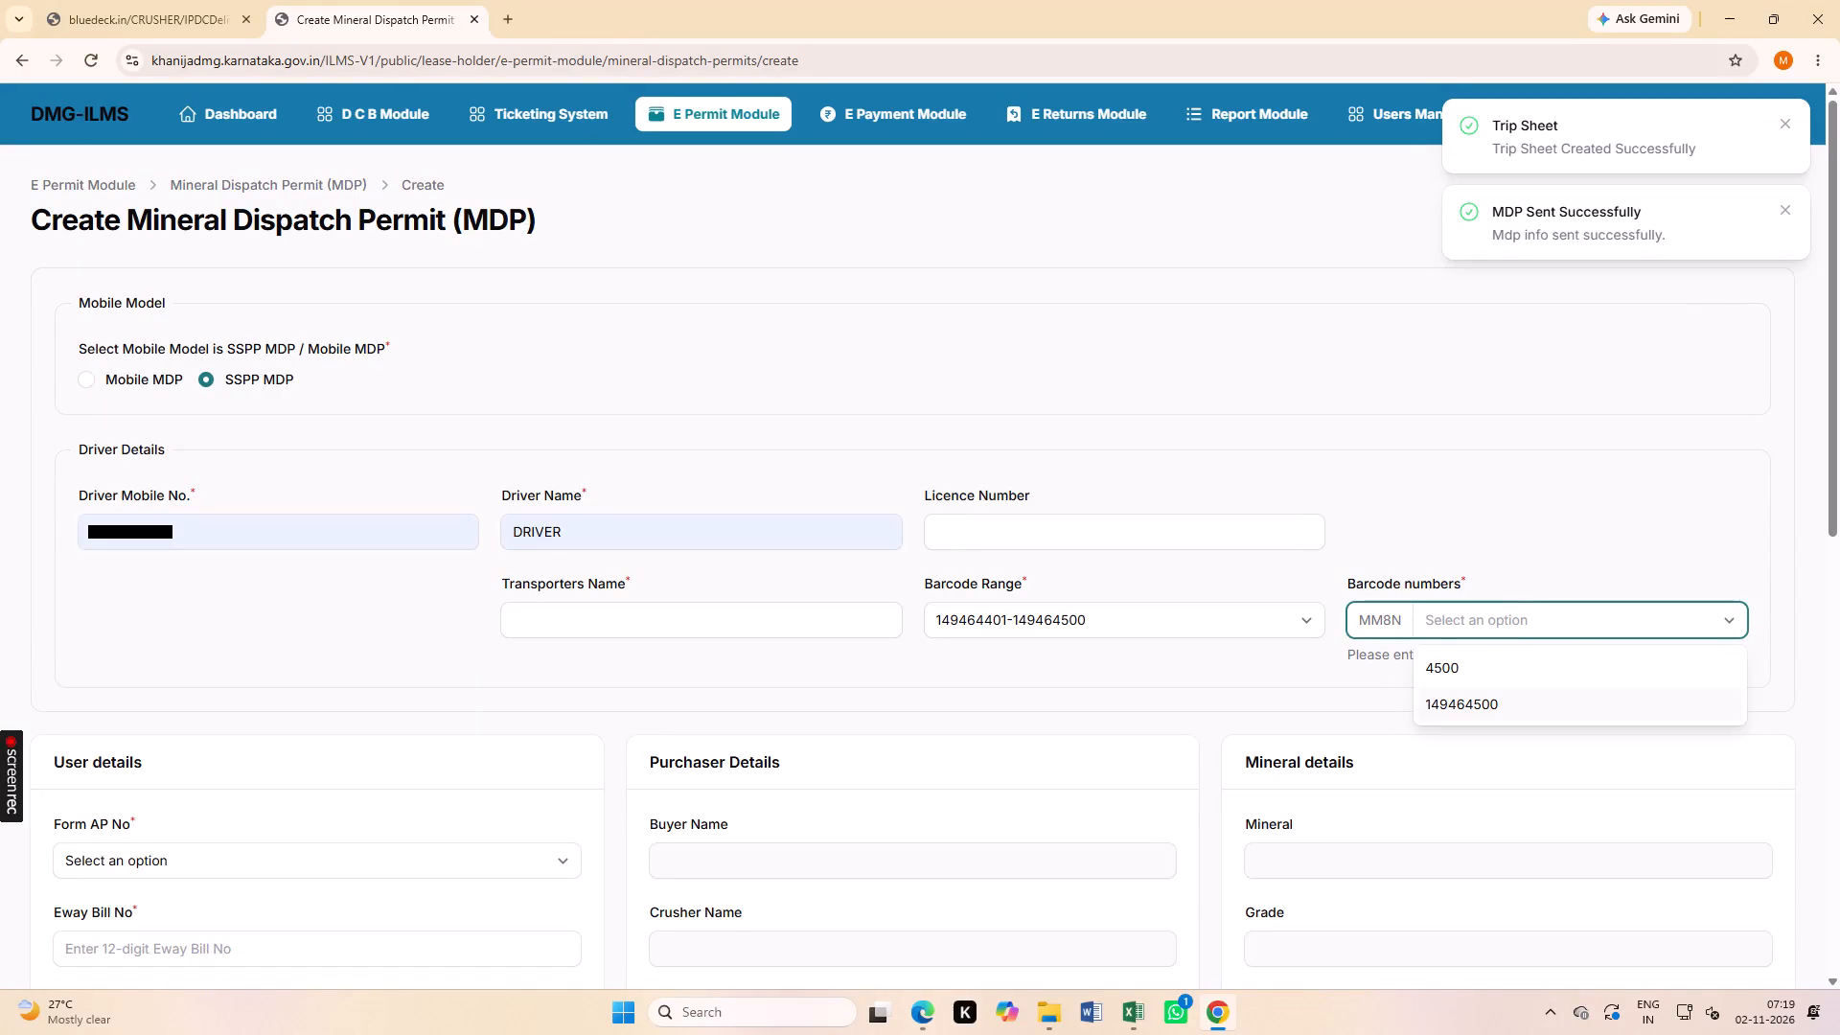
left_click(1523, 699)
left_click(1424, 724)
scroll(583, 558, "down", 4)
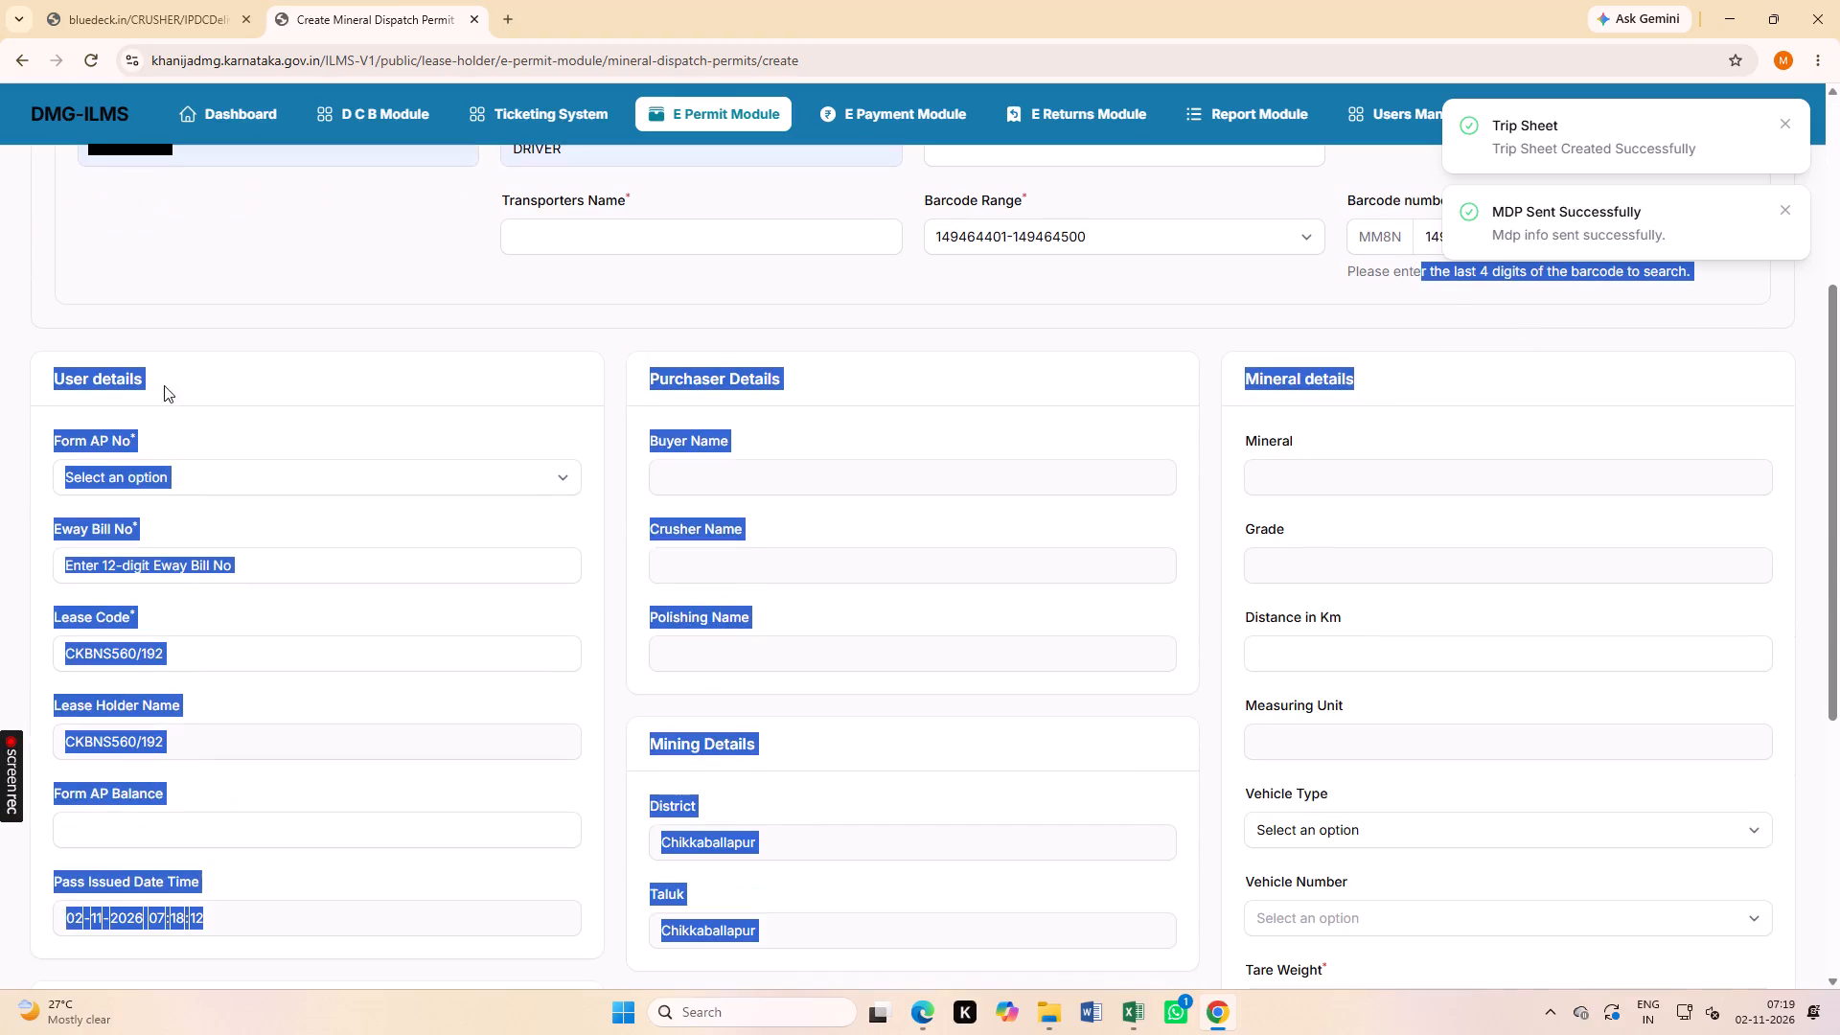
left_click(195, 477)
left_click(228, 674)
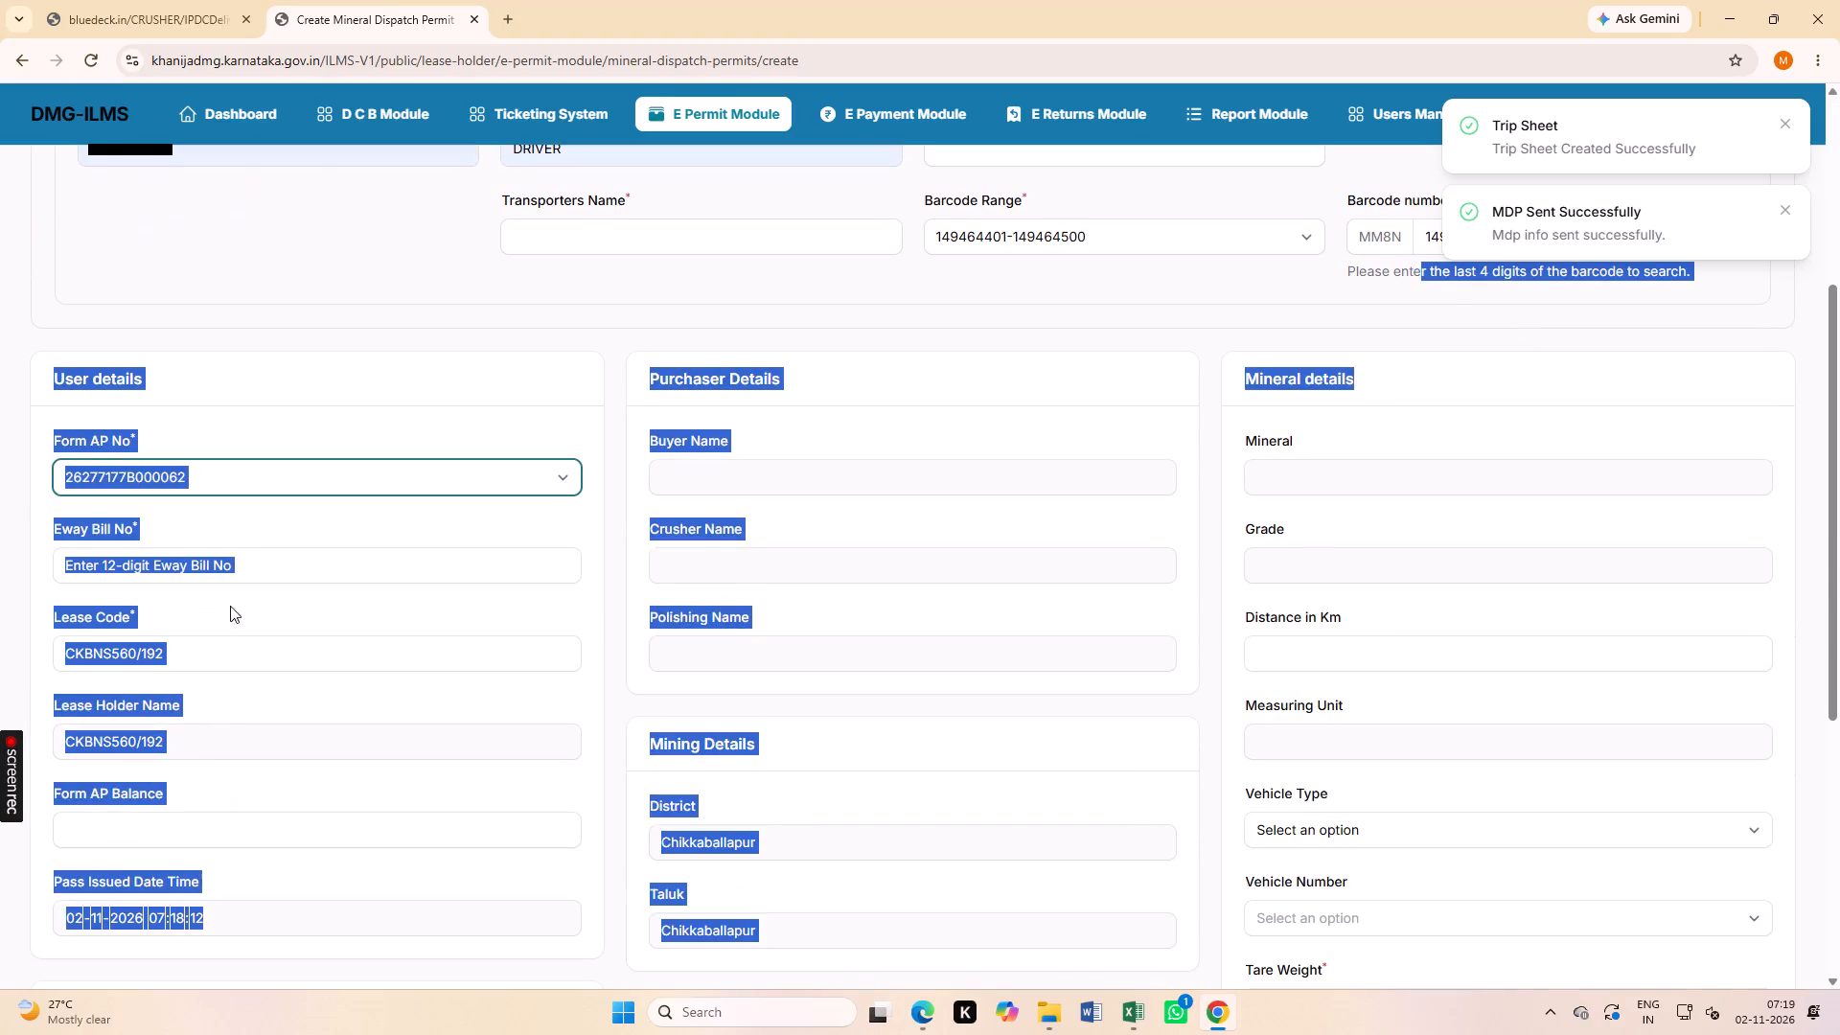
left_click(224, 521)
left_click(374, 511)
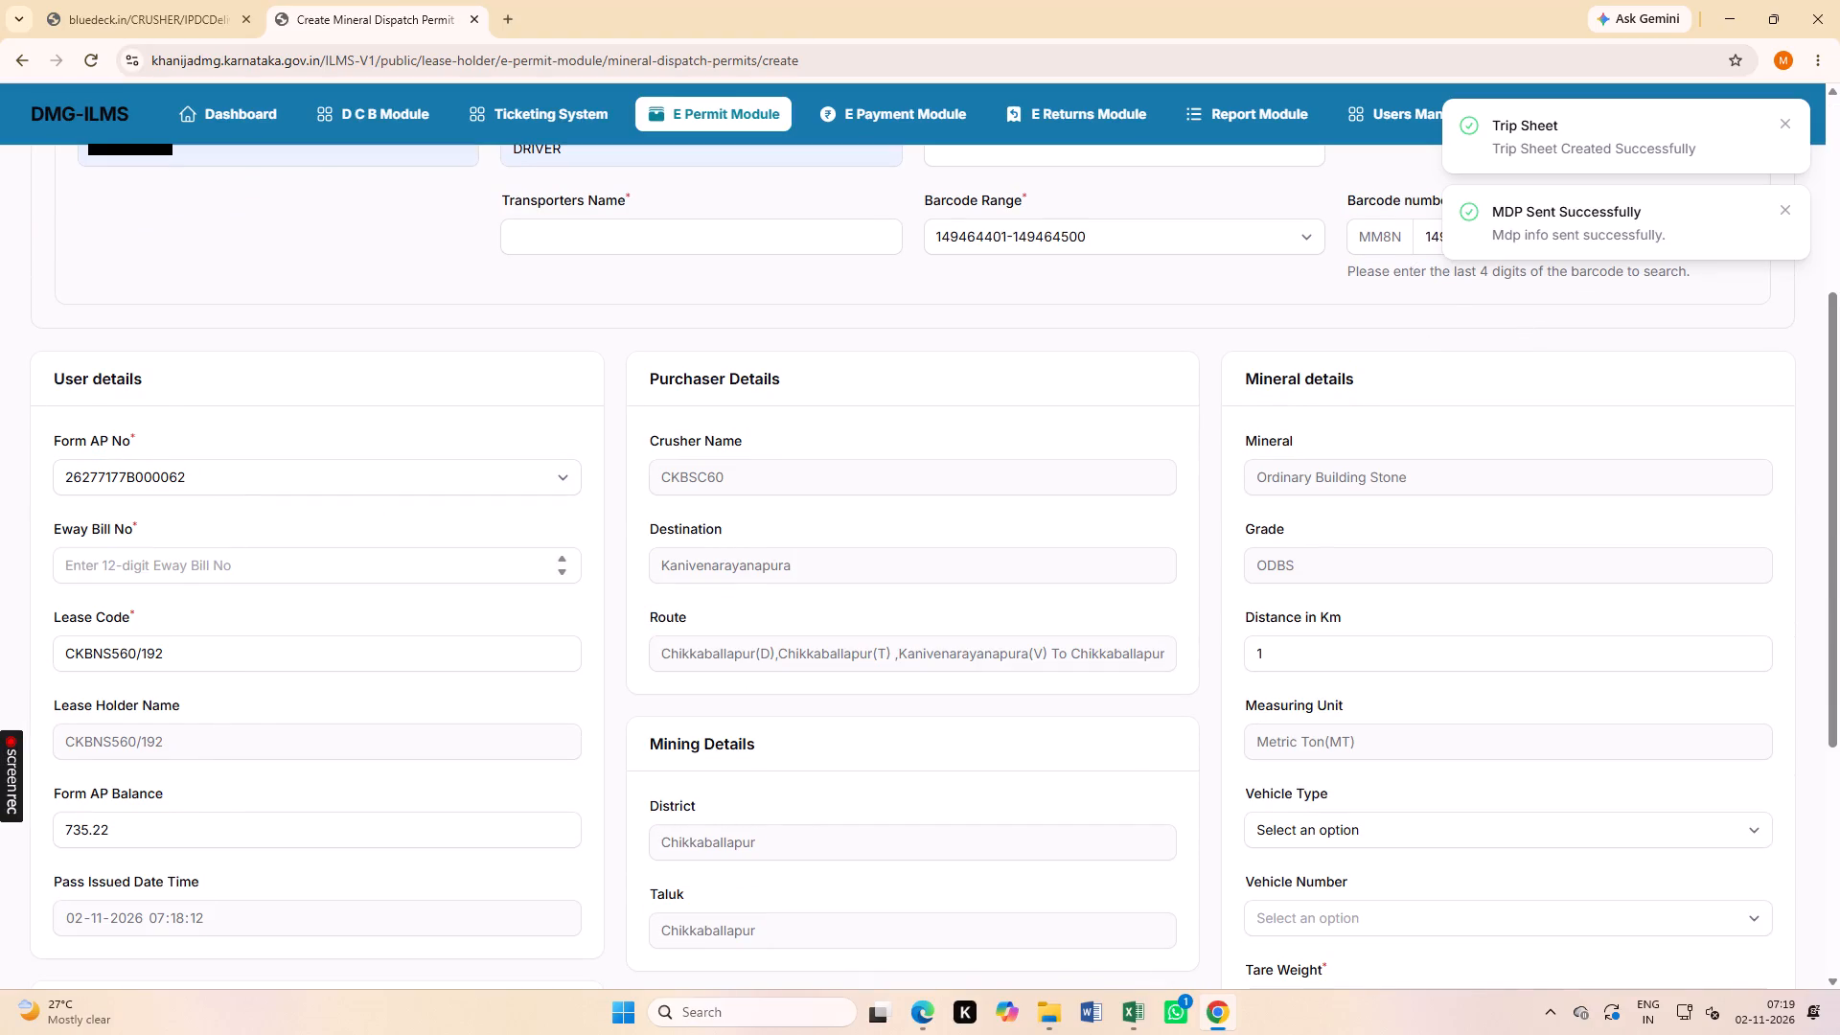
left_click(341, 571)
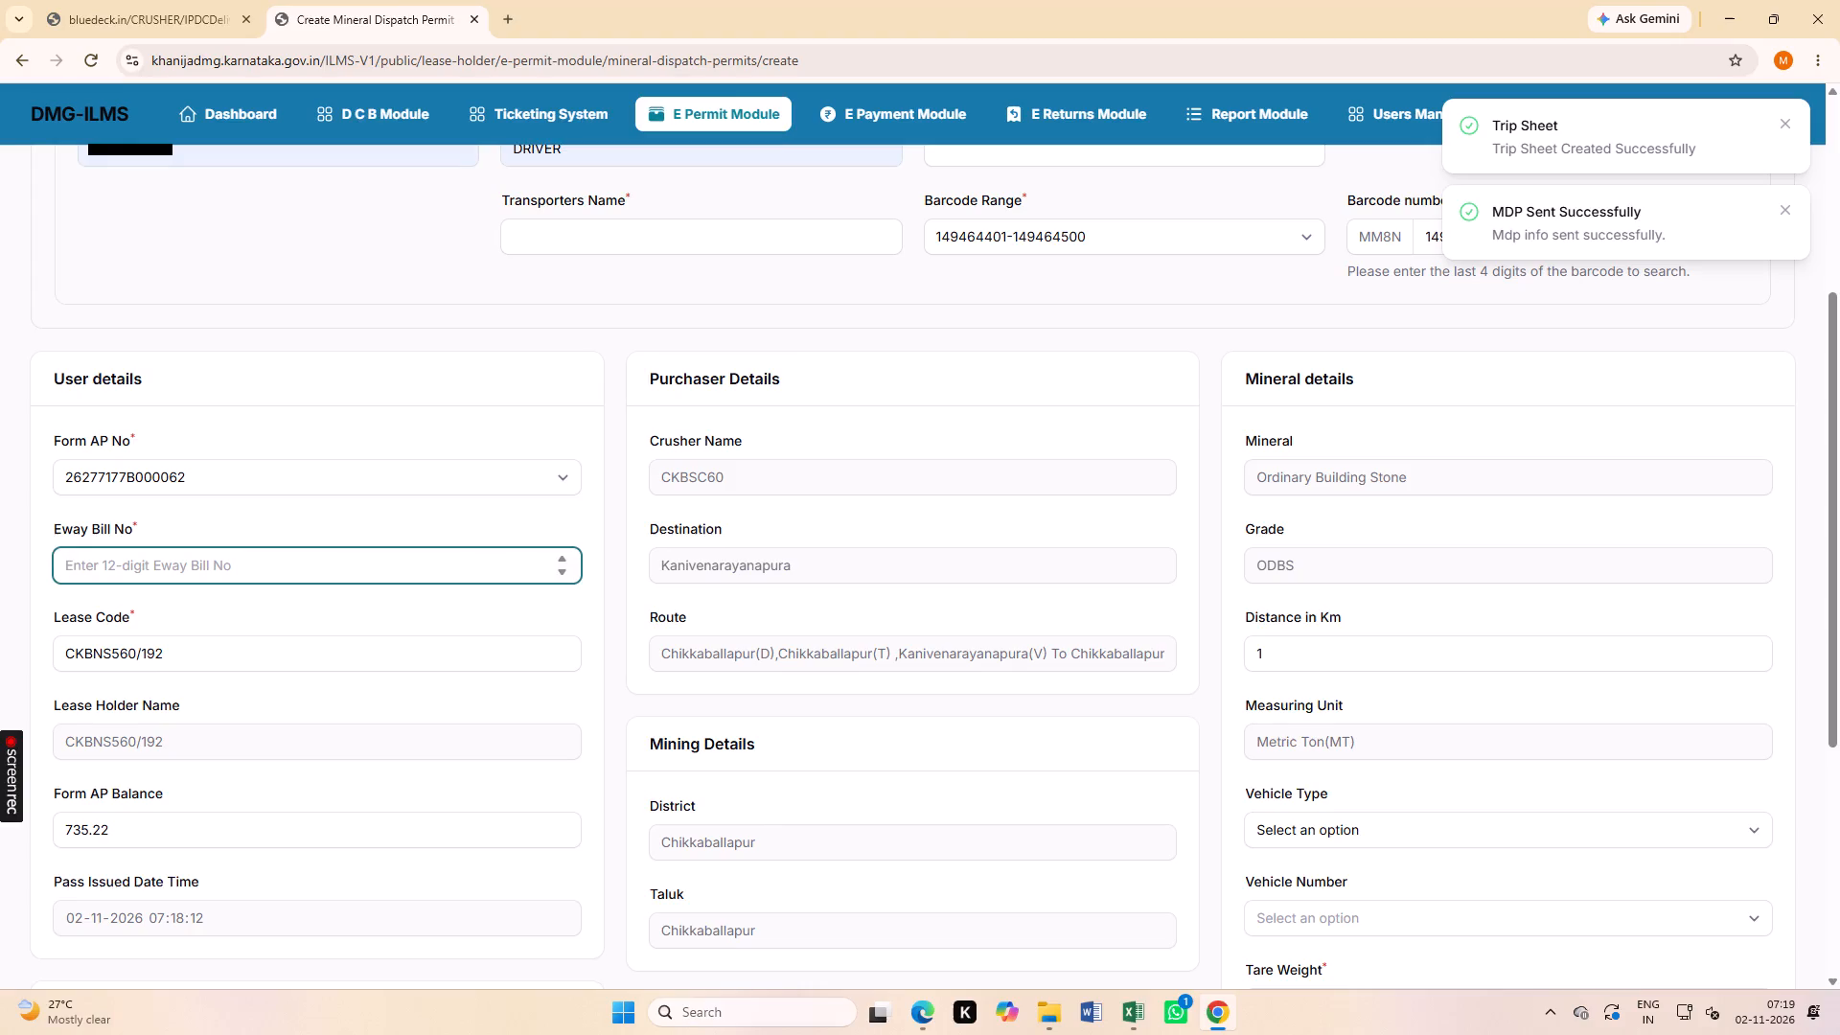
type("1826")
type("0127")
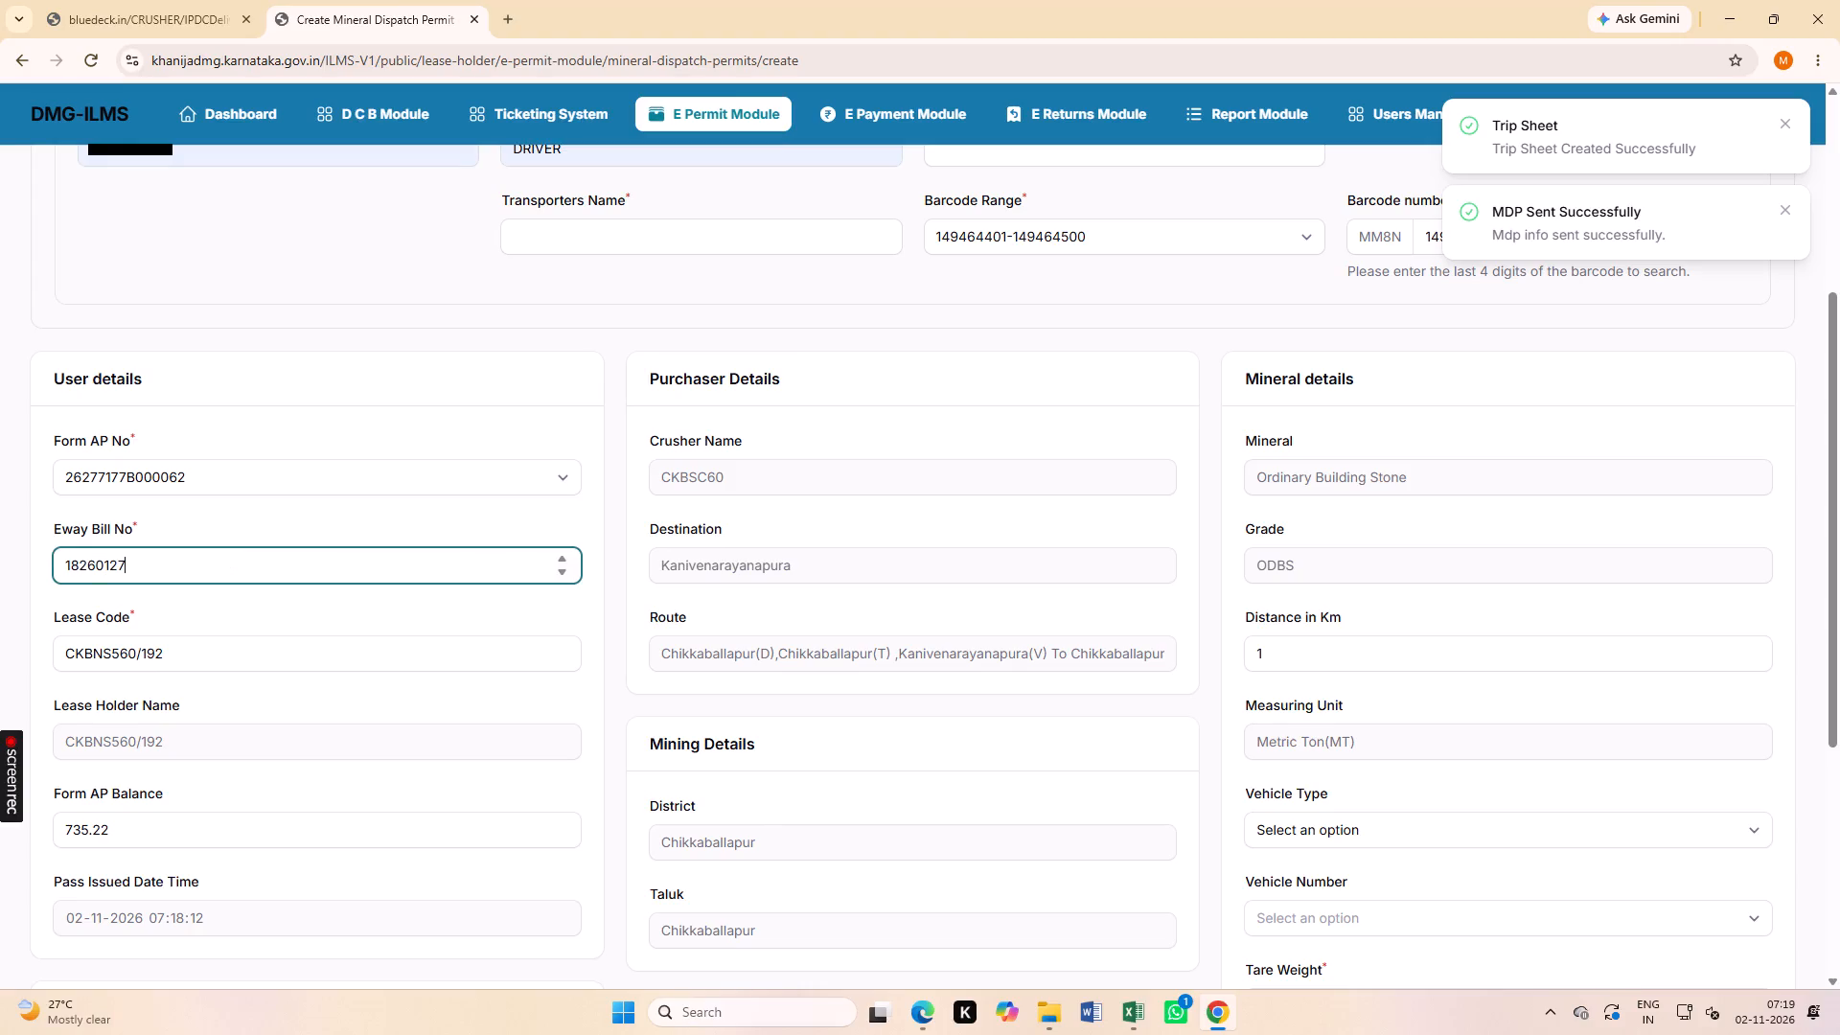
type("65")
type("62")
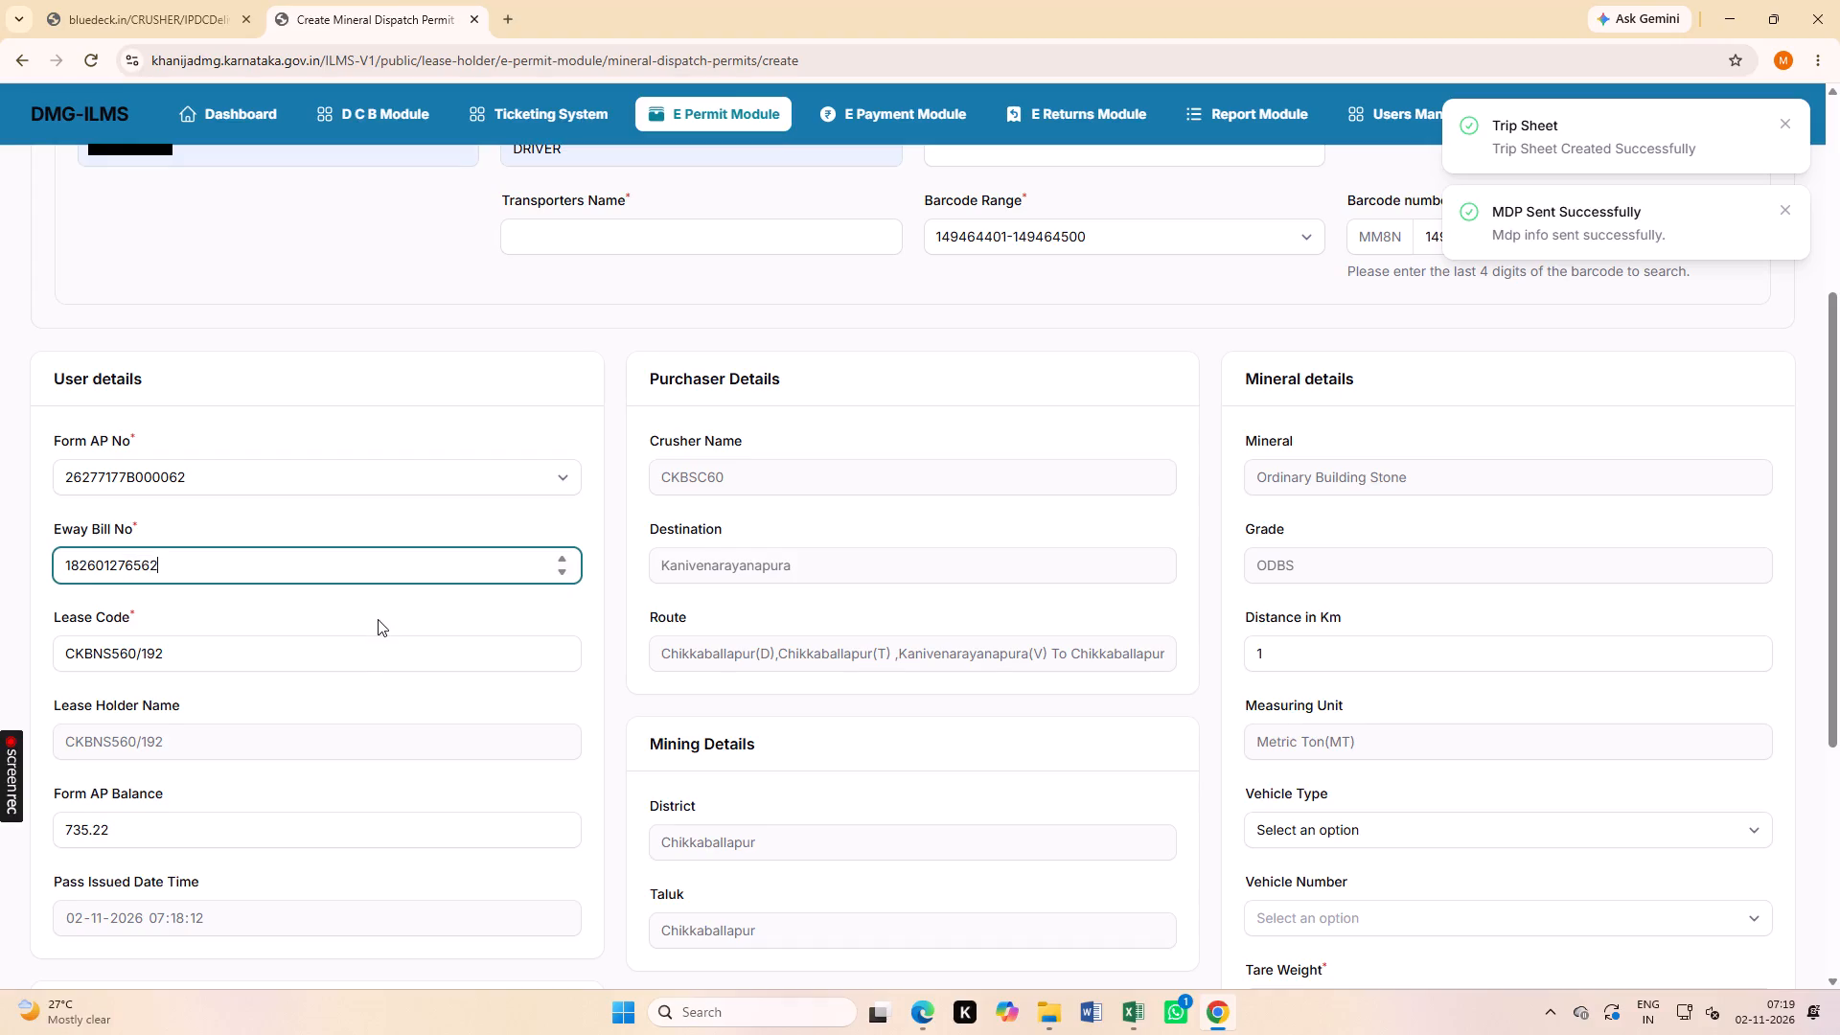
left_click(378, 619)
scroll(860, 681, "down", 5)
left_click(1332, 376)
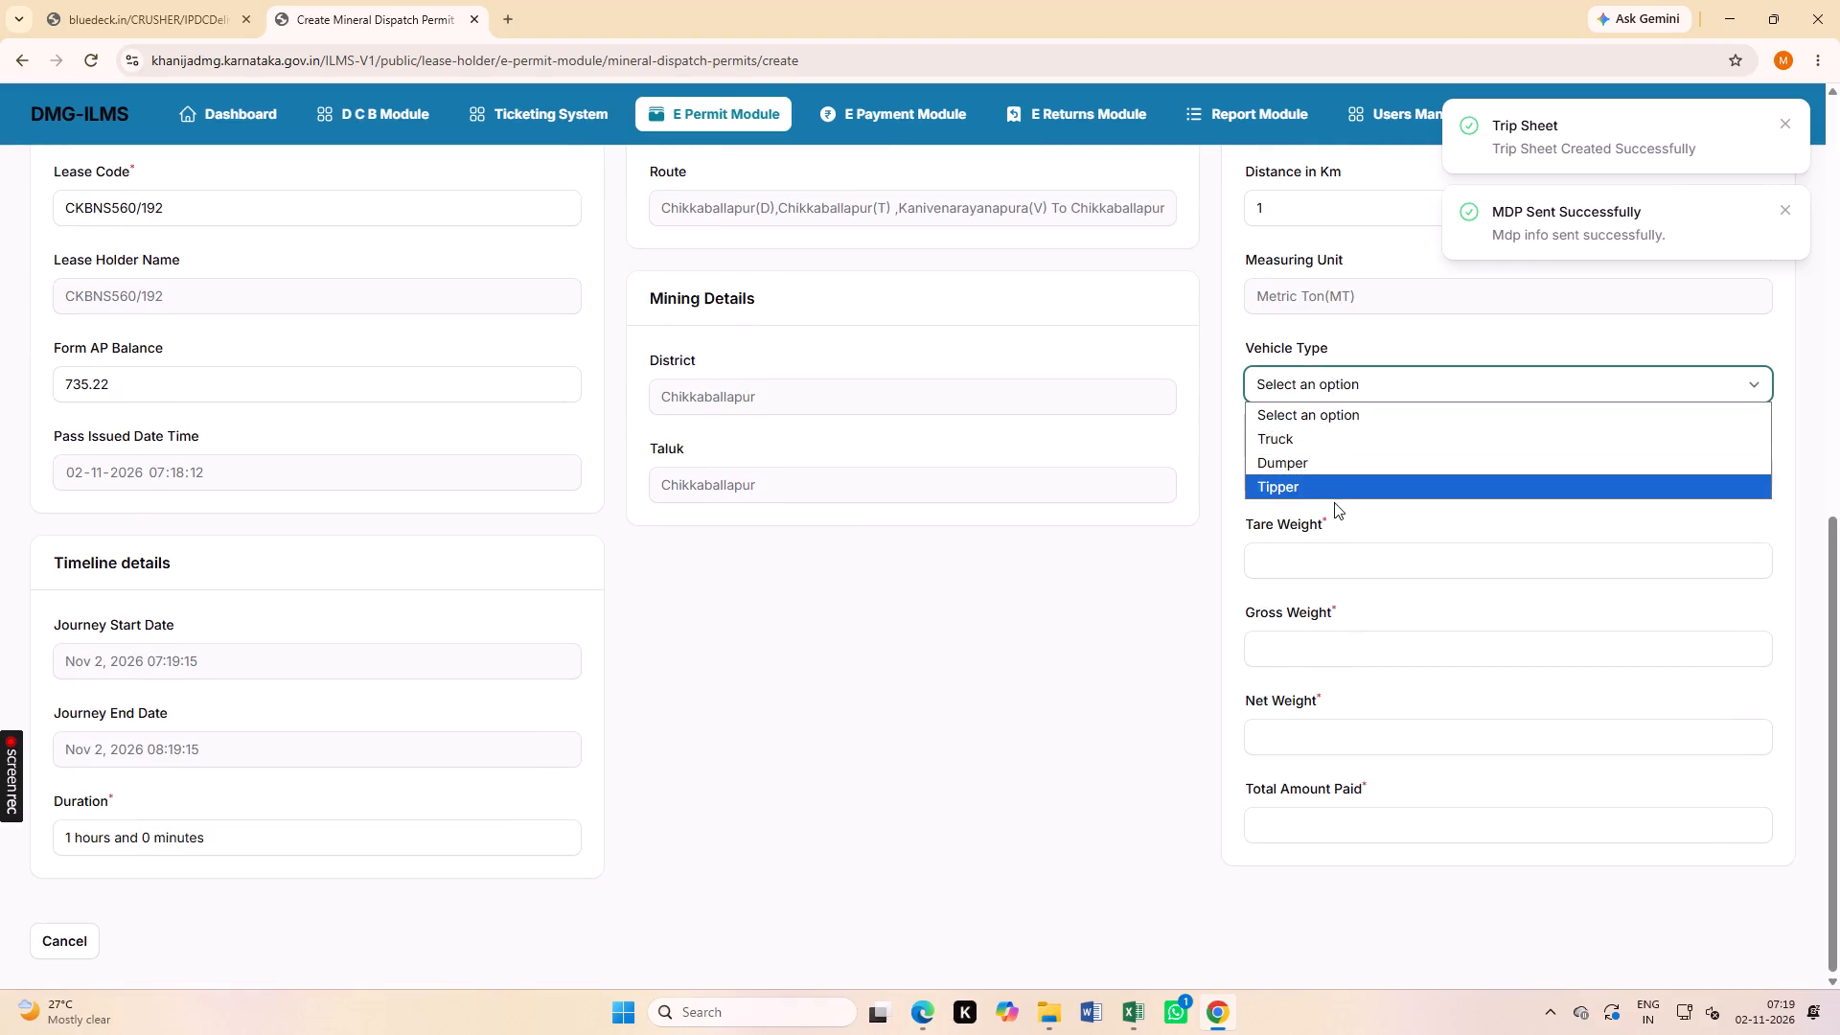
left_click(1332, 492)
left_click(1346, 462)
left_click(1322, 481)
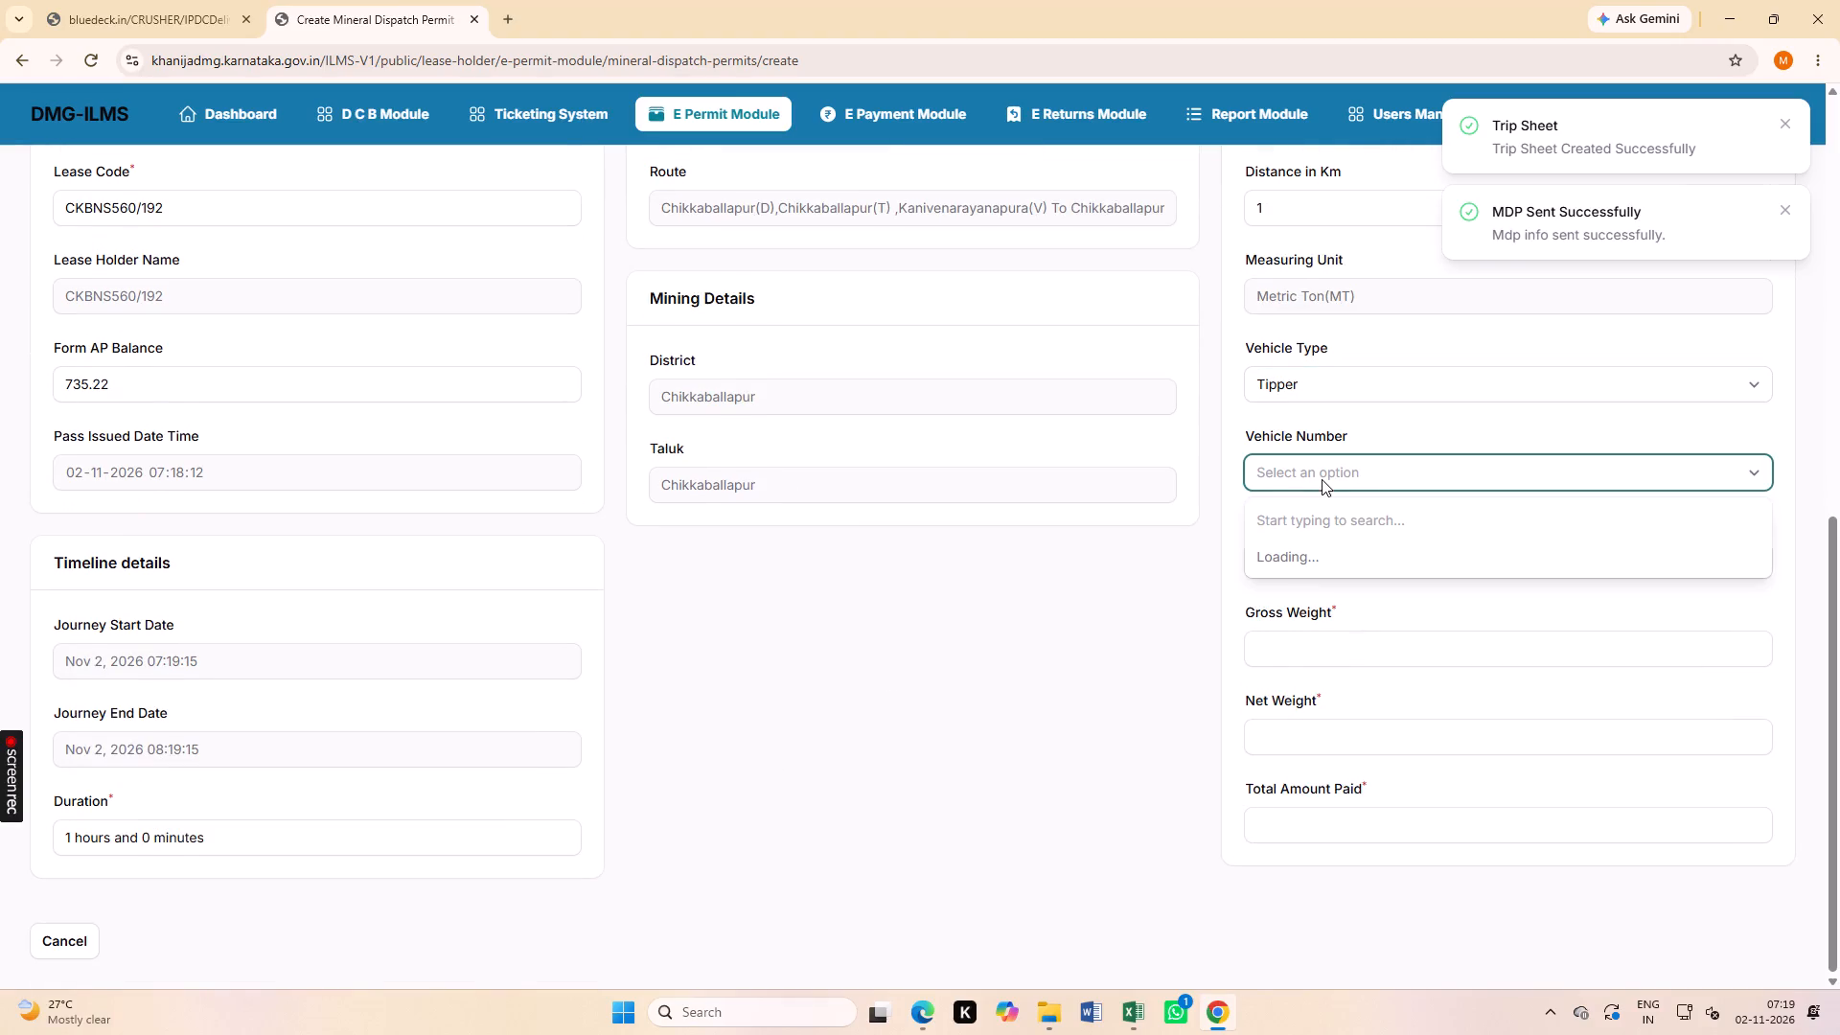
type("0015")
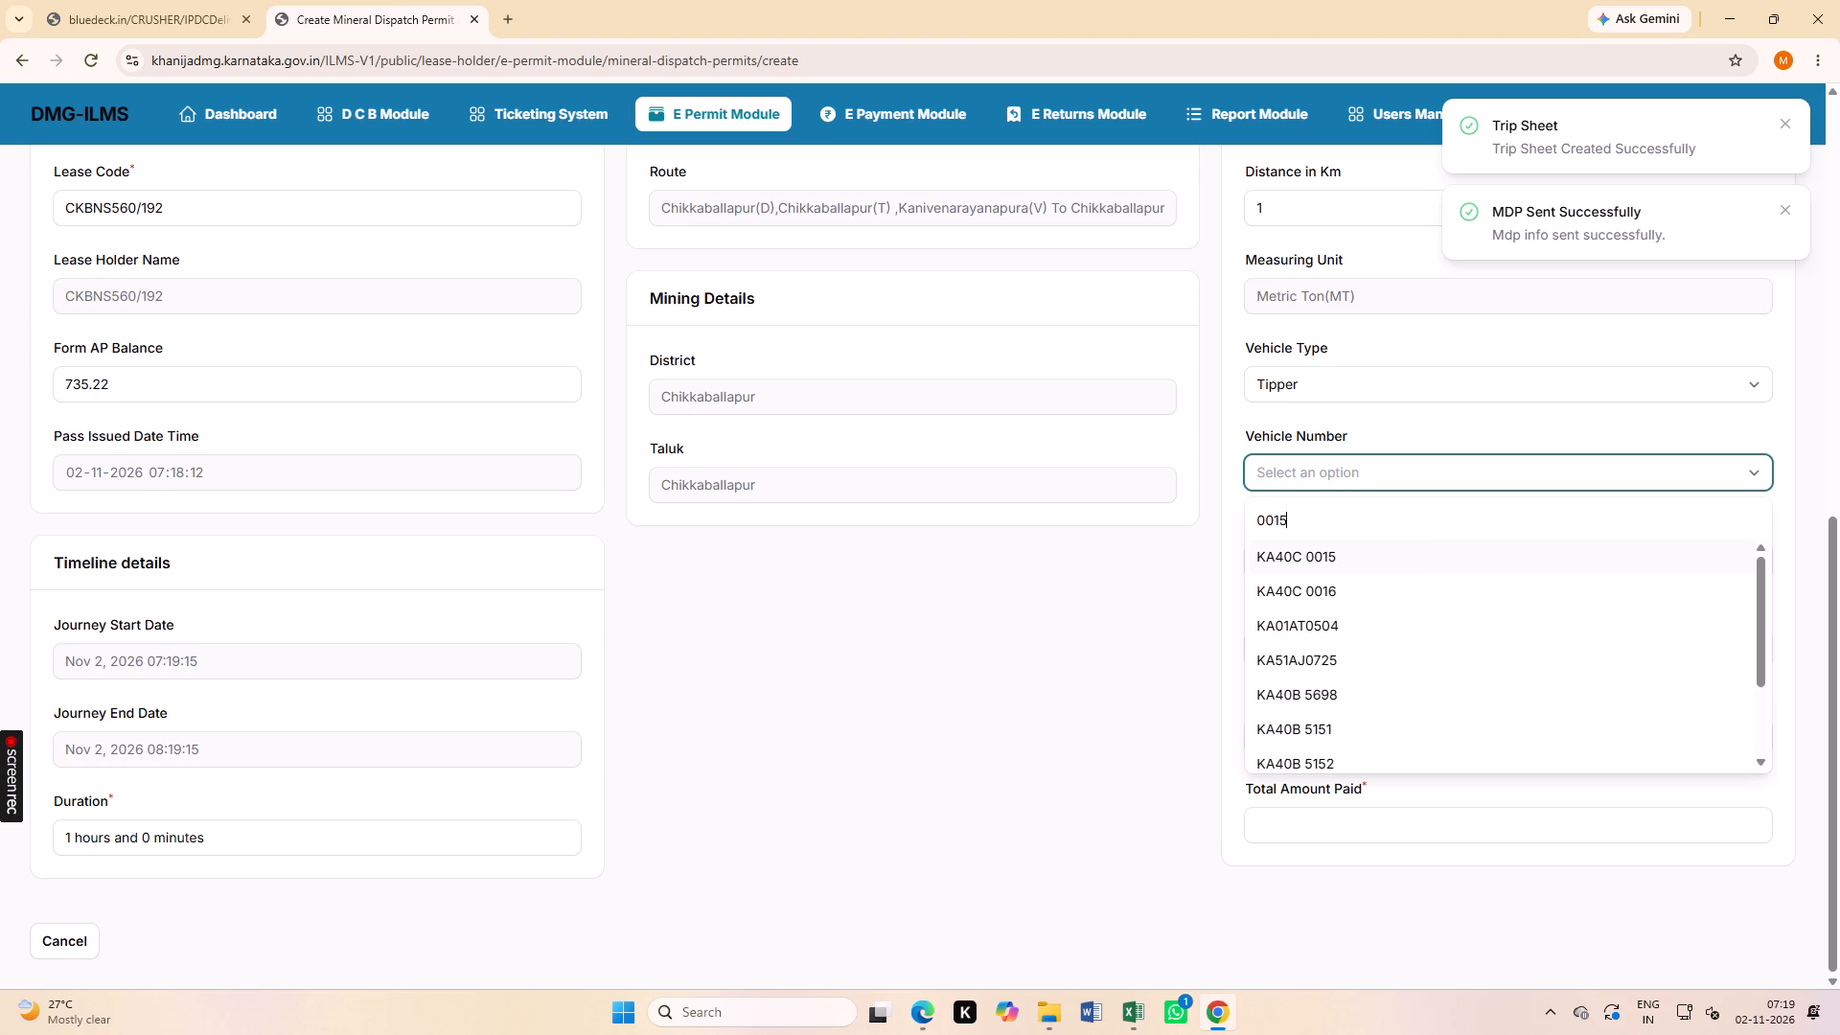
left_click(1309, 567)
left_click(1141, 583)
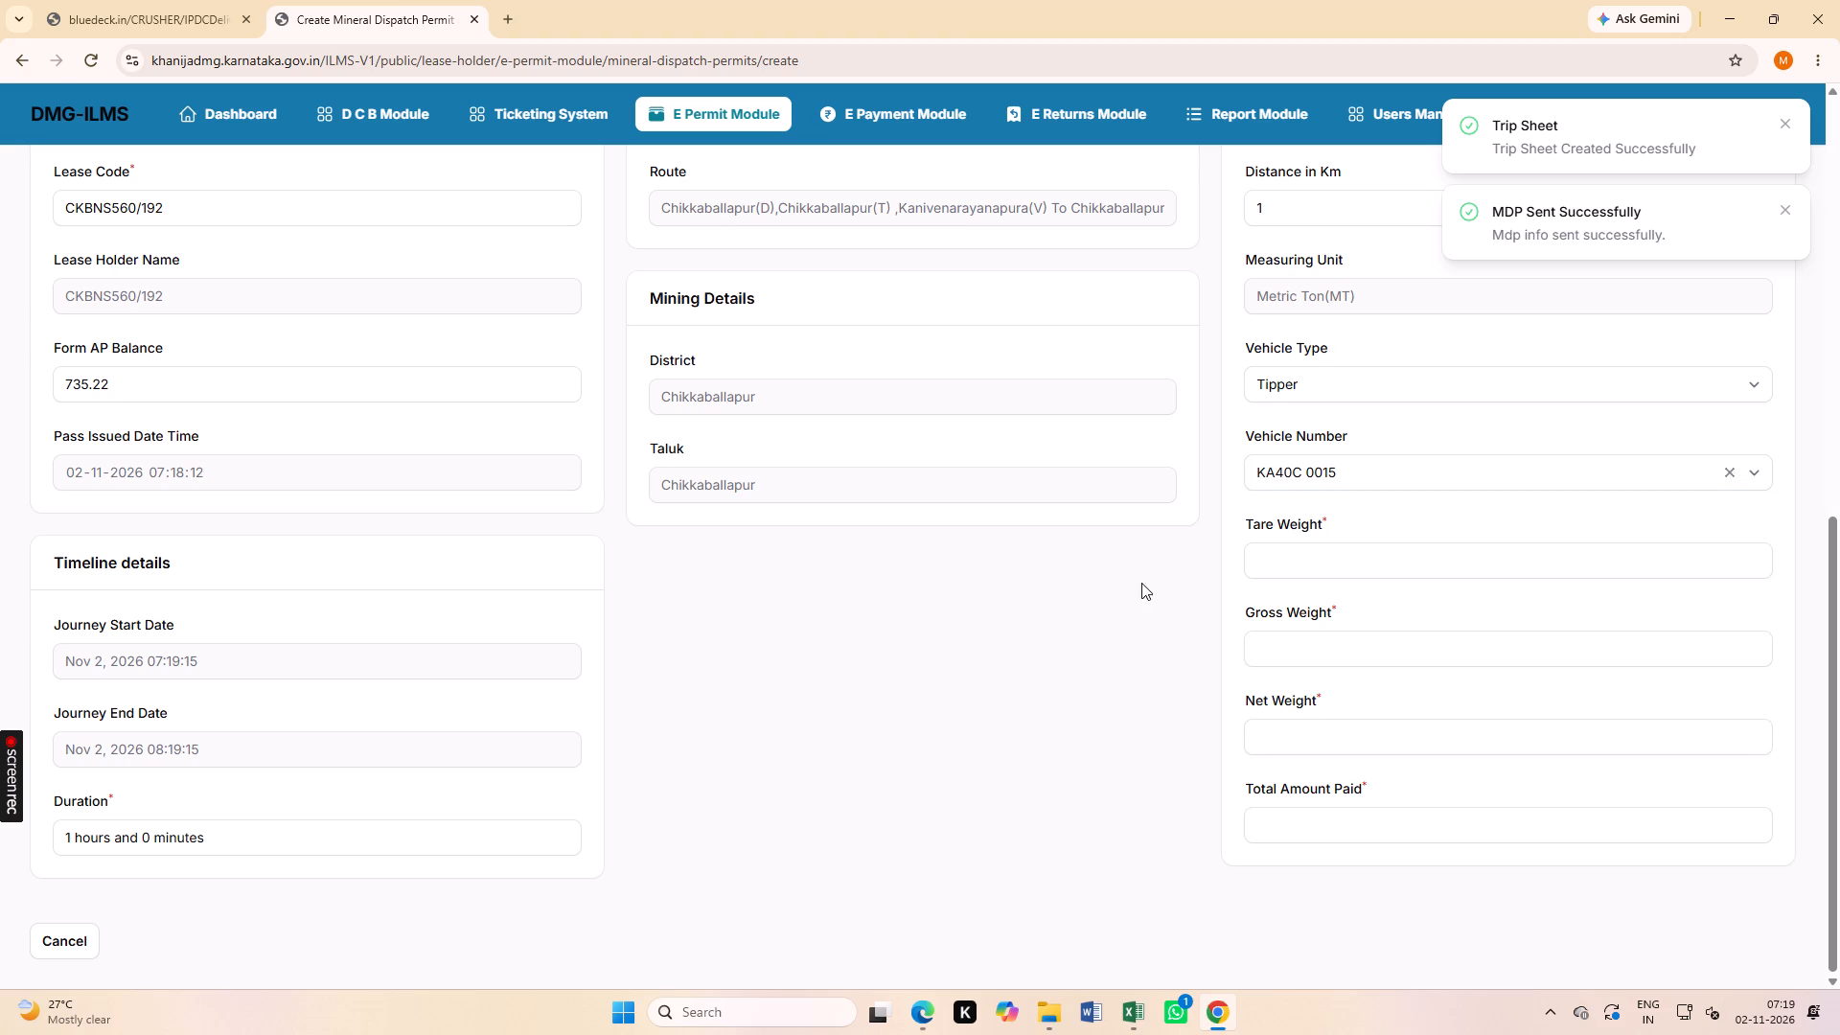
Enter a gross weight of 110 and issue the dispatch permit for printing.
left_click(1357, 641)
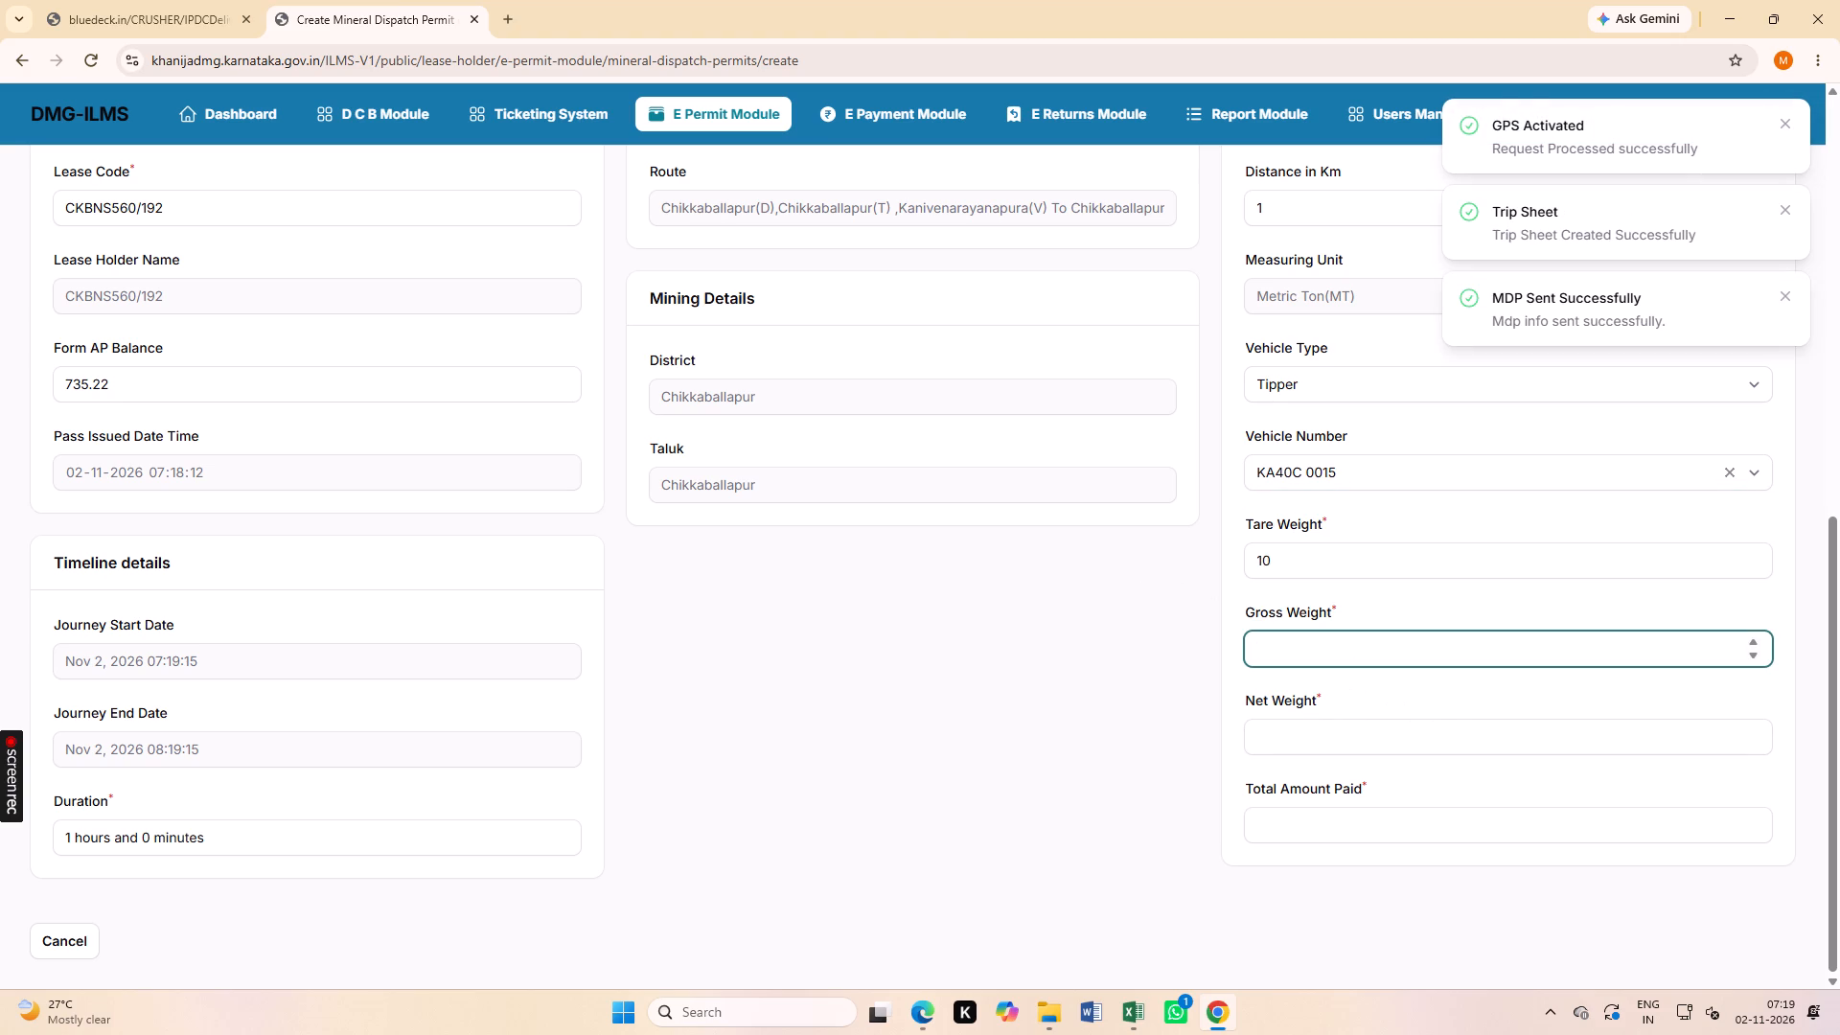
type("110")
left_click(982, 678)
scroll(781, 725, "down", 3)
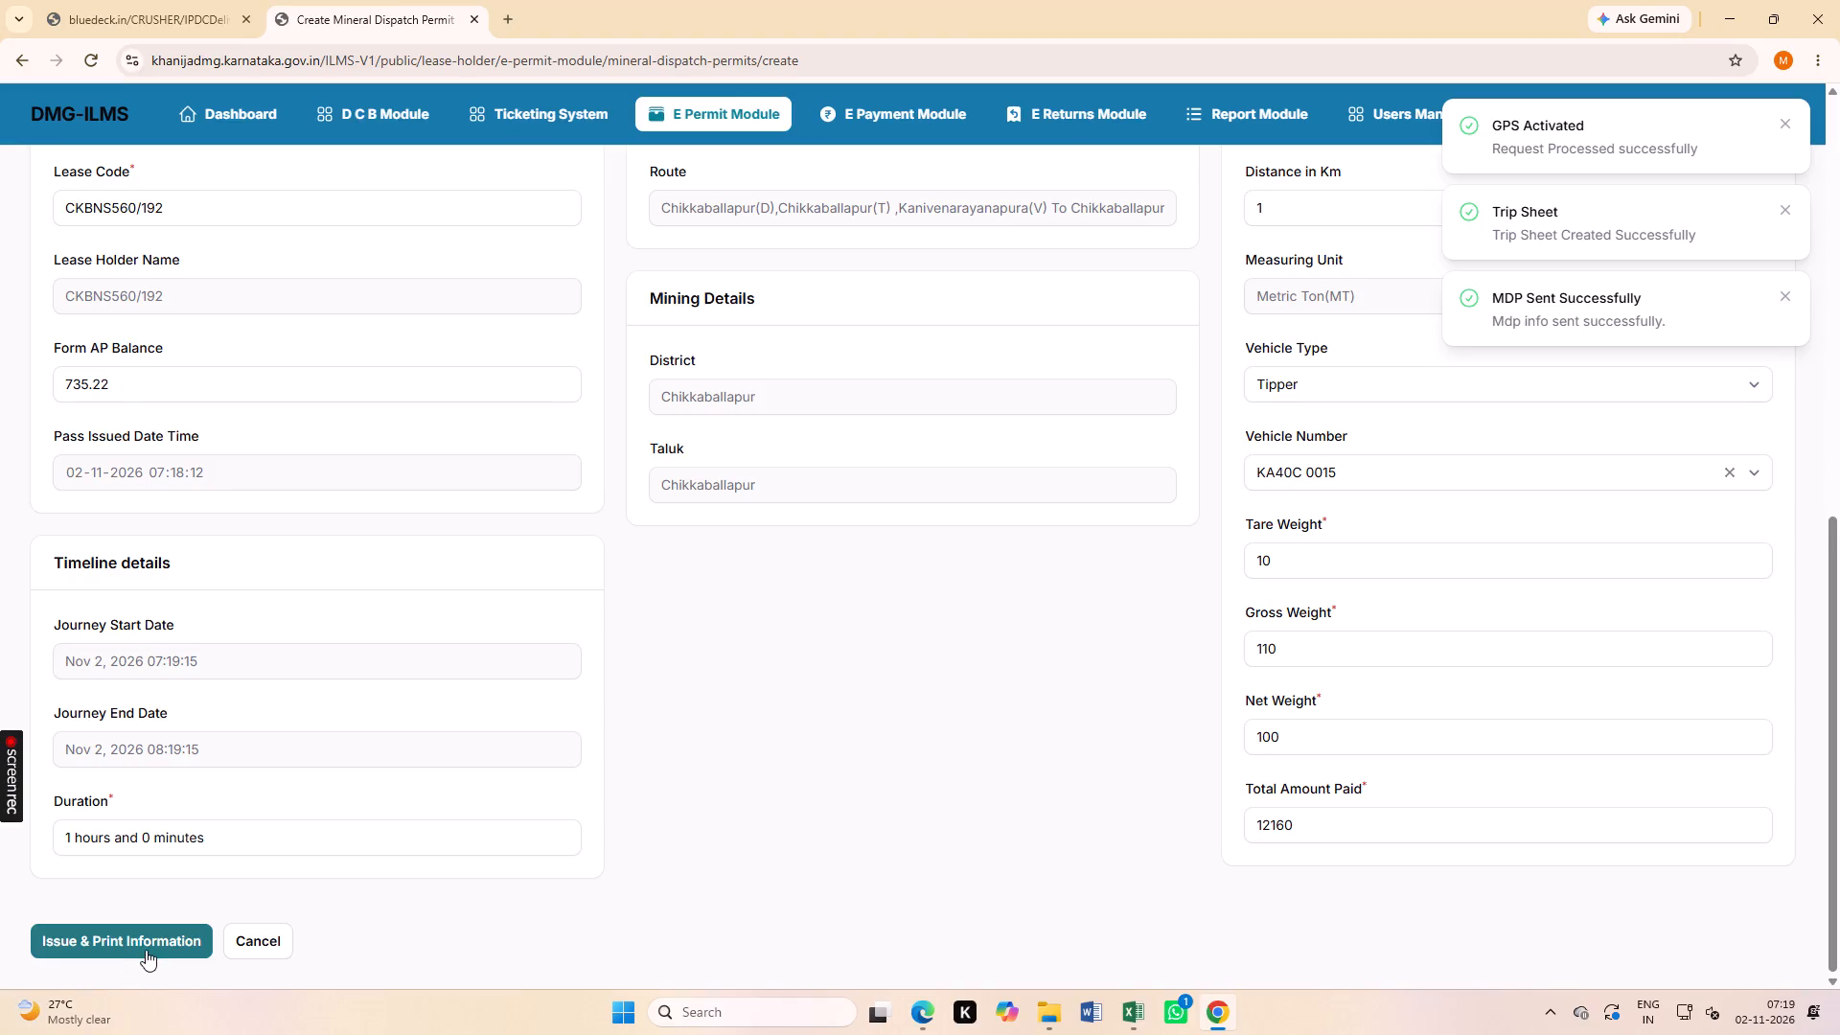
left_click(149, 946)
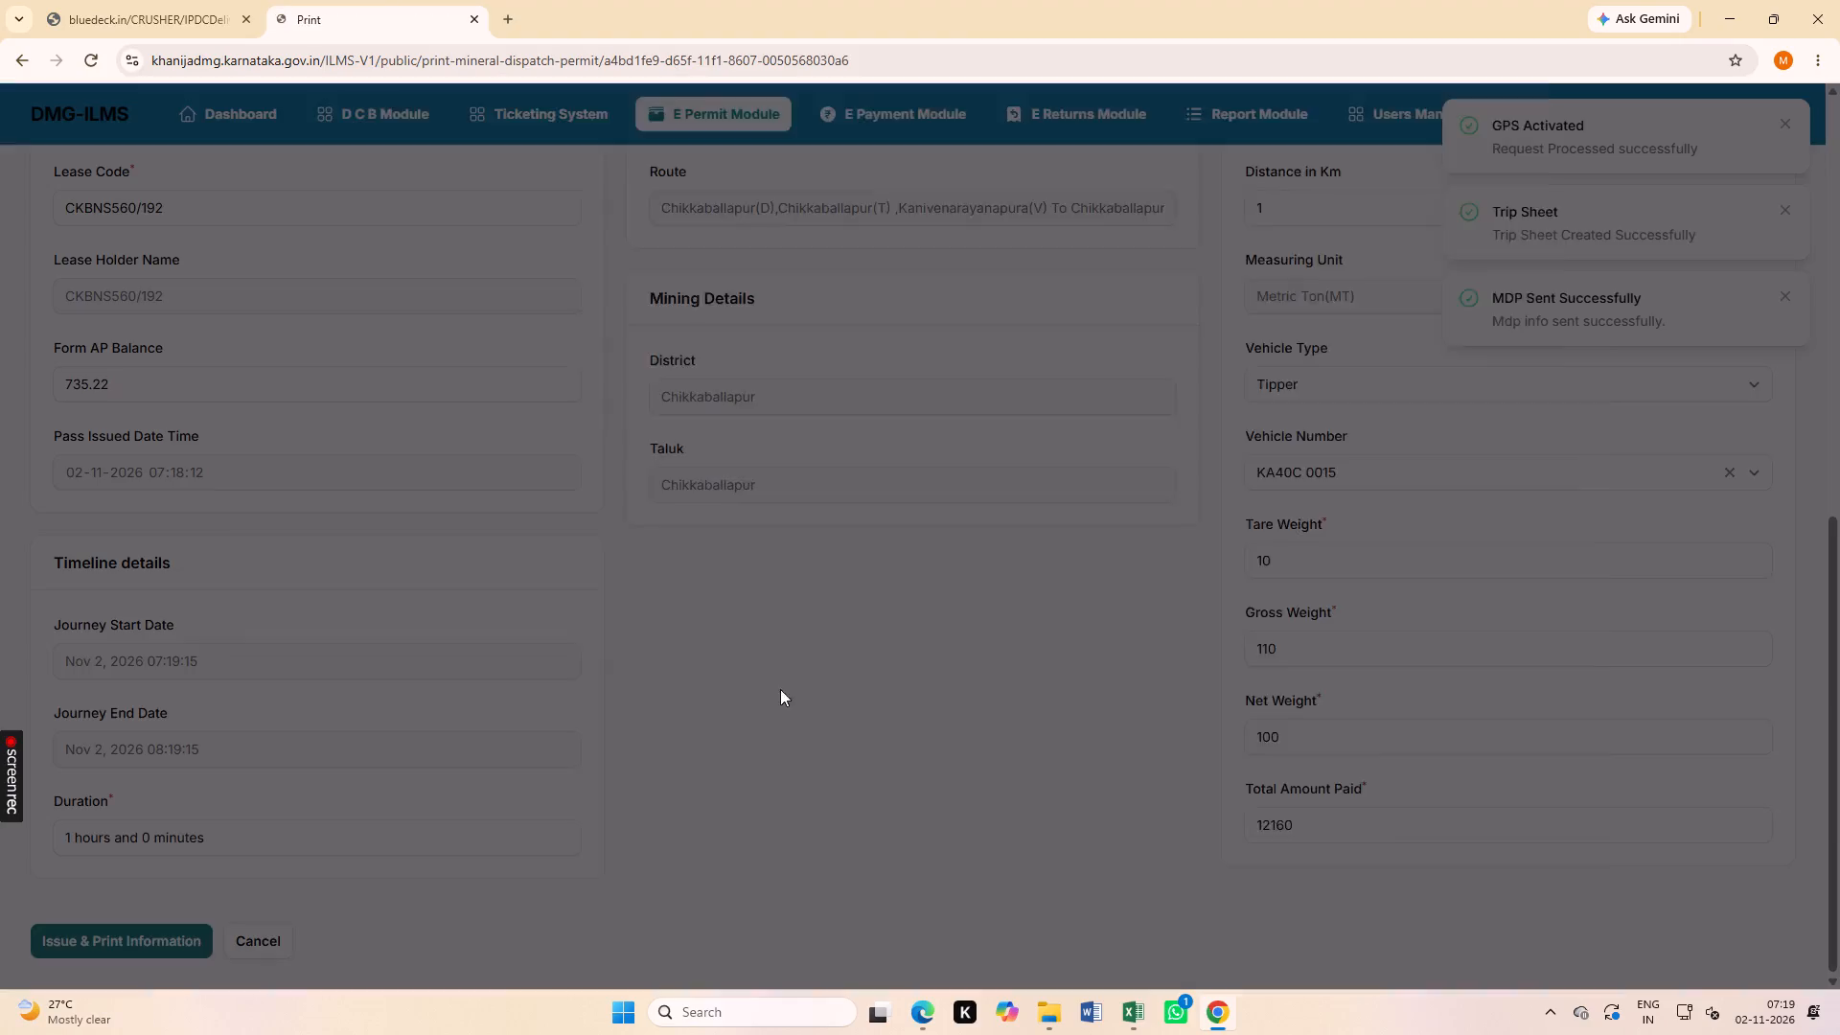
left_click(1378, 369)
left_click(1421, 862)
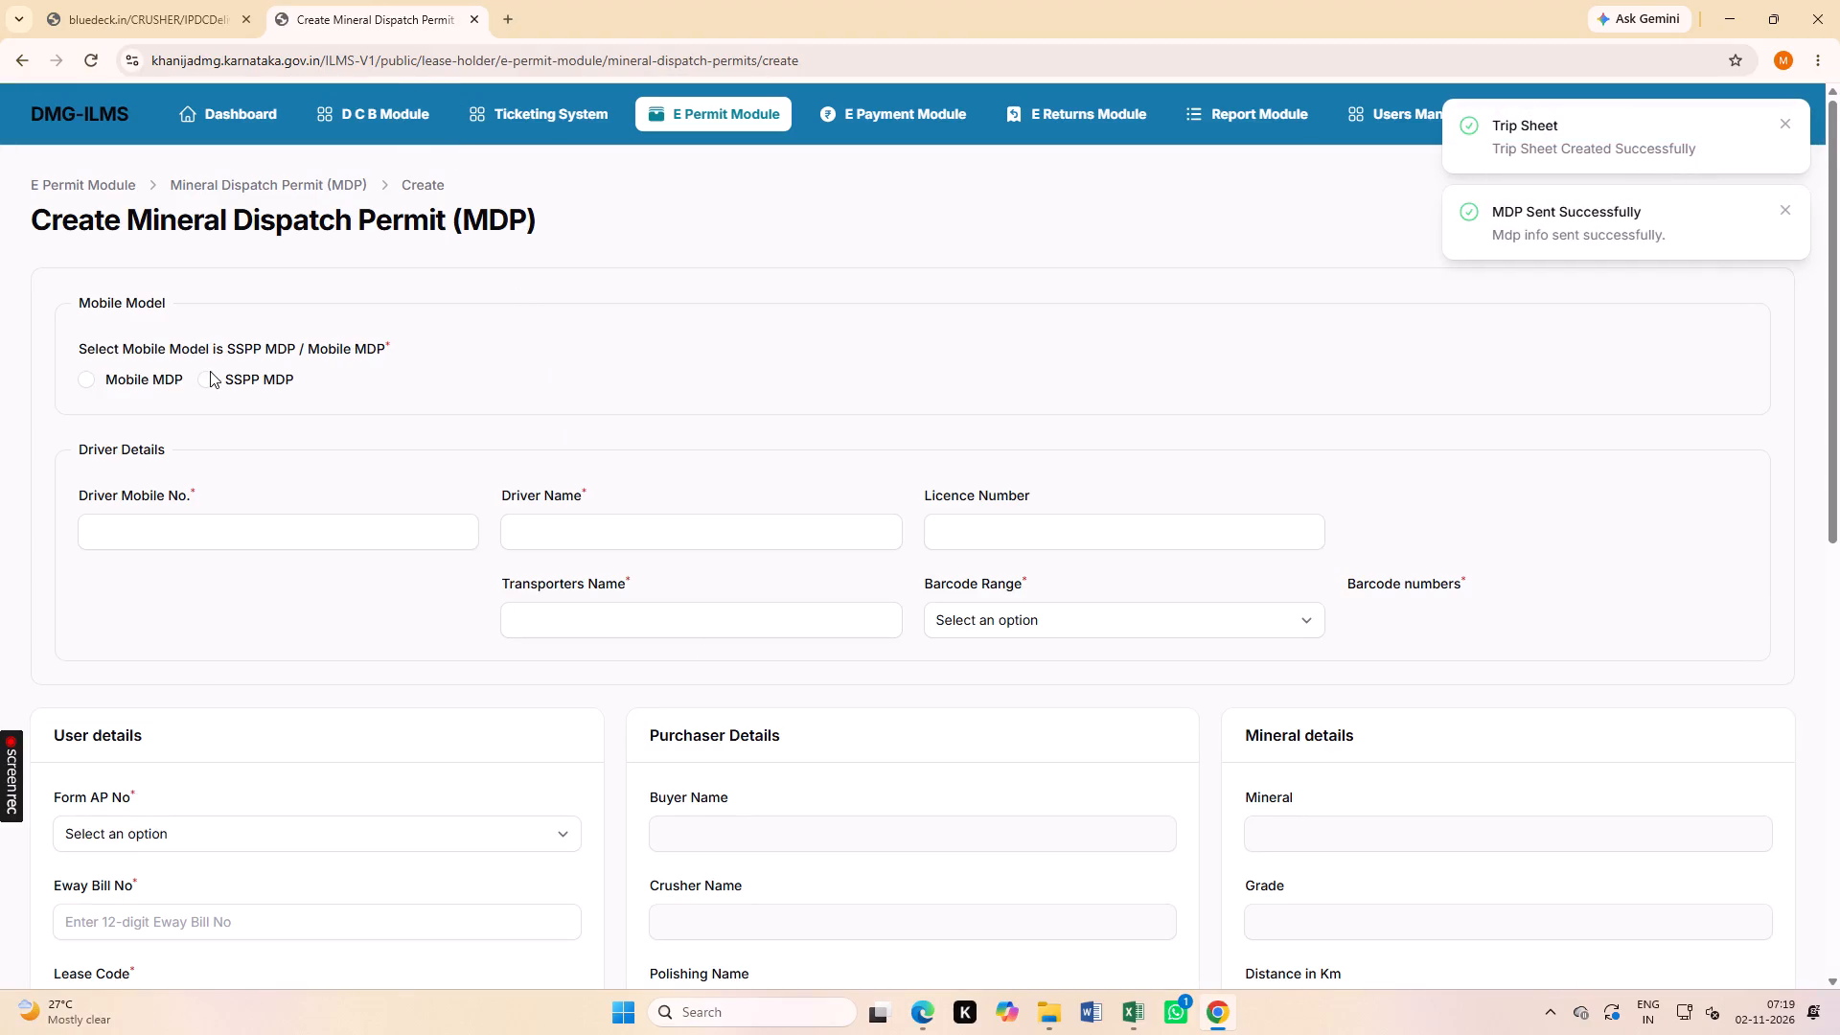
Start another permit as SSPP MDP, filling in a saved driver mobile number and the driver name DRIVER.
left_click(210, 372)
left_click(356, 534)
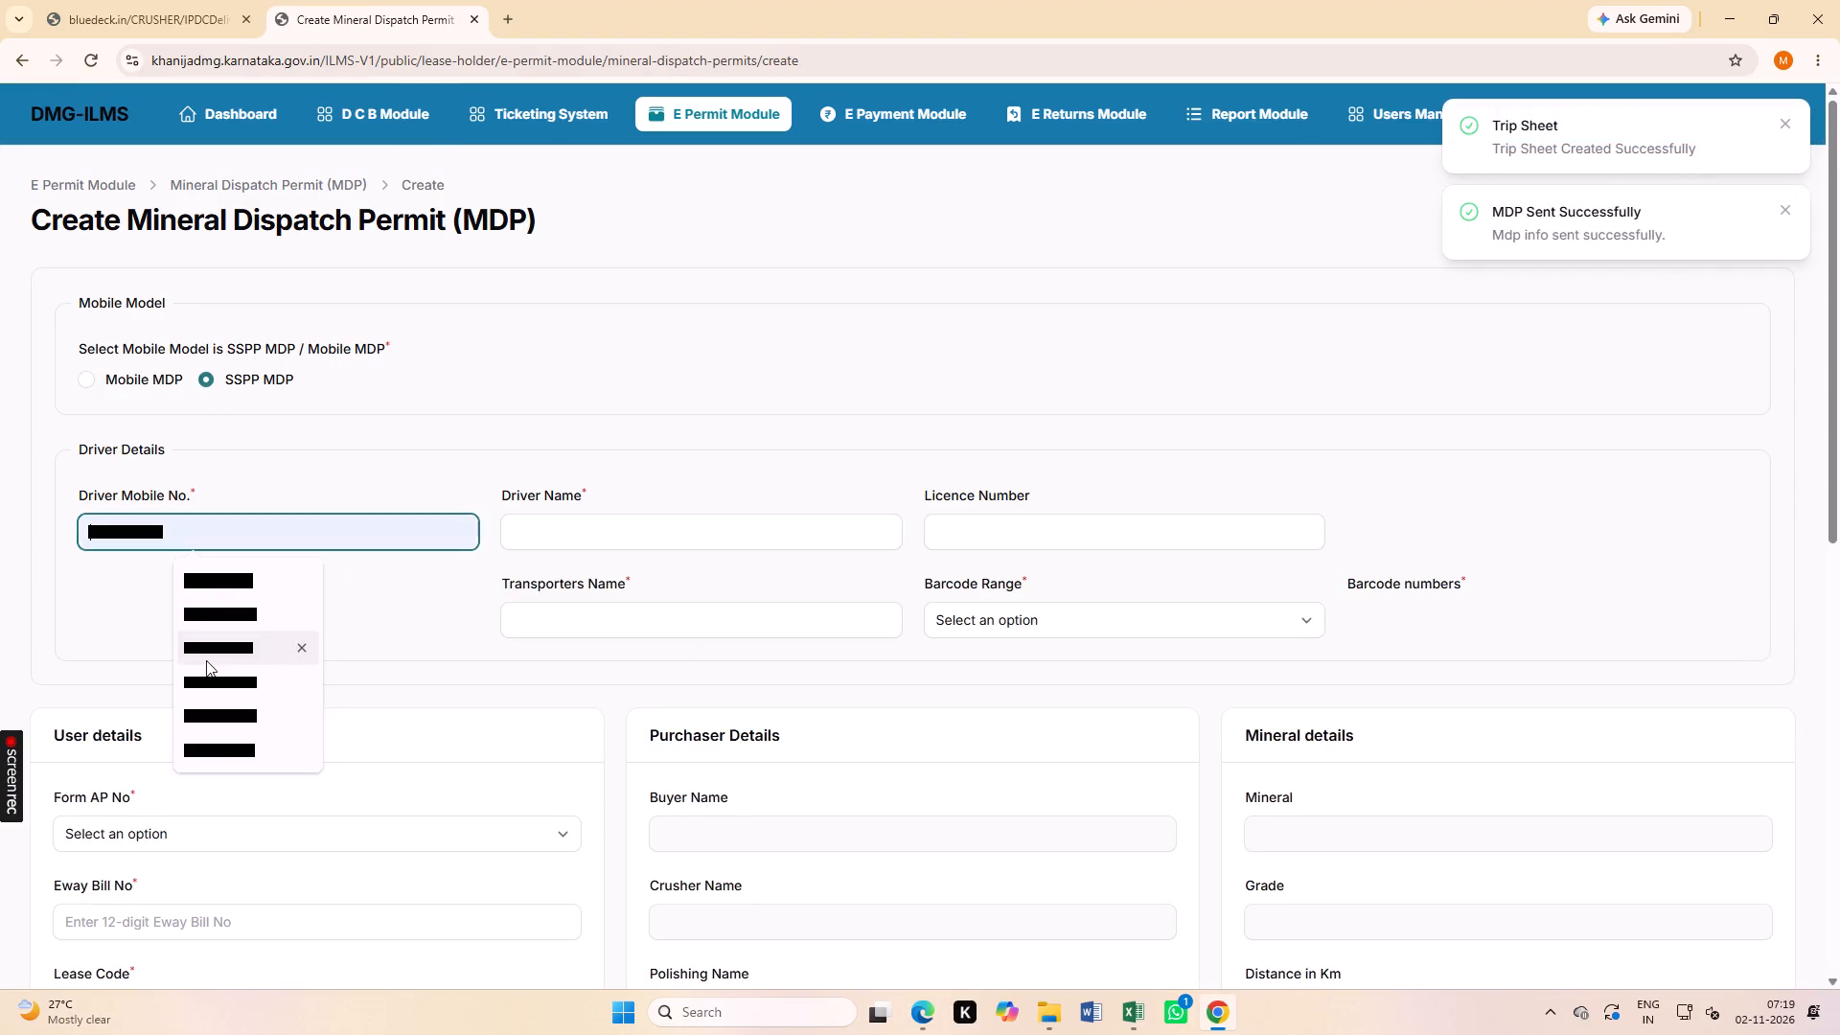
left_click(243, 748)
left_click(251, 595)
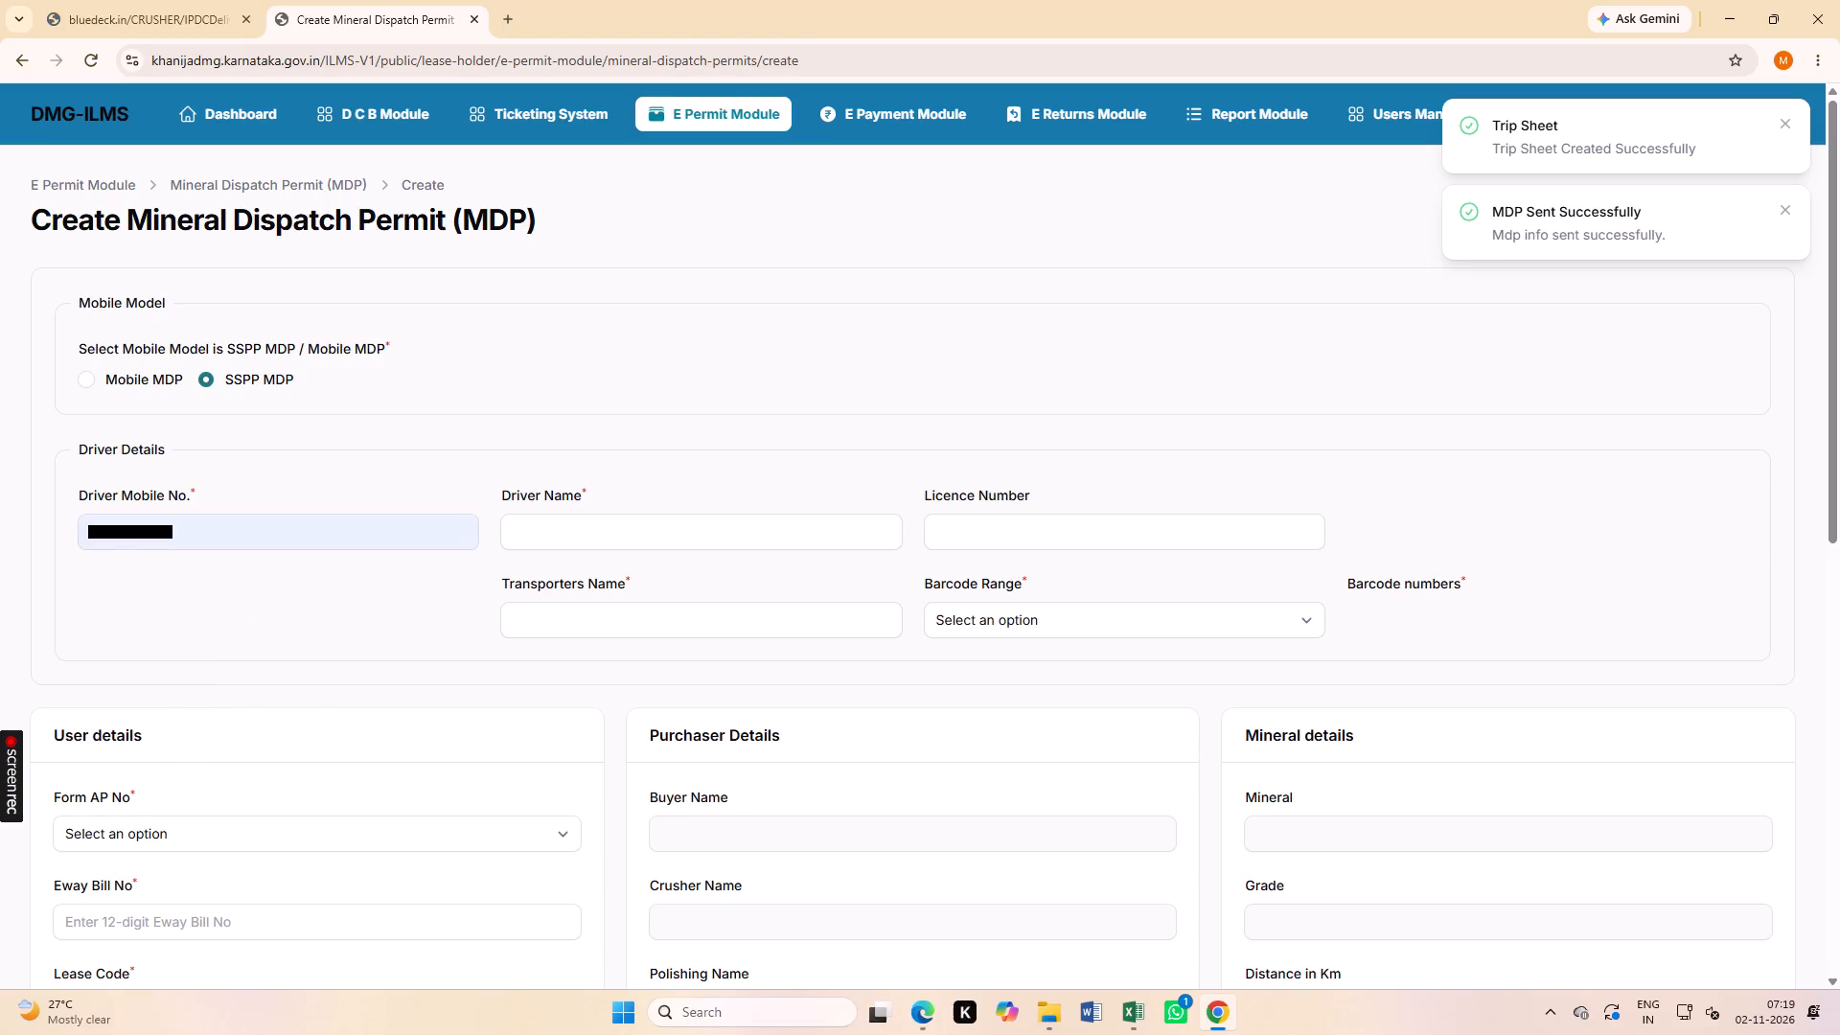
left_click(617, 524)
left_click(636, 574)
left_click(993, 614)
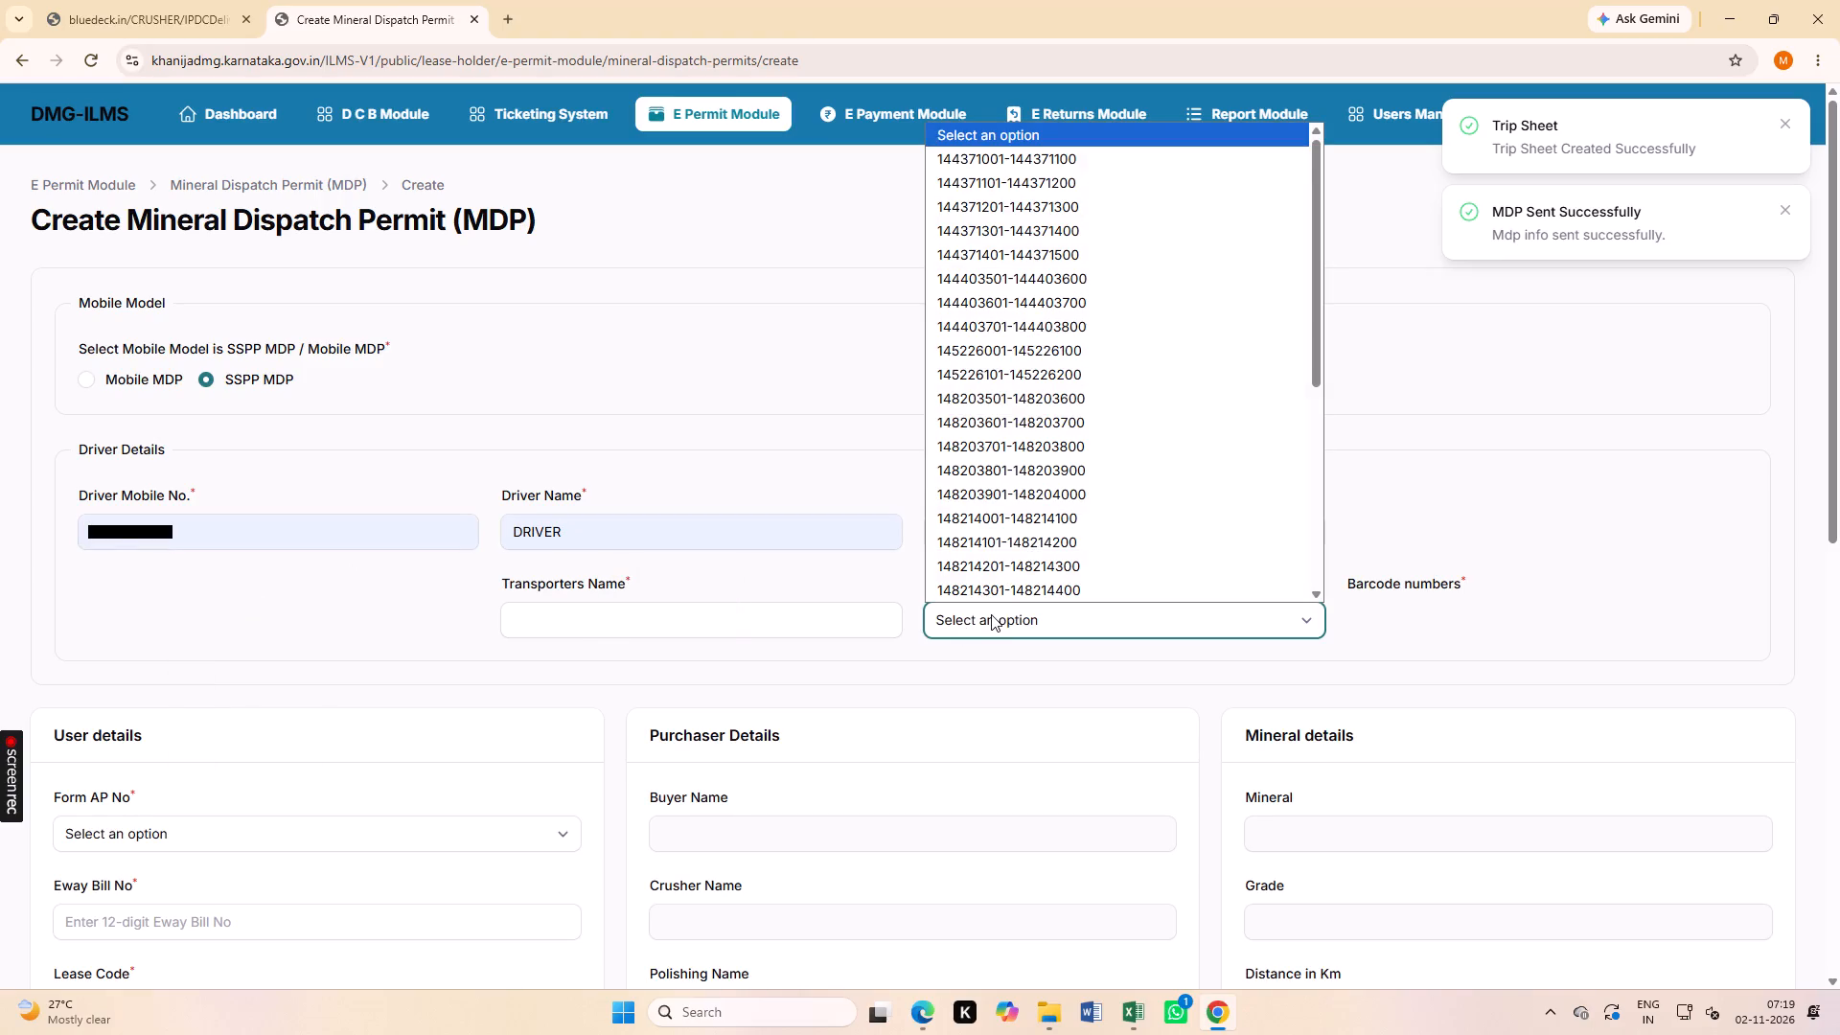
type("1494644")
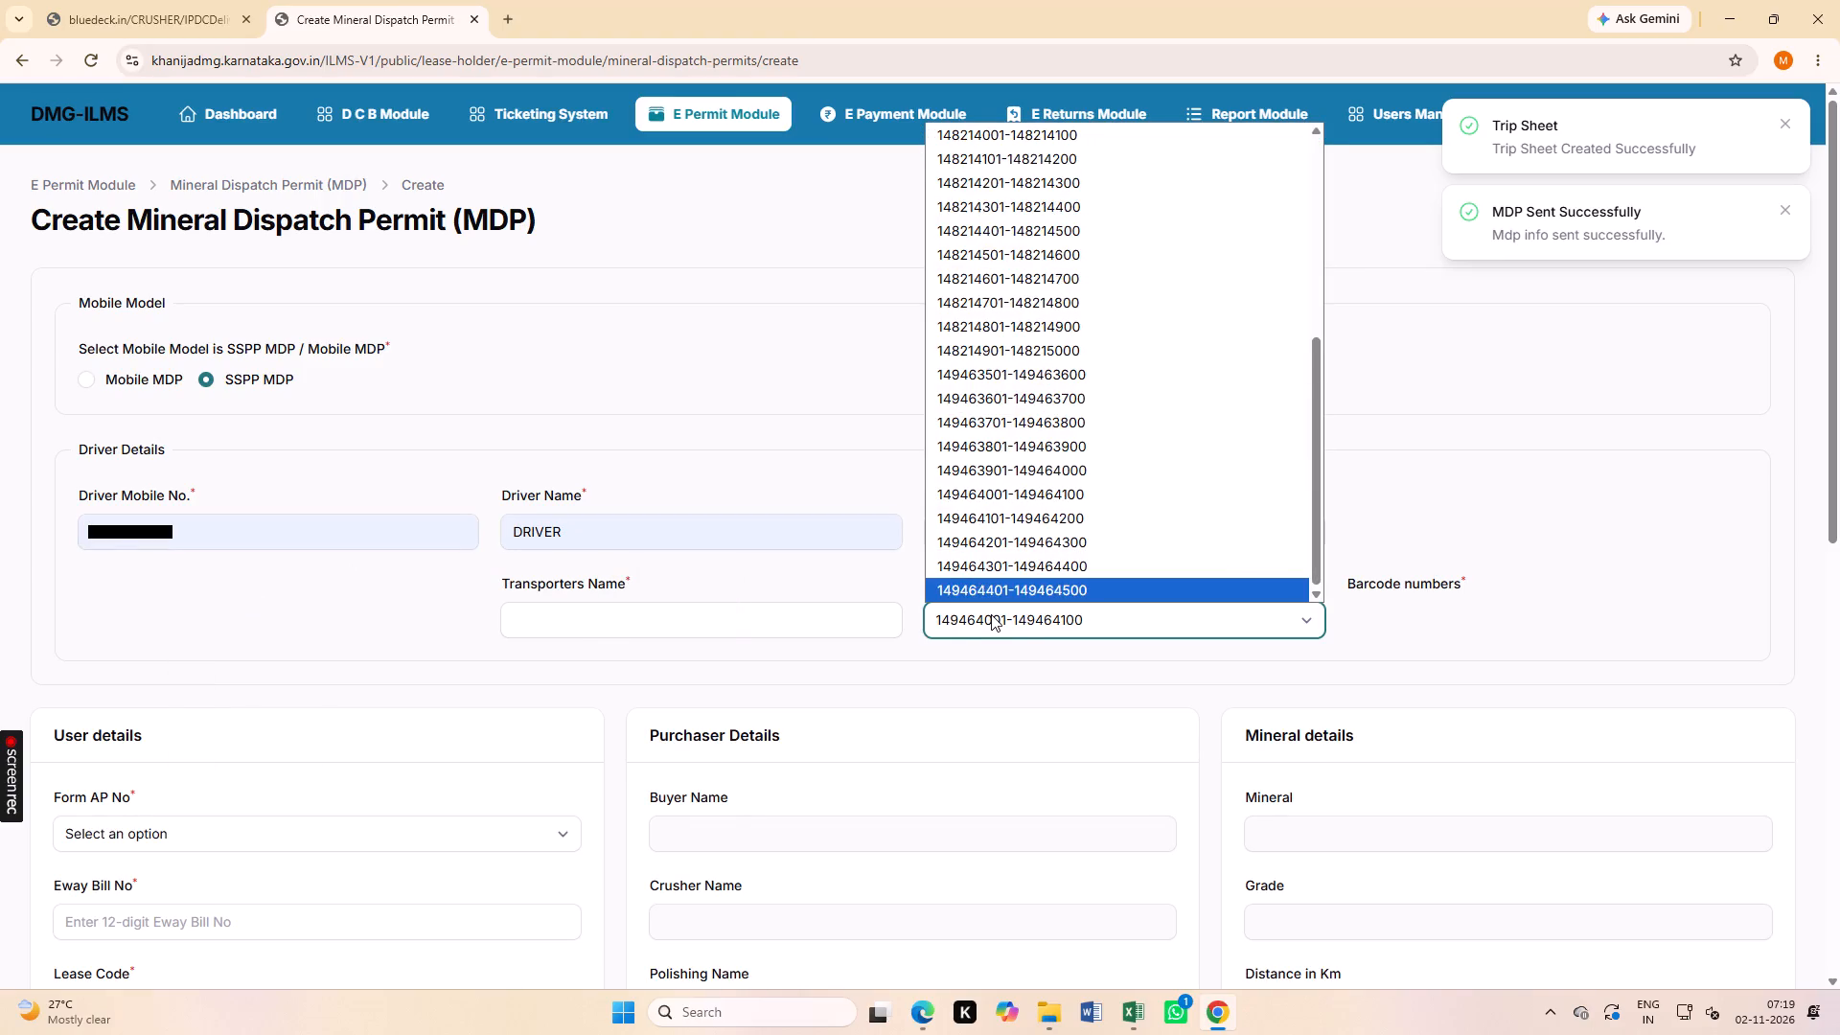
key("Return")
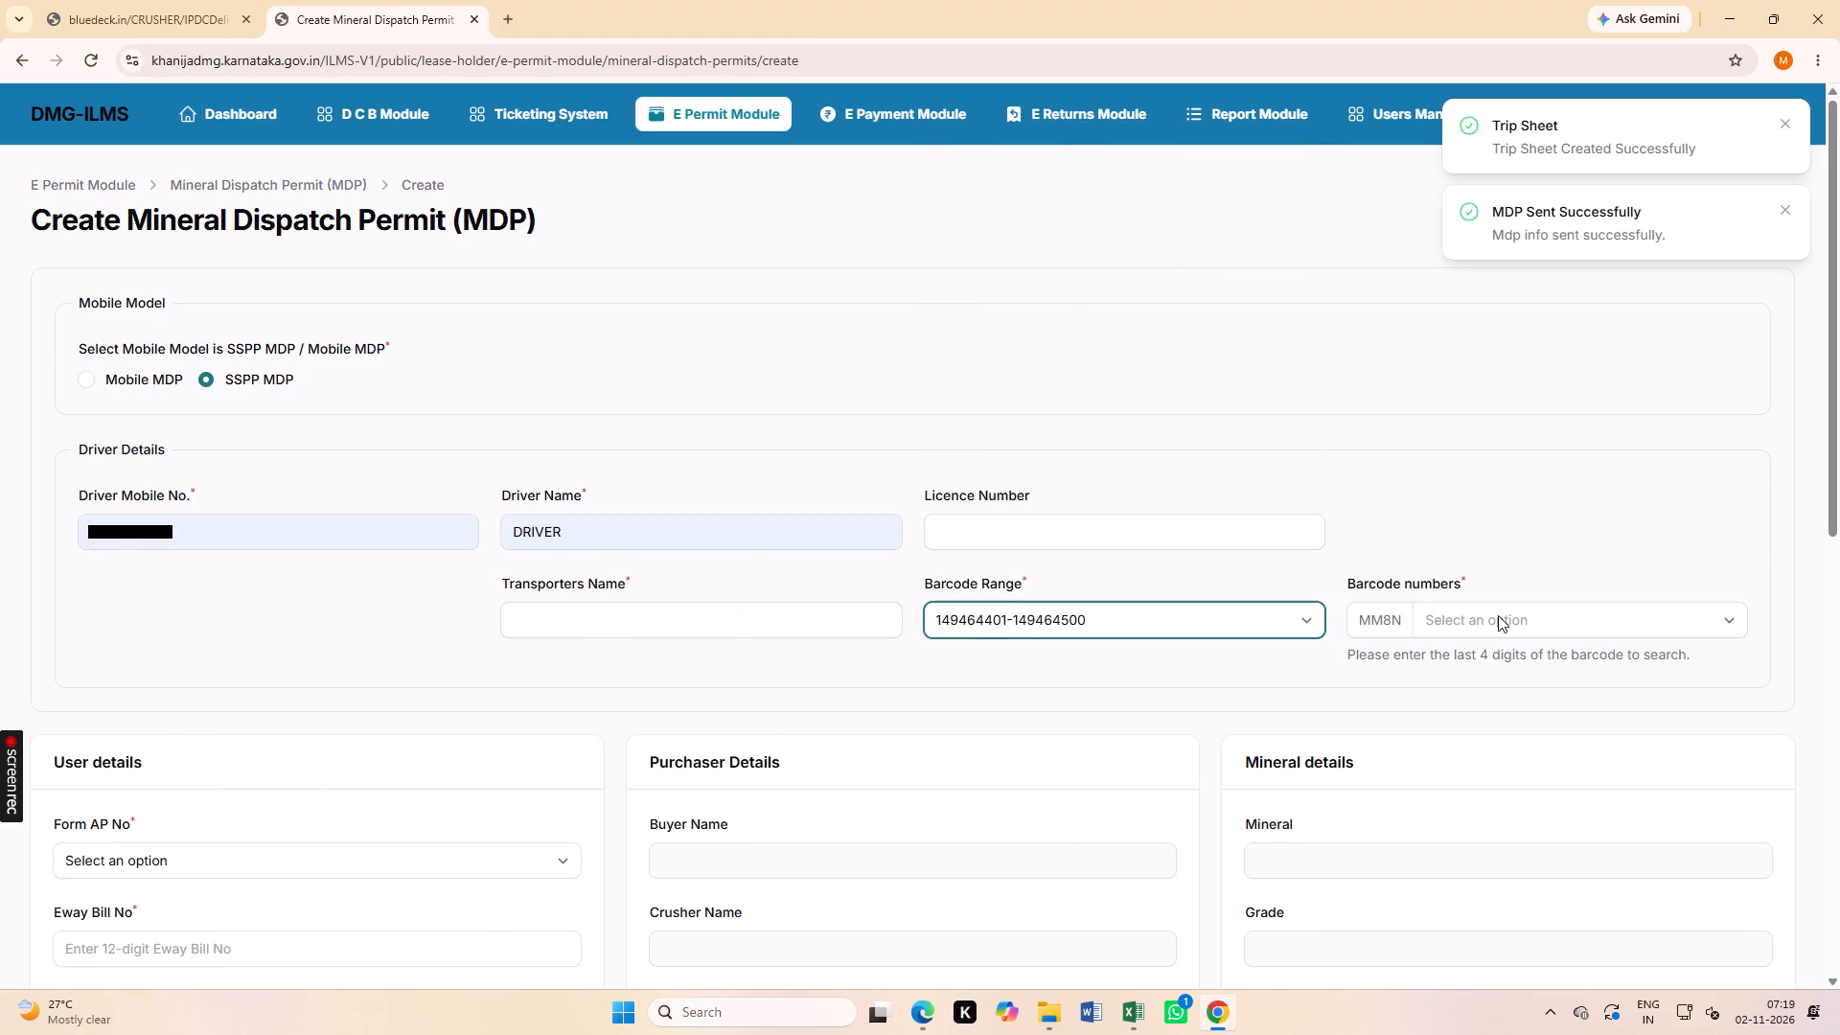
left_click(1498, 615)
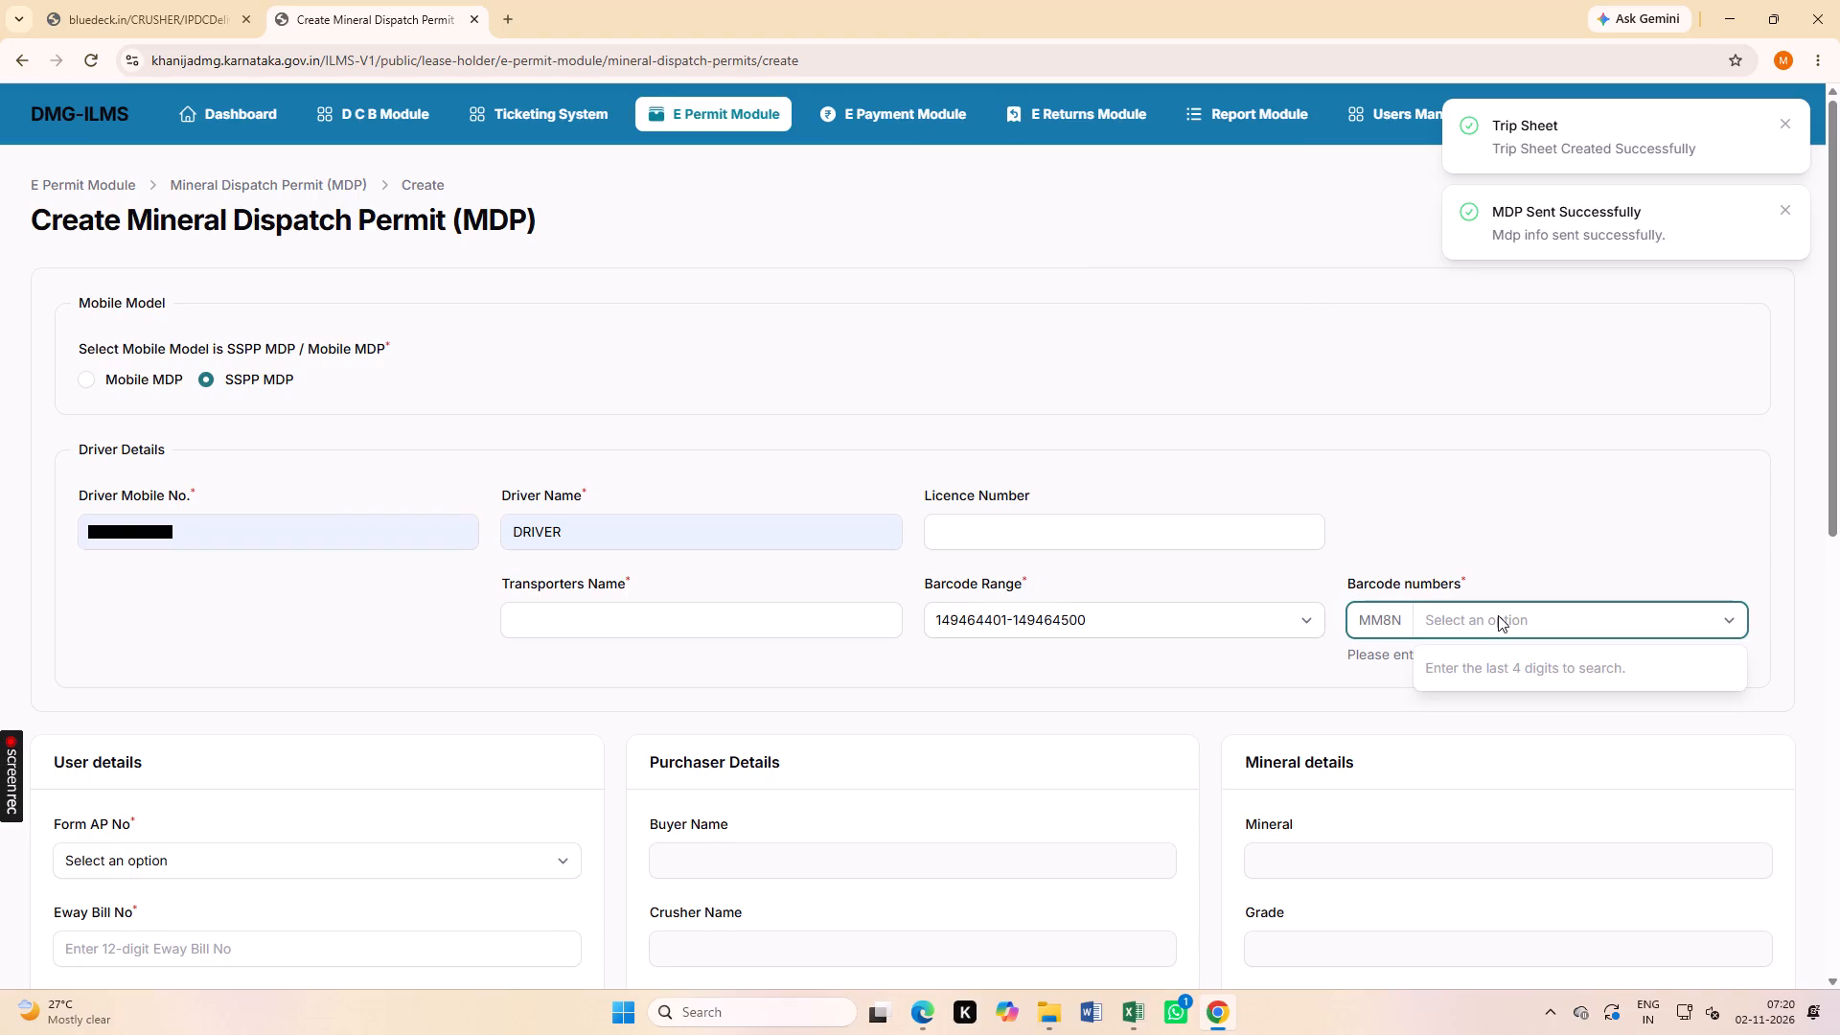
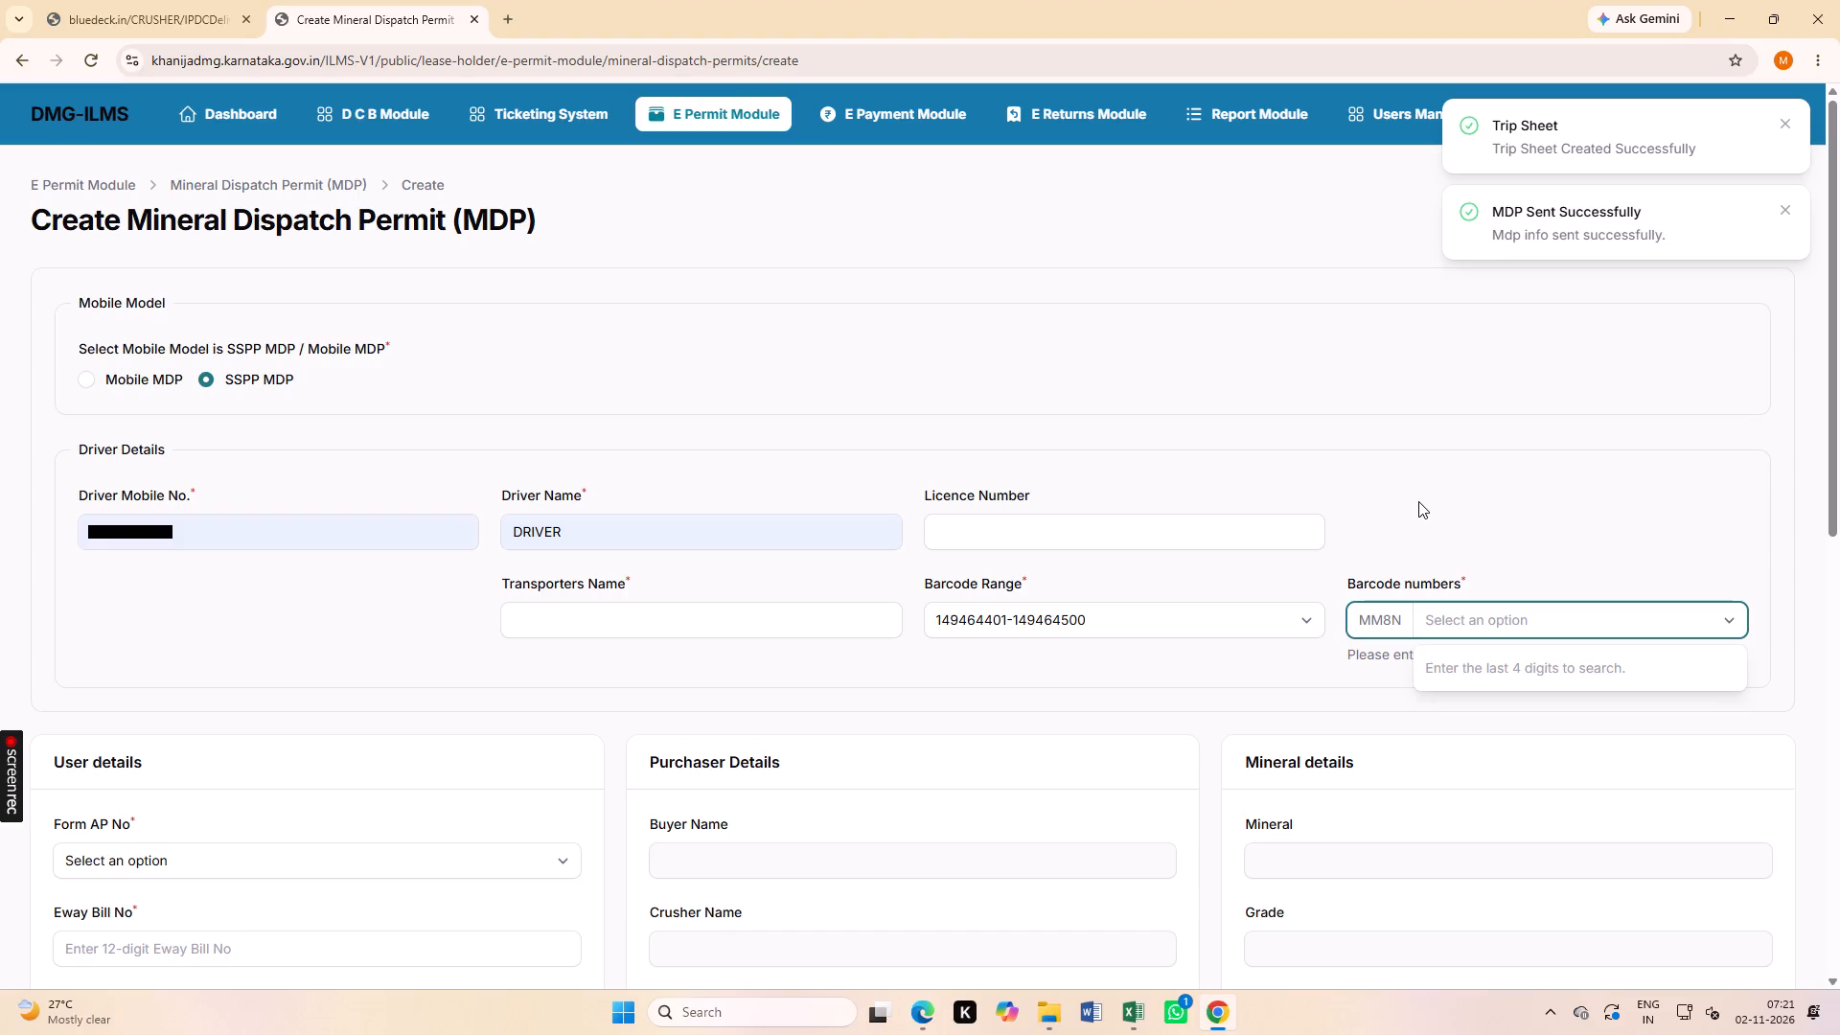
left_click(1096, 624)
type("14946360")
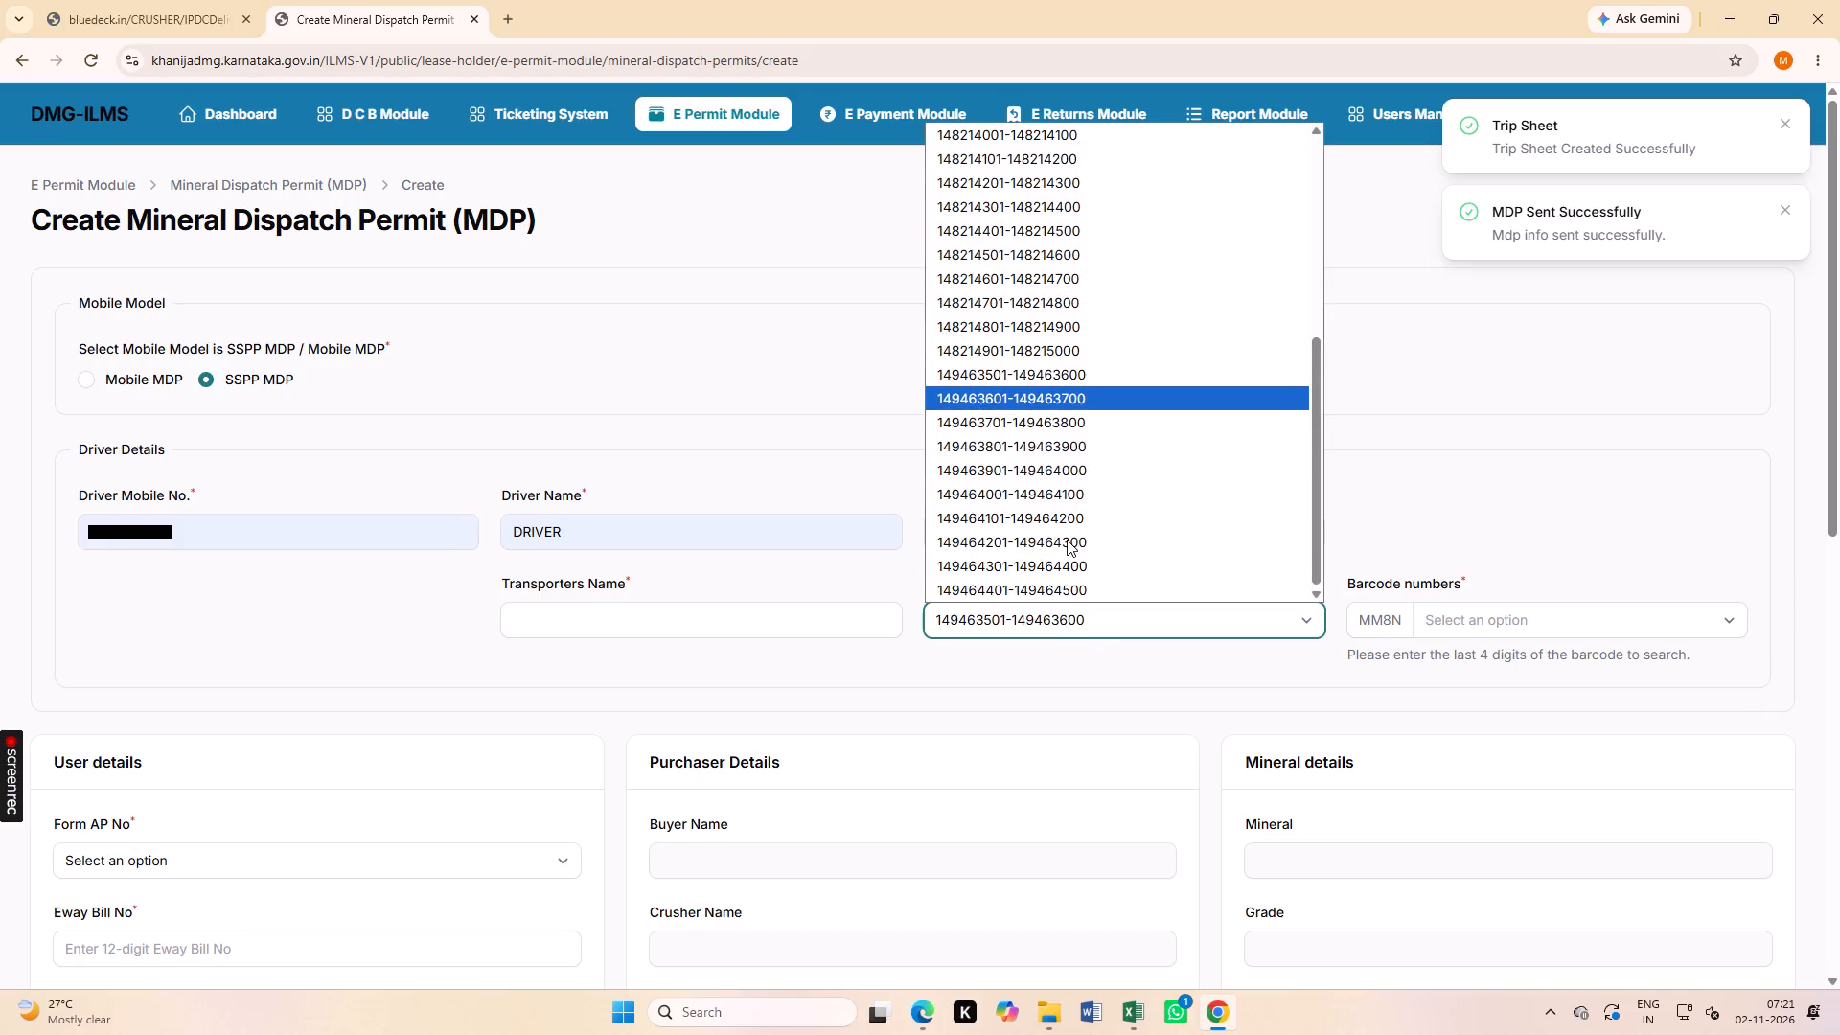
left_click(1066, 386)
left_click(1238, 641)
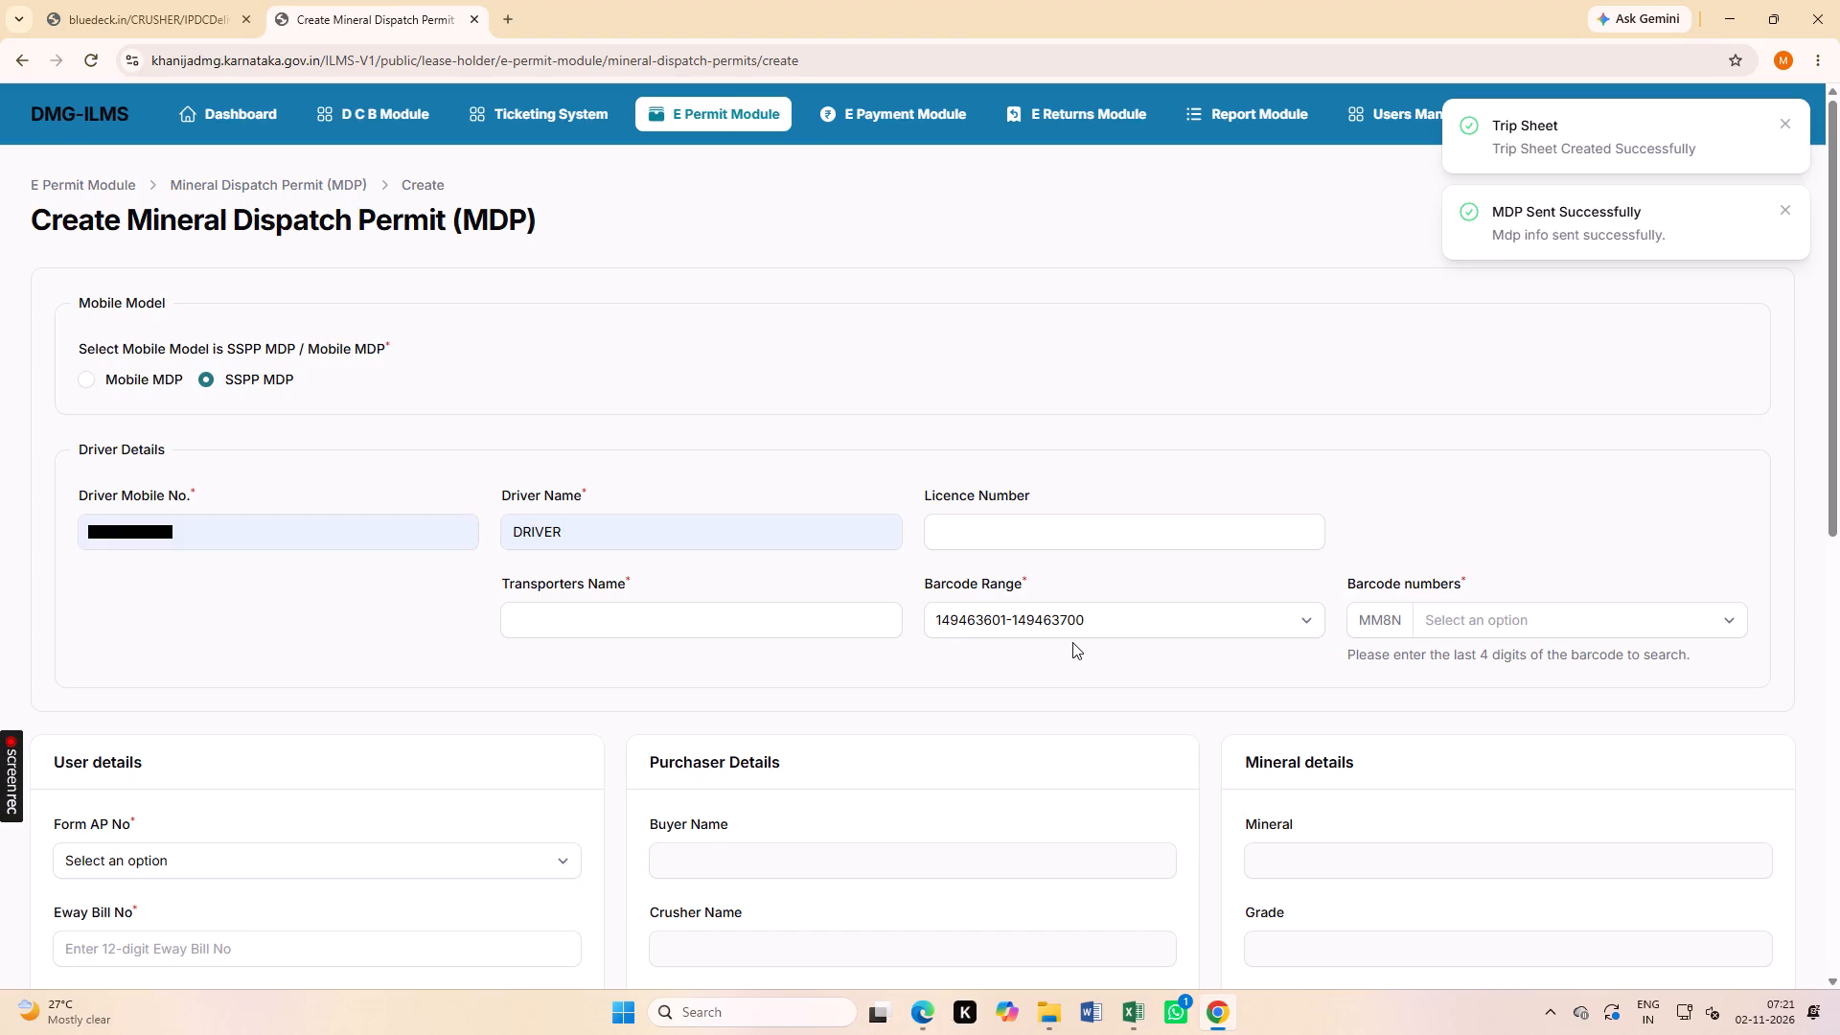
left_click(1538, 620)
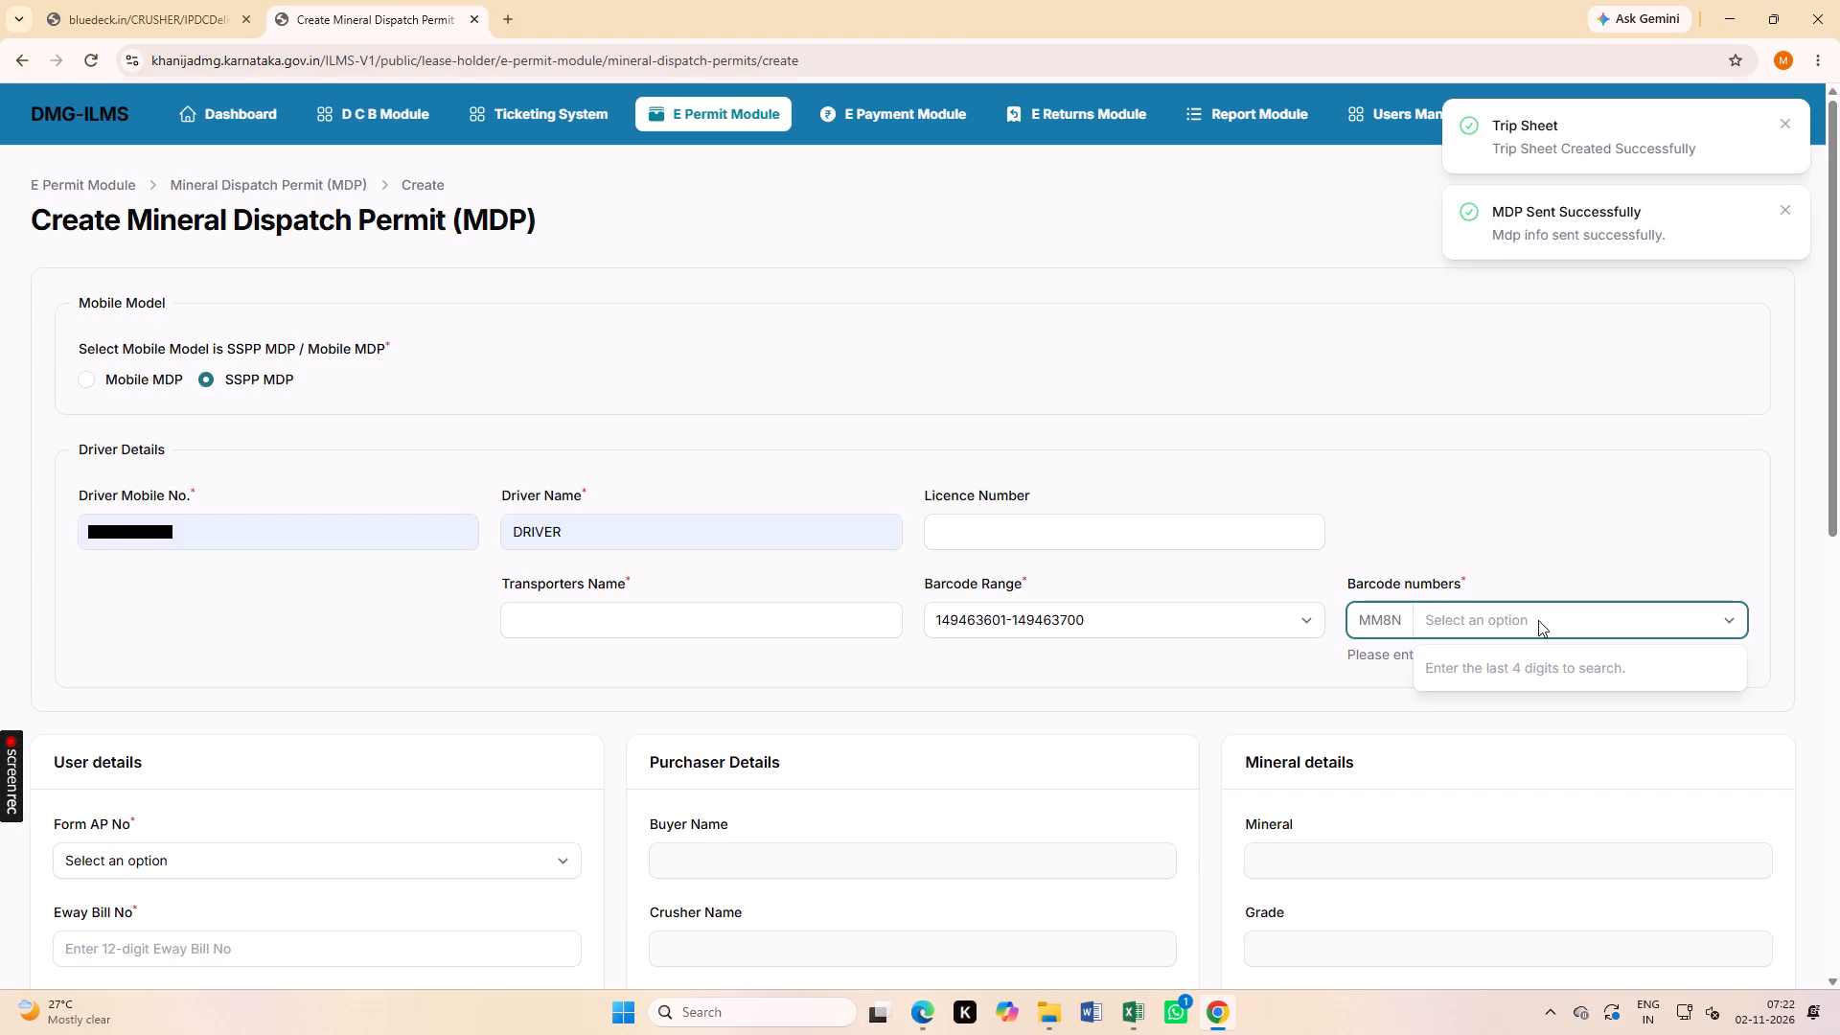
left_click(1538, 620)
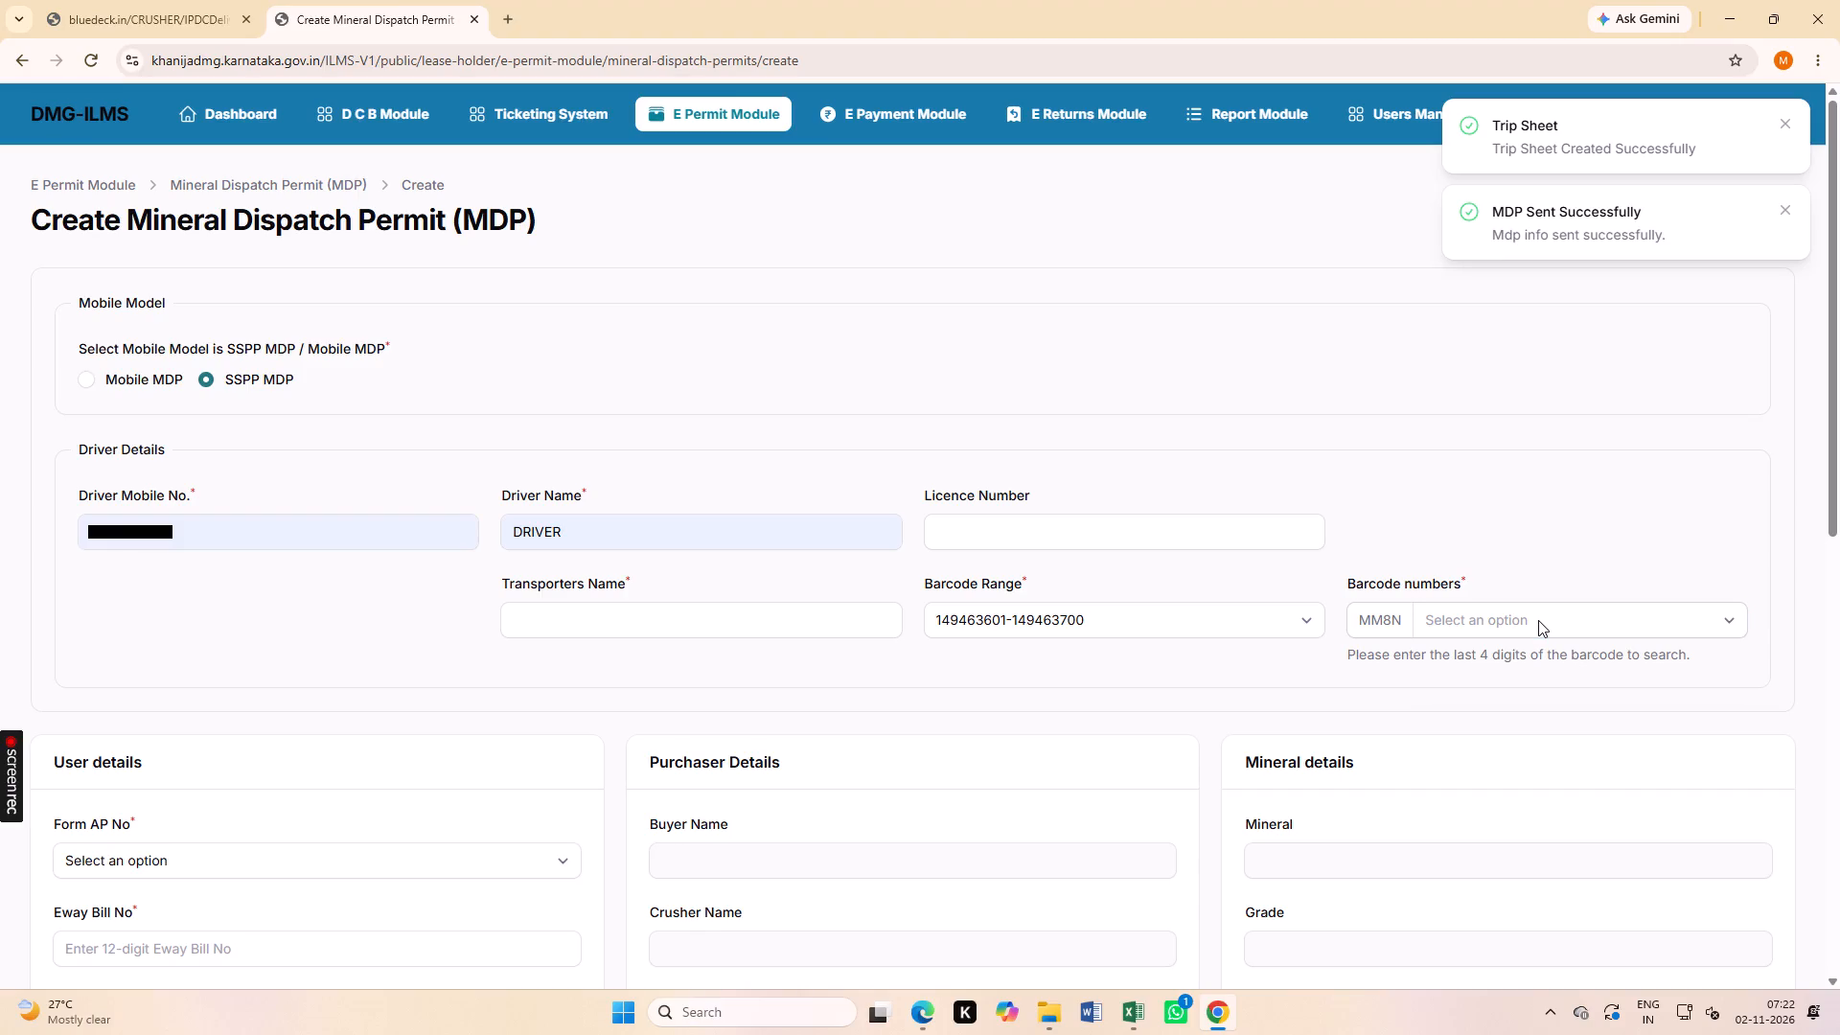
left_click(1544, 612)
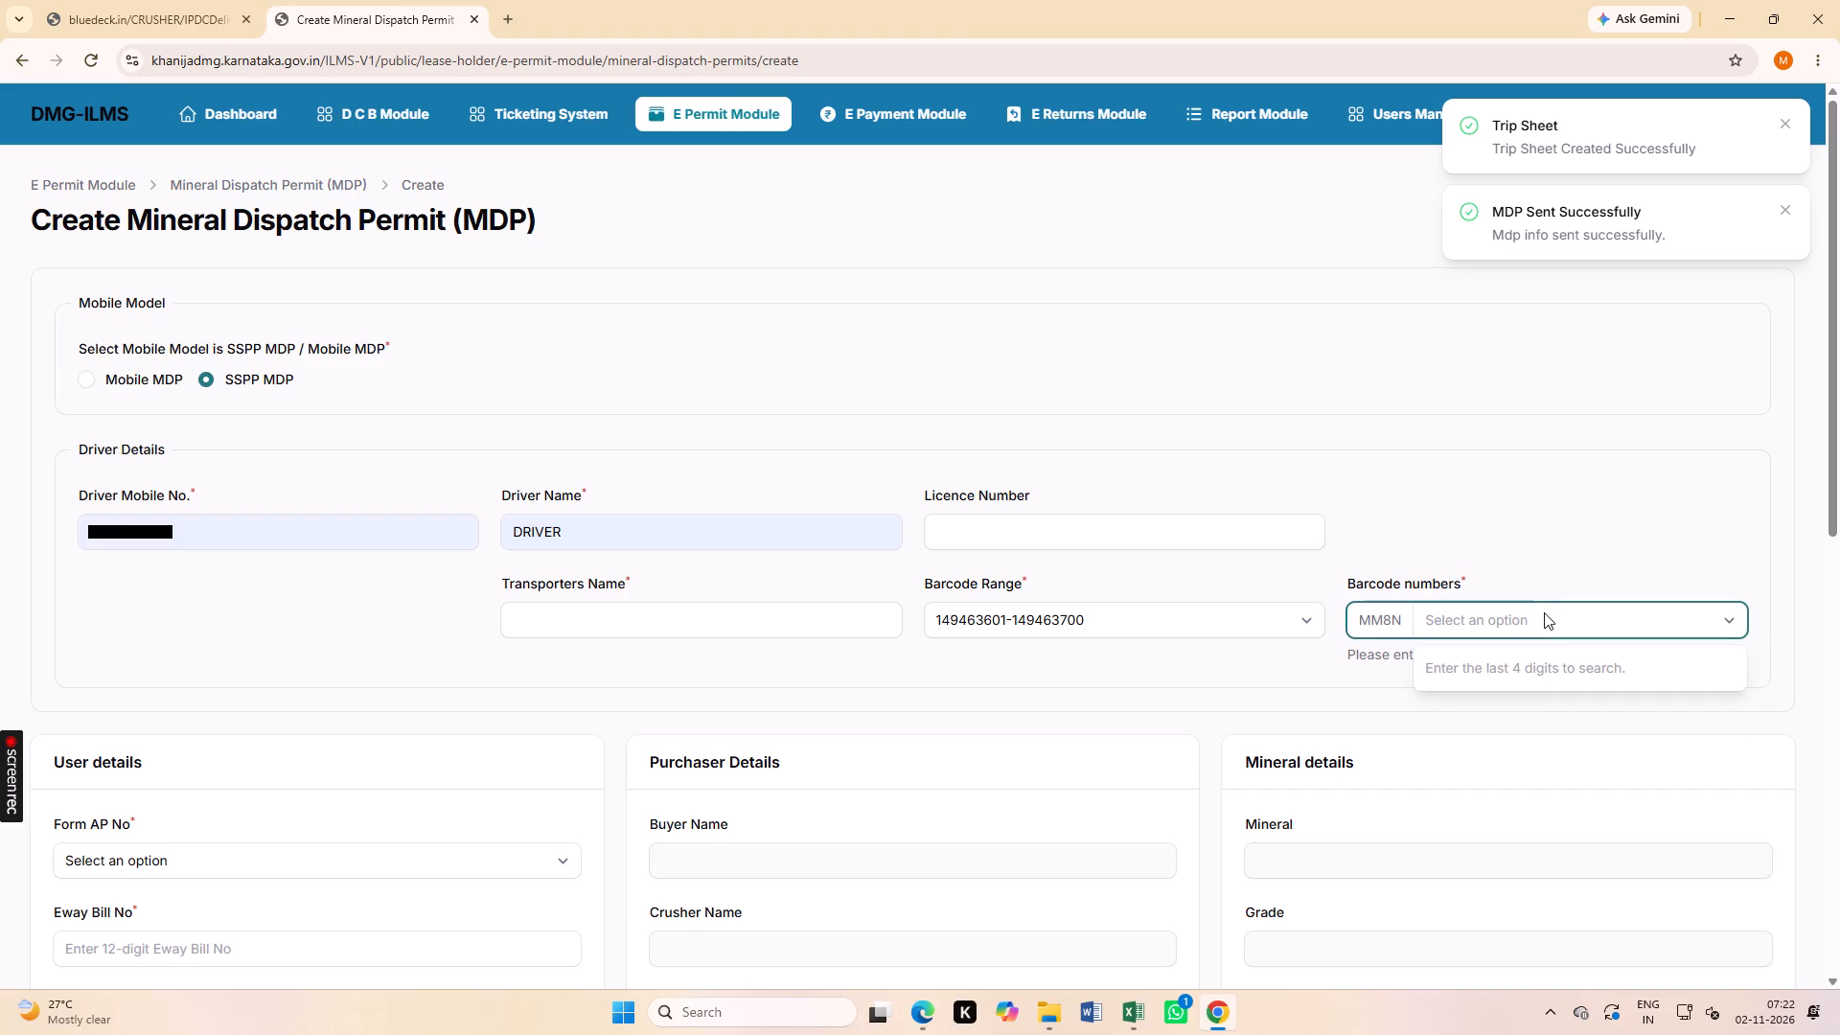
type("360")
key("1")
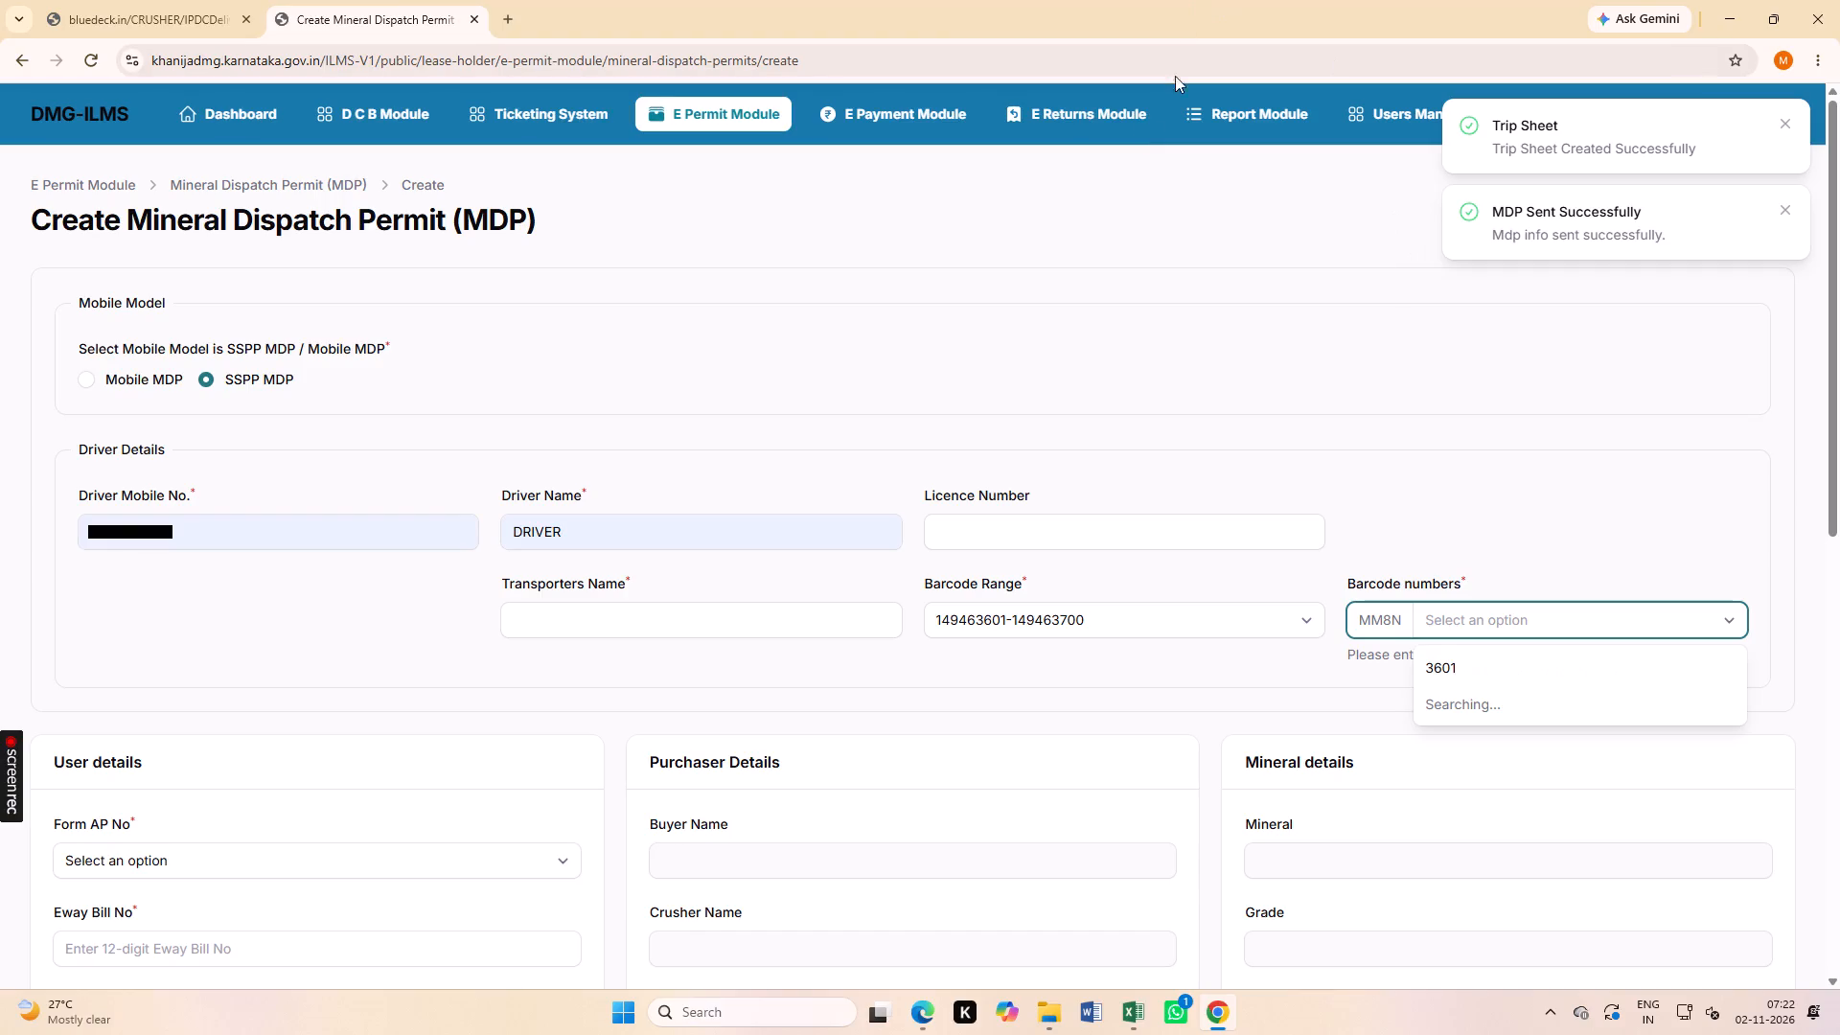
left_click(1518, 696)
left_click(1510, 696)
scroll(827, 598, "down", 5)
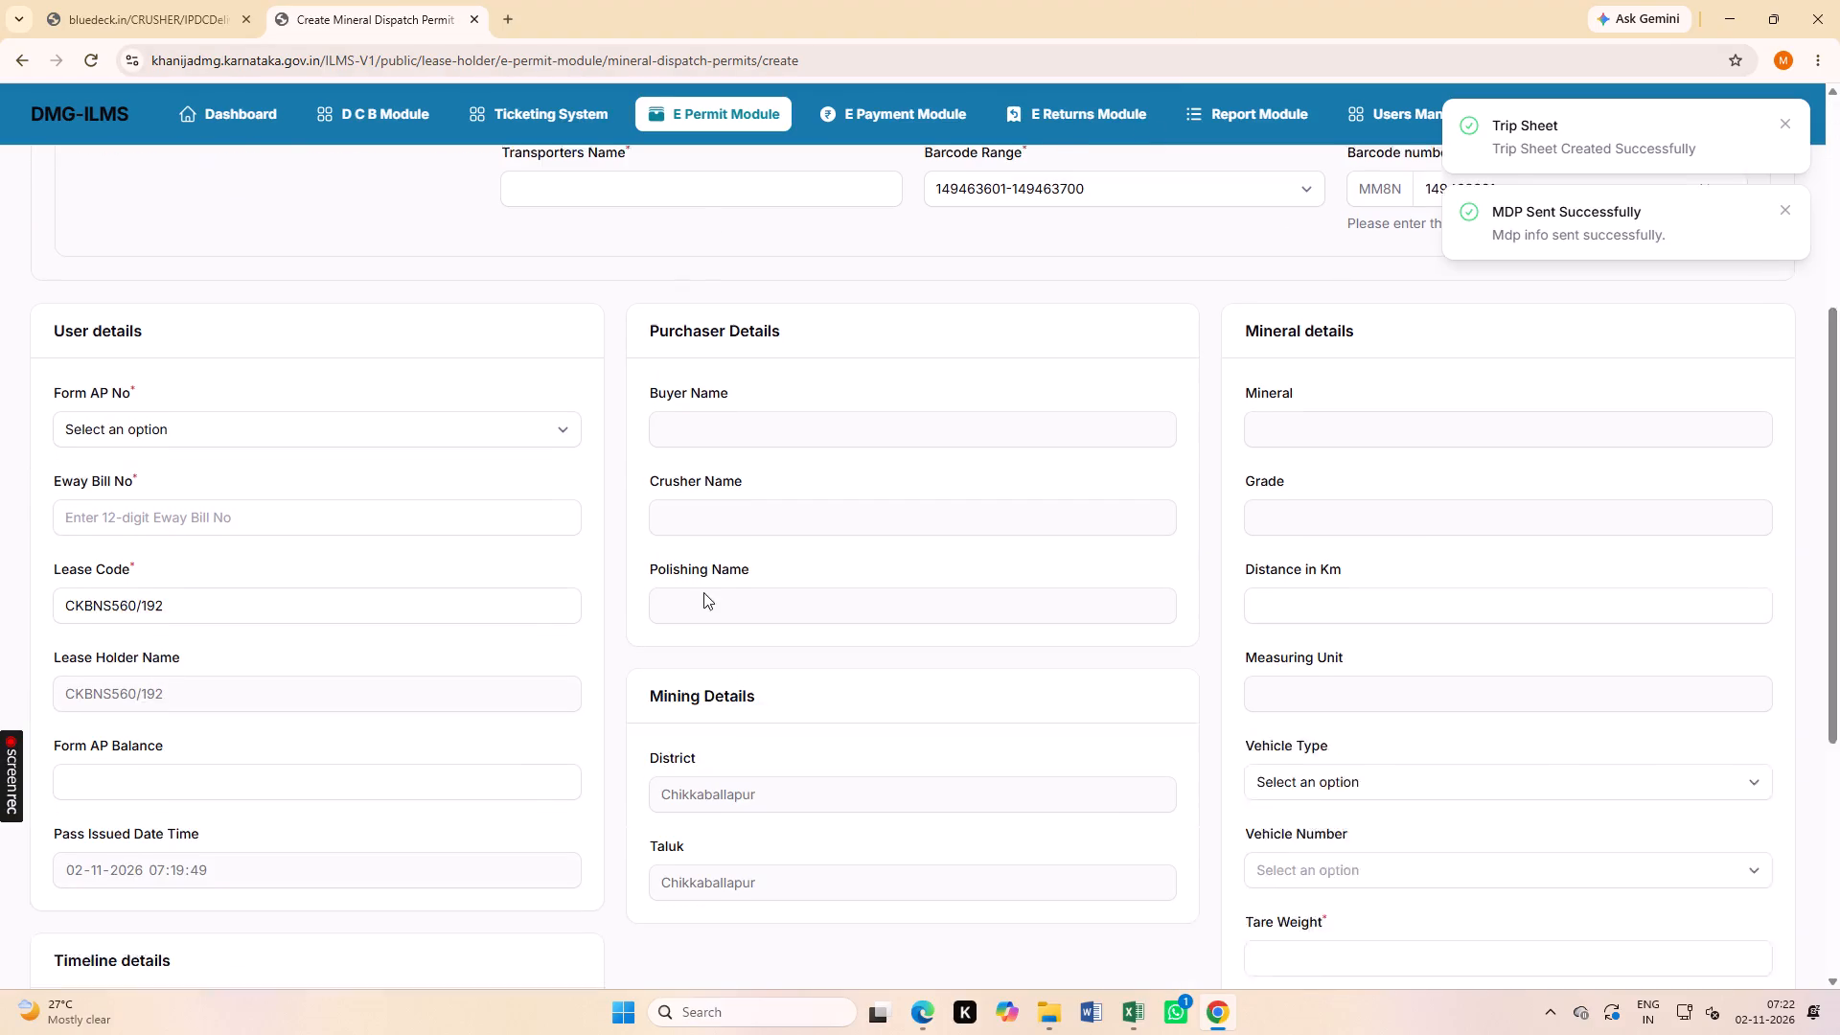
left_click(348, 392)
left_click(262, 568)
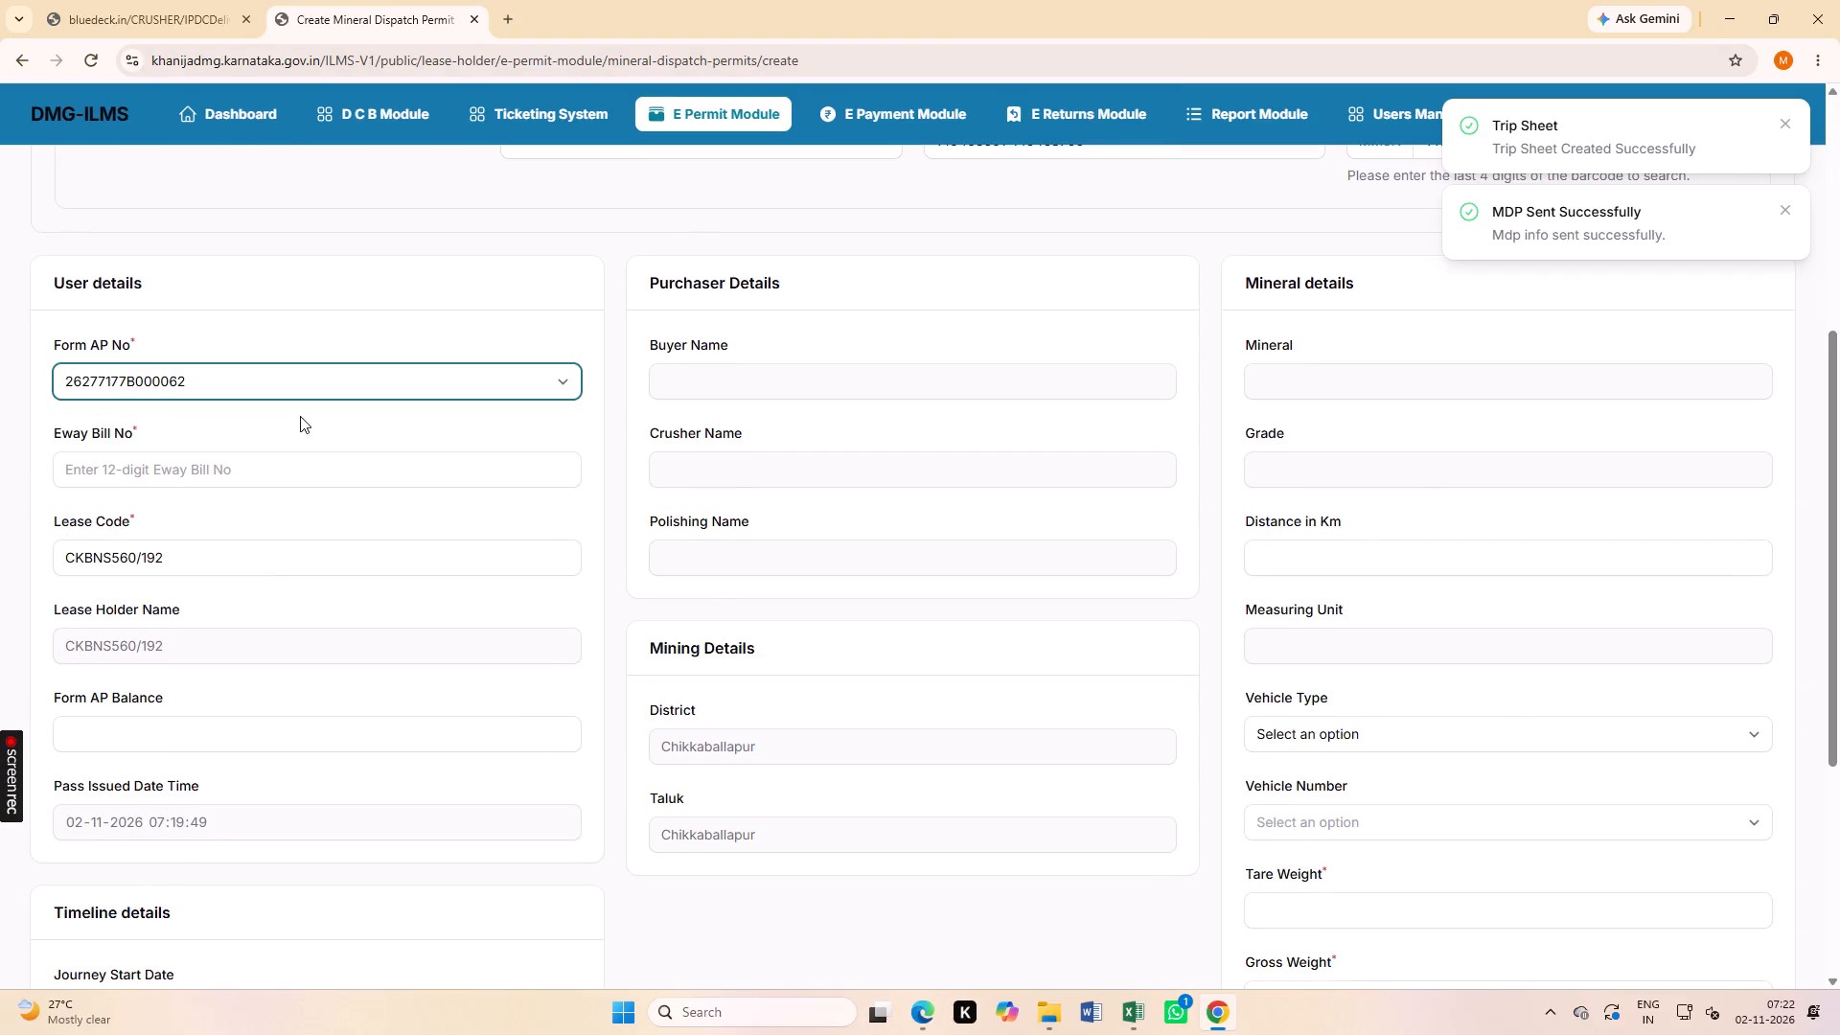
left_click(300, 415)
left_click(269, 449)
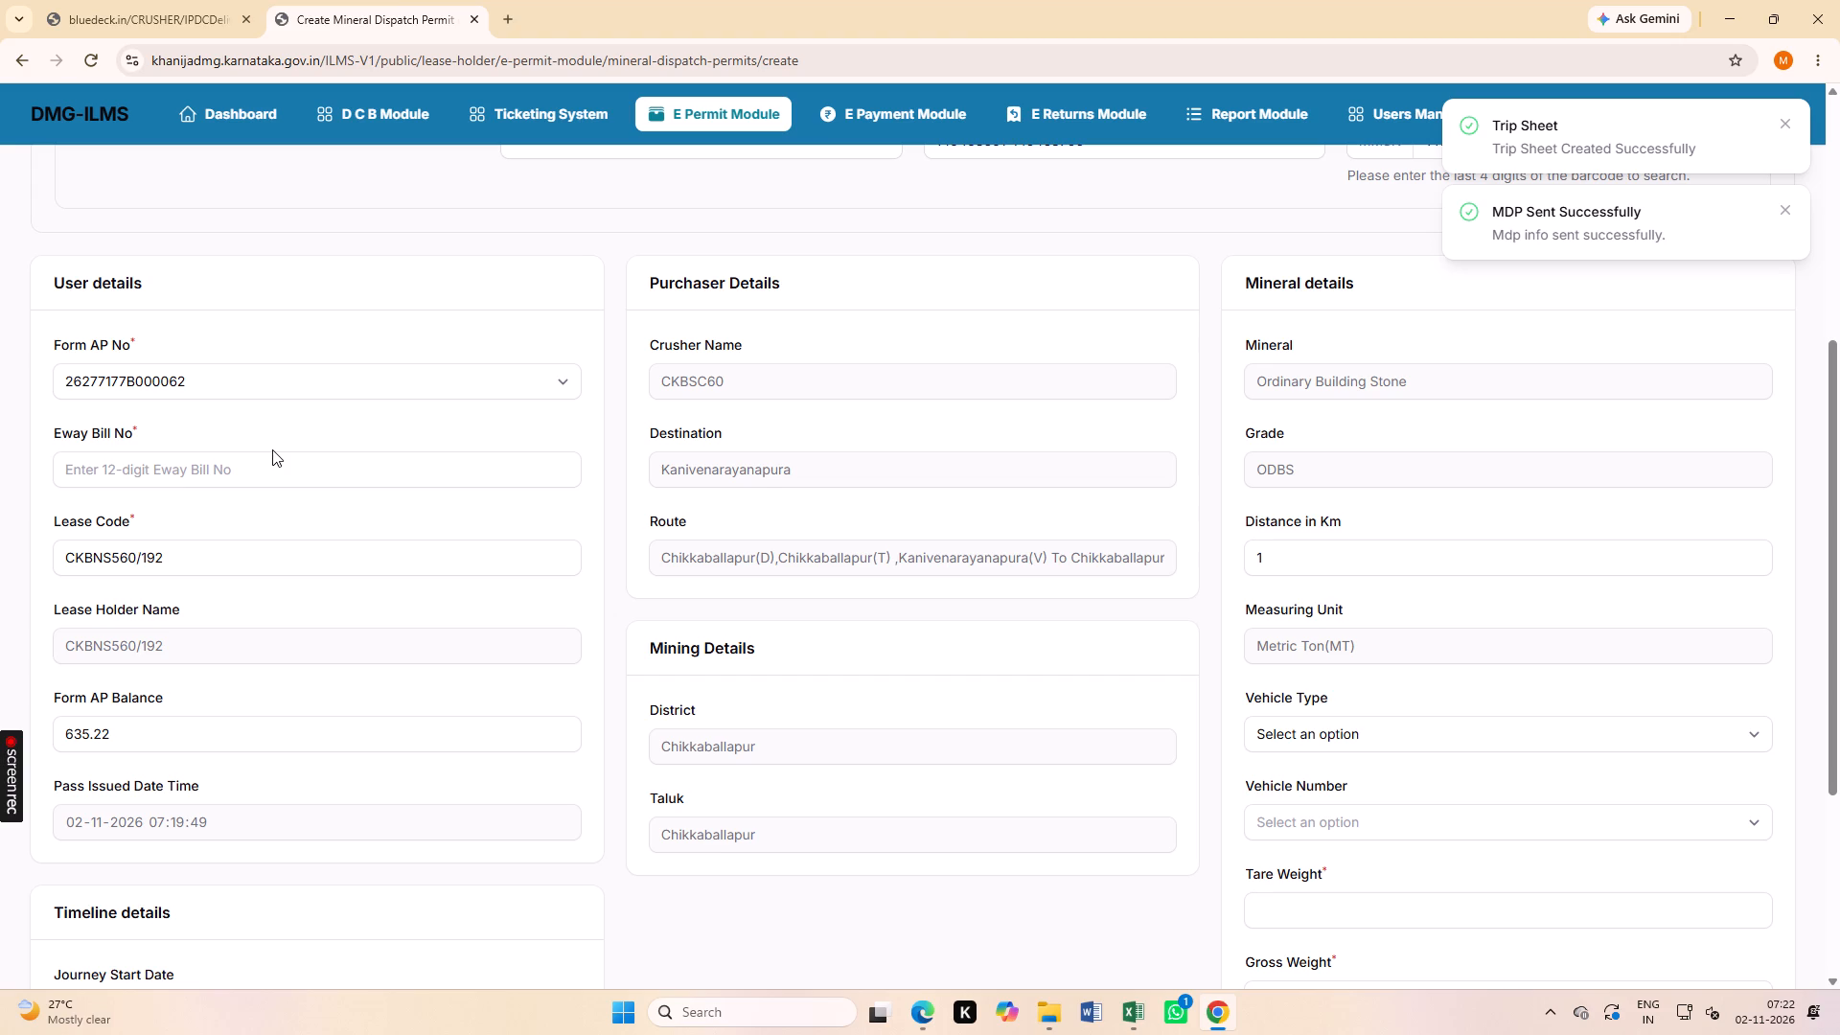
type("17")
left_click(327, 464)
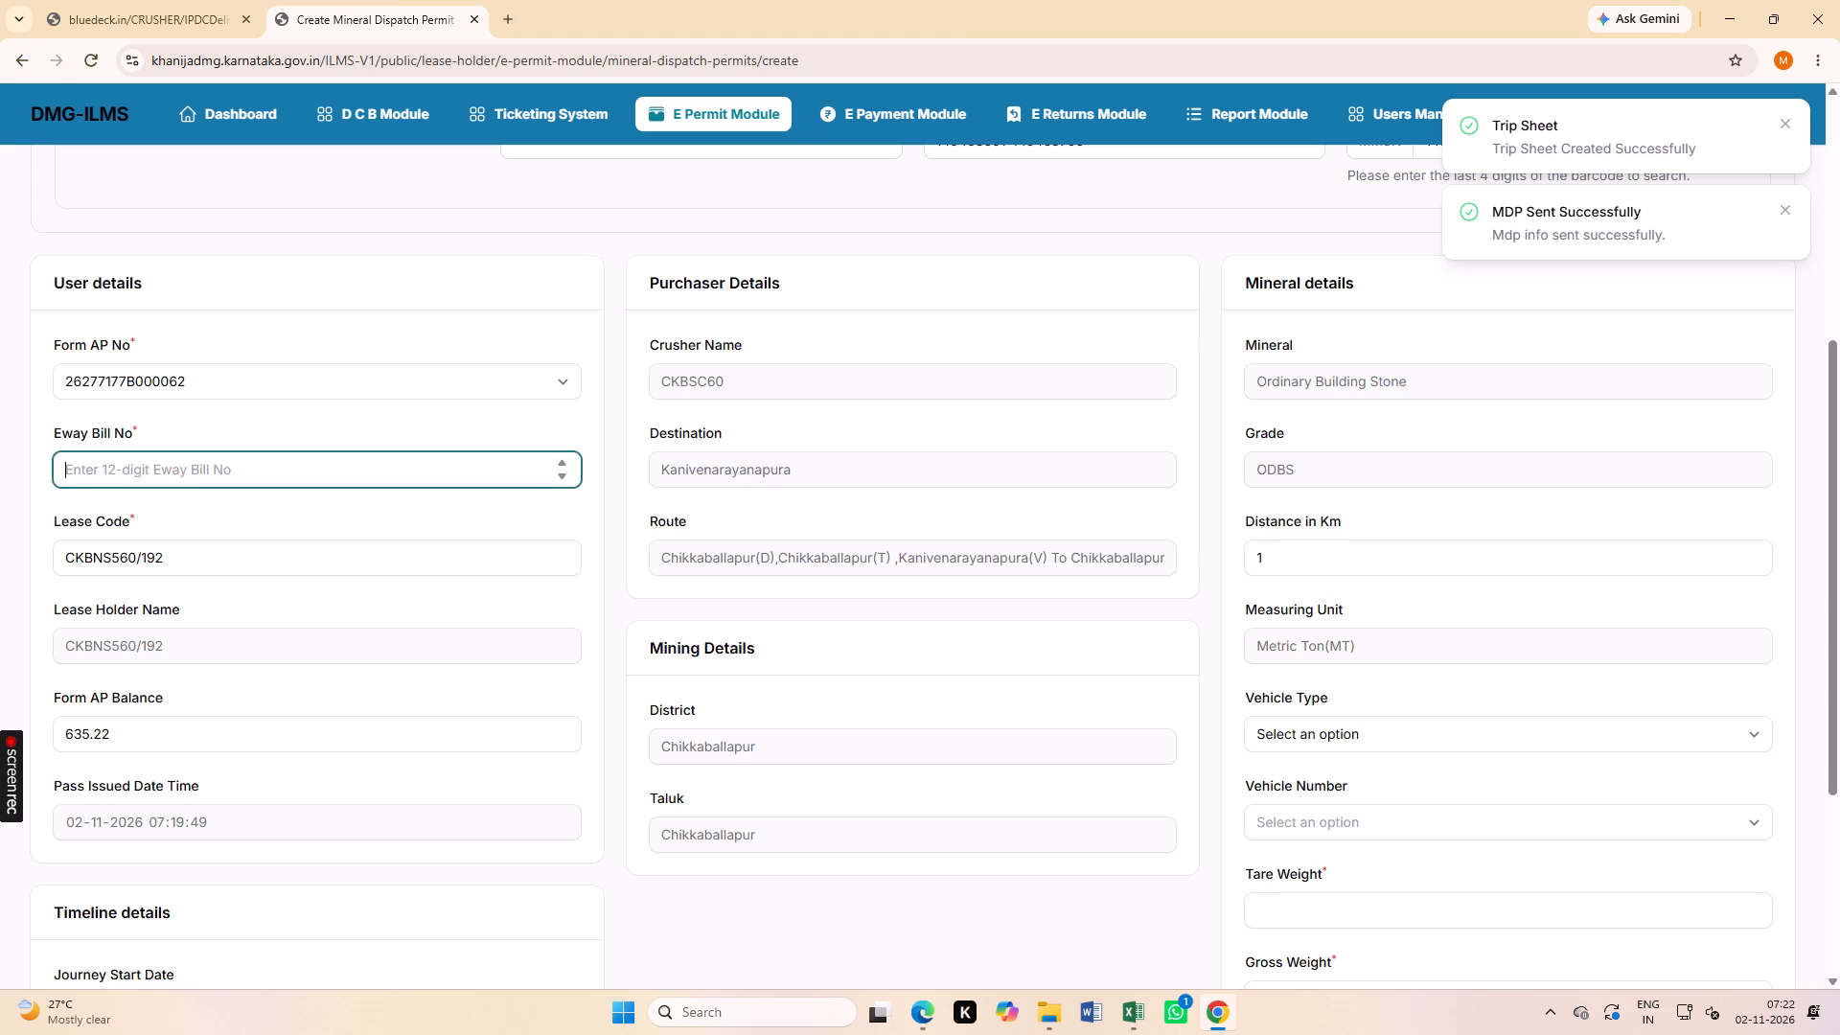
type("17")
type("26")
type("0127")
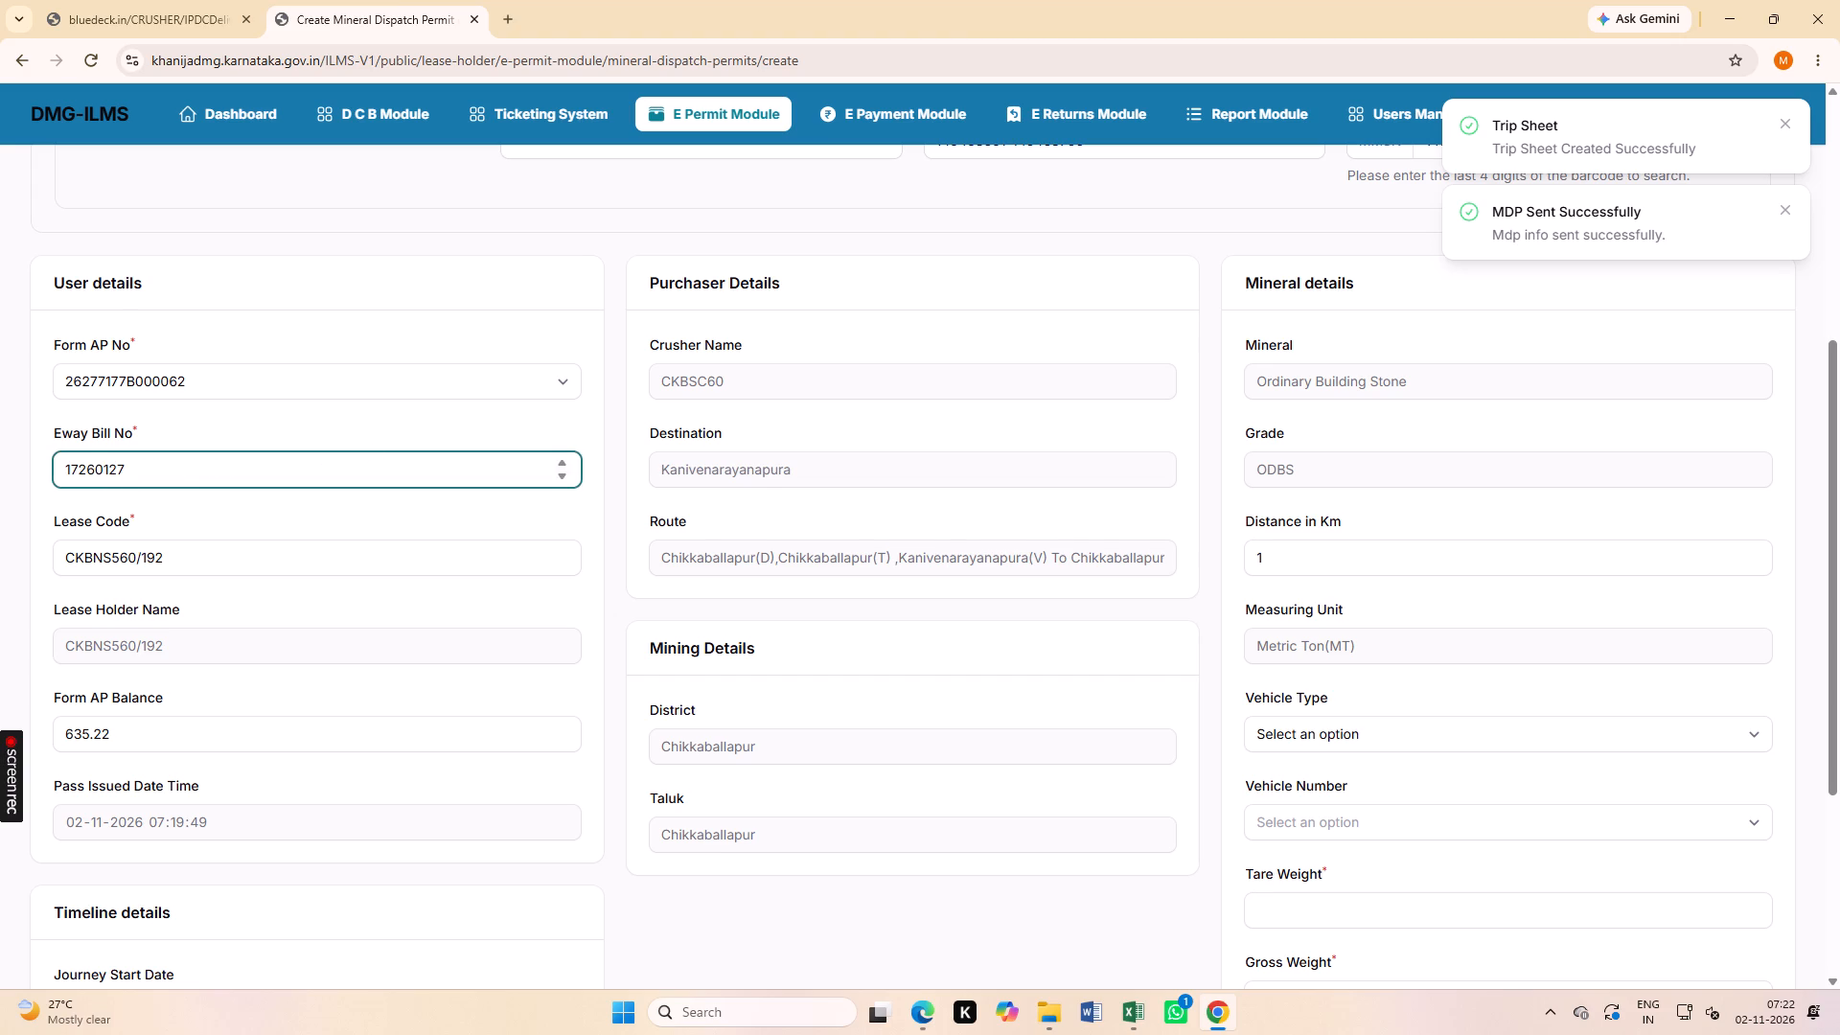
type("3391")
left_click(423, 539)
Set the vehicle type to Tipper and search the vehicle numbers for 0015.
scroll(845, 531, "down", 4)
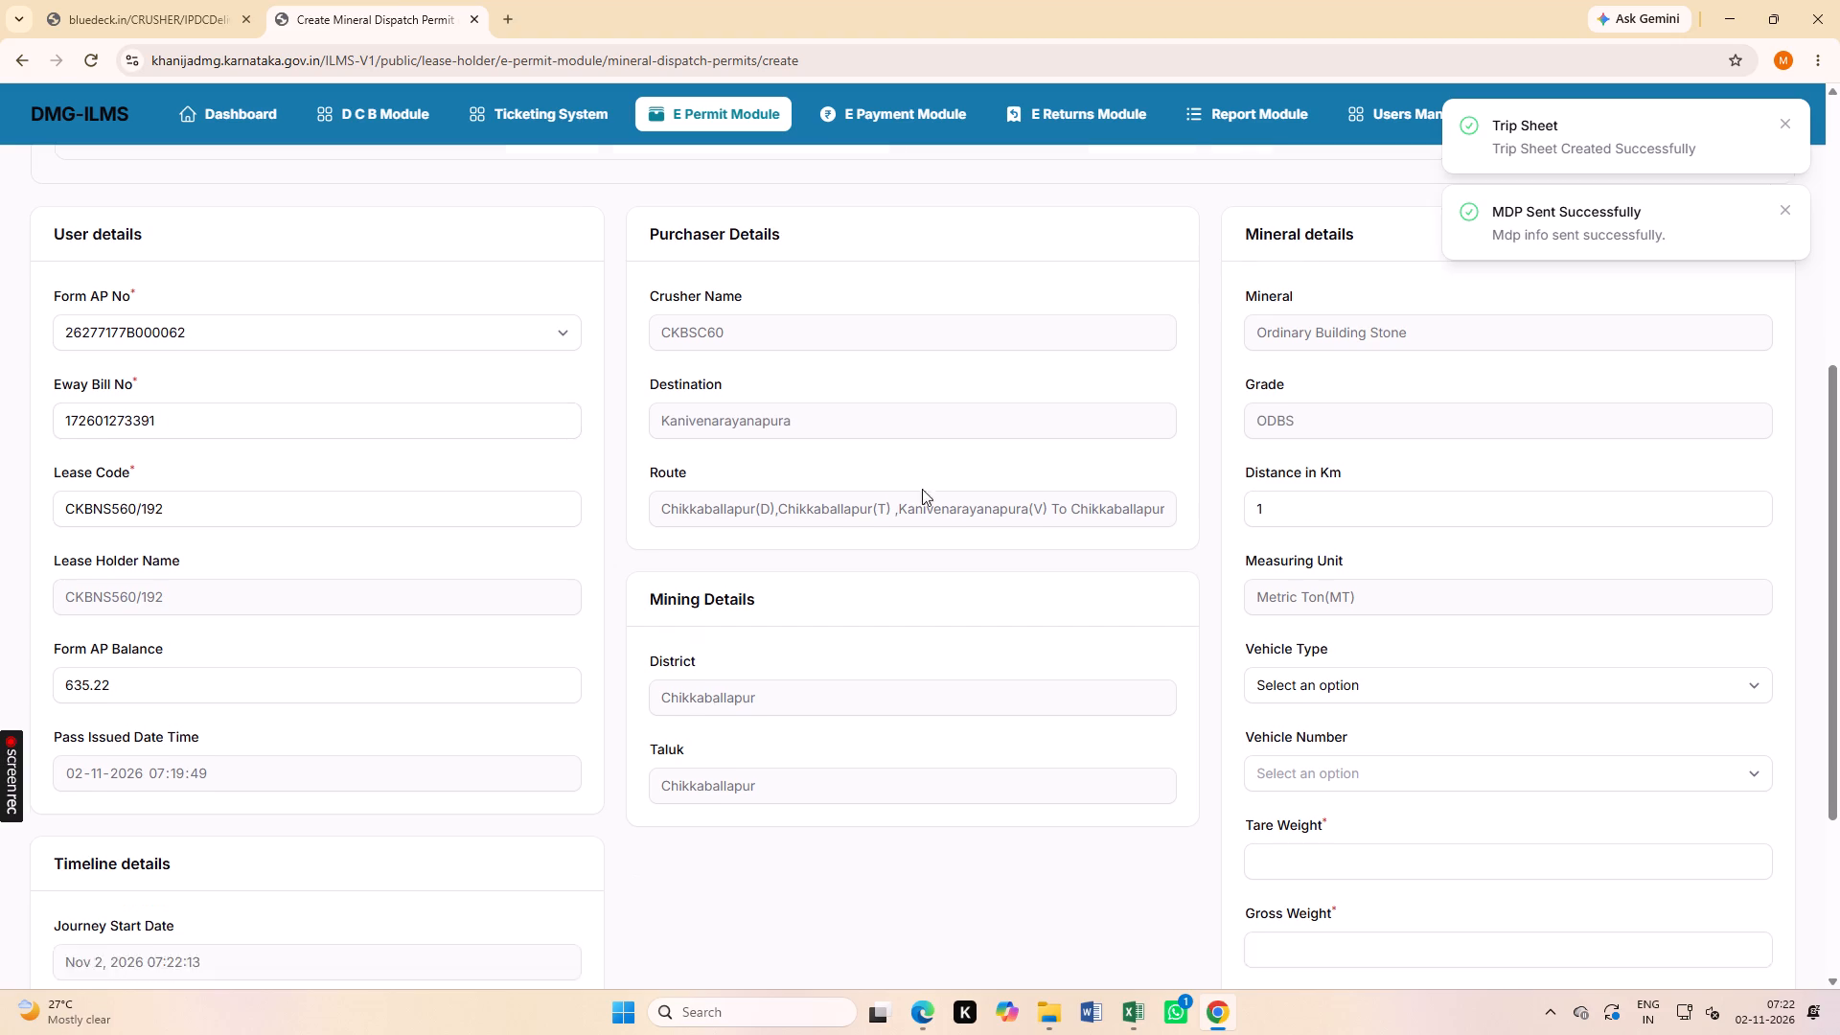
left_click(1354, 395)
double_click(1340, 478)
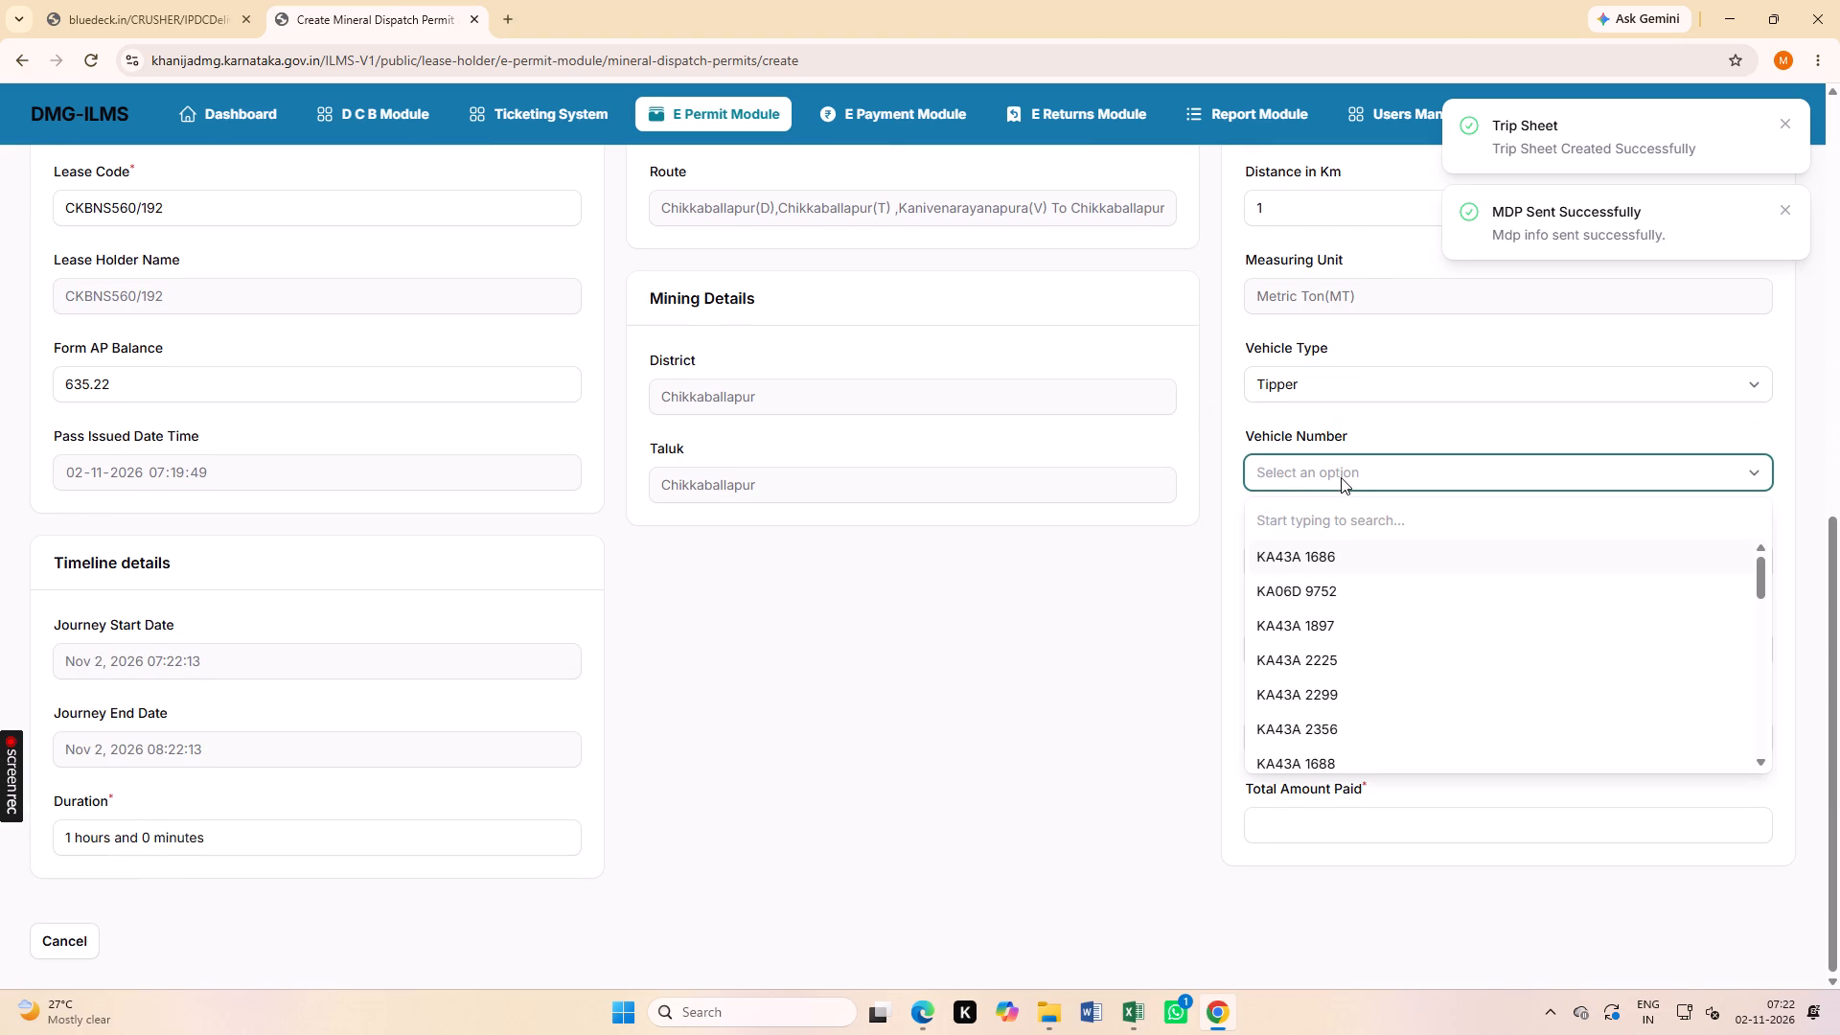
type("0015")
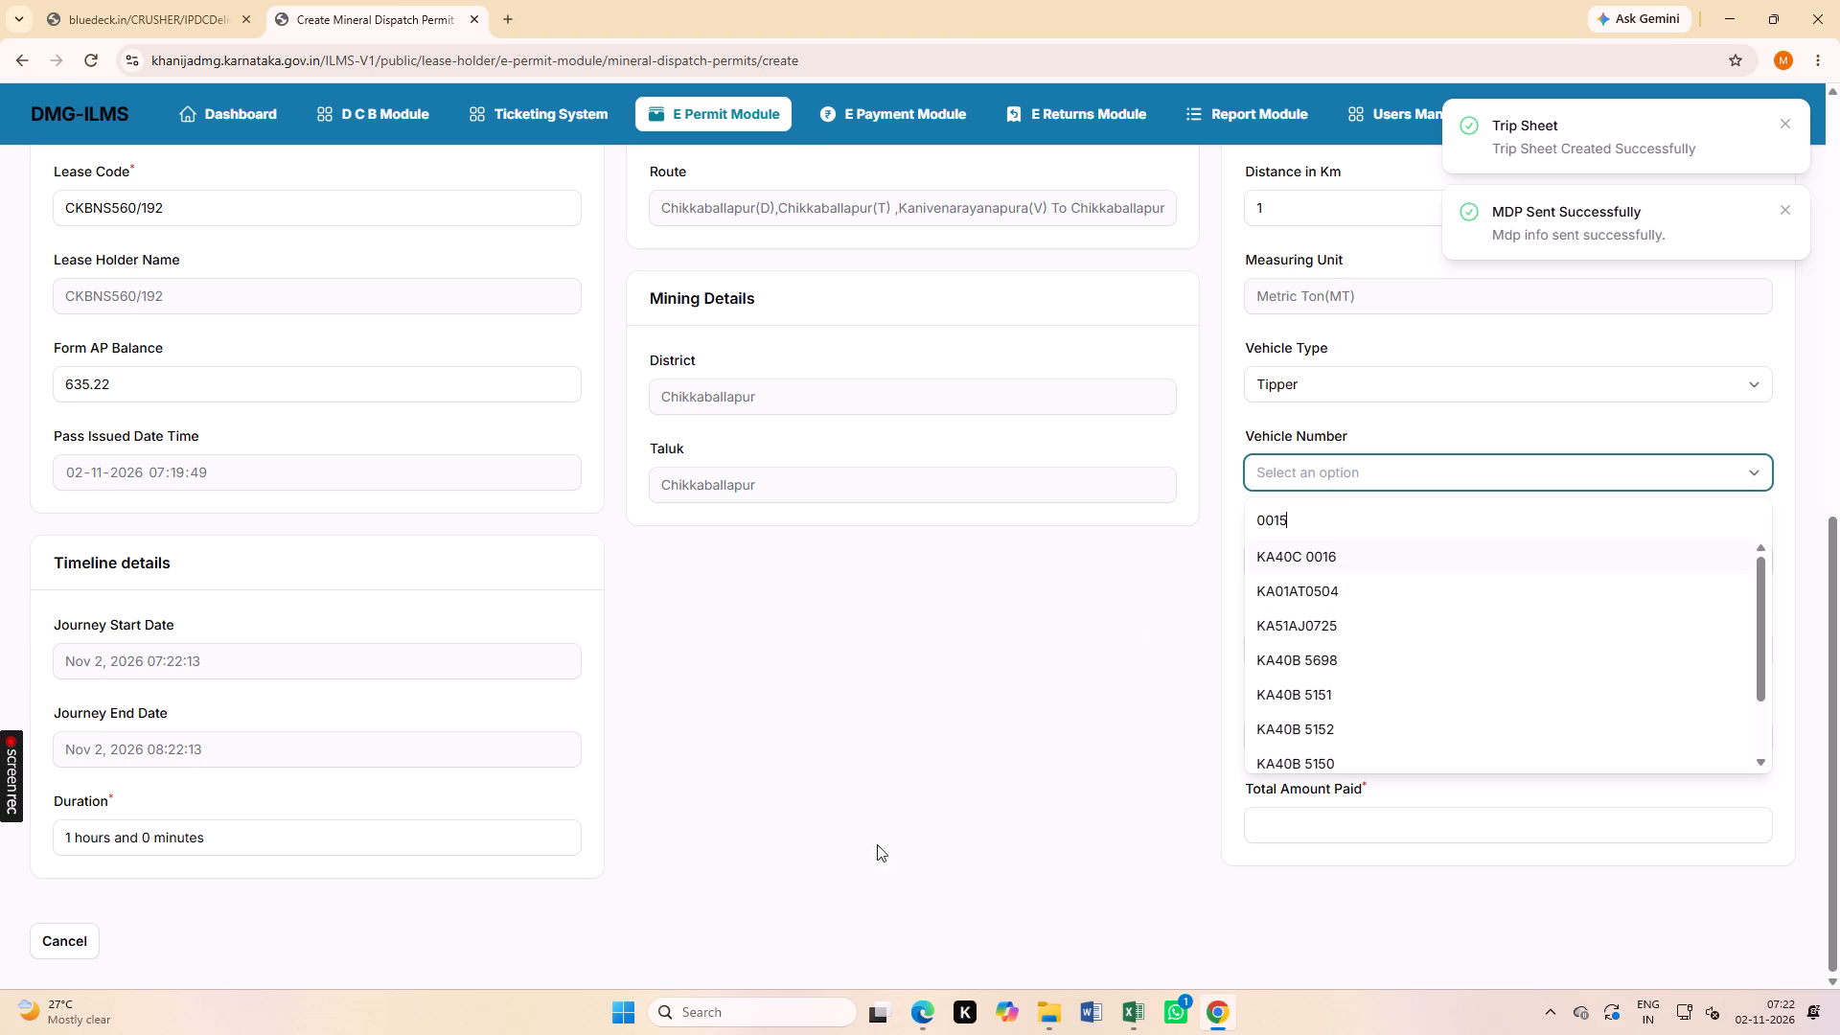
Switch to the crusher account in Edge, reload the material acknowledgement page, and bulk-acknowledge all pending trip sheets.
left_click(921, 1006)
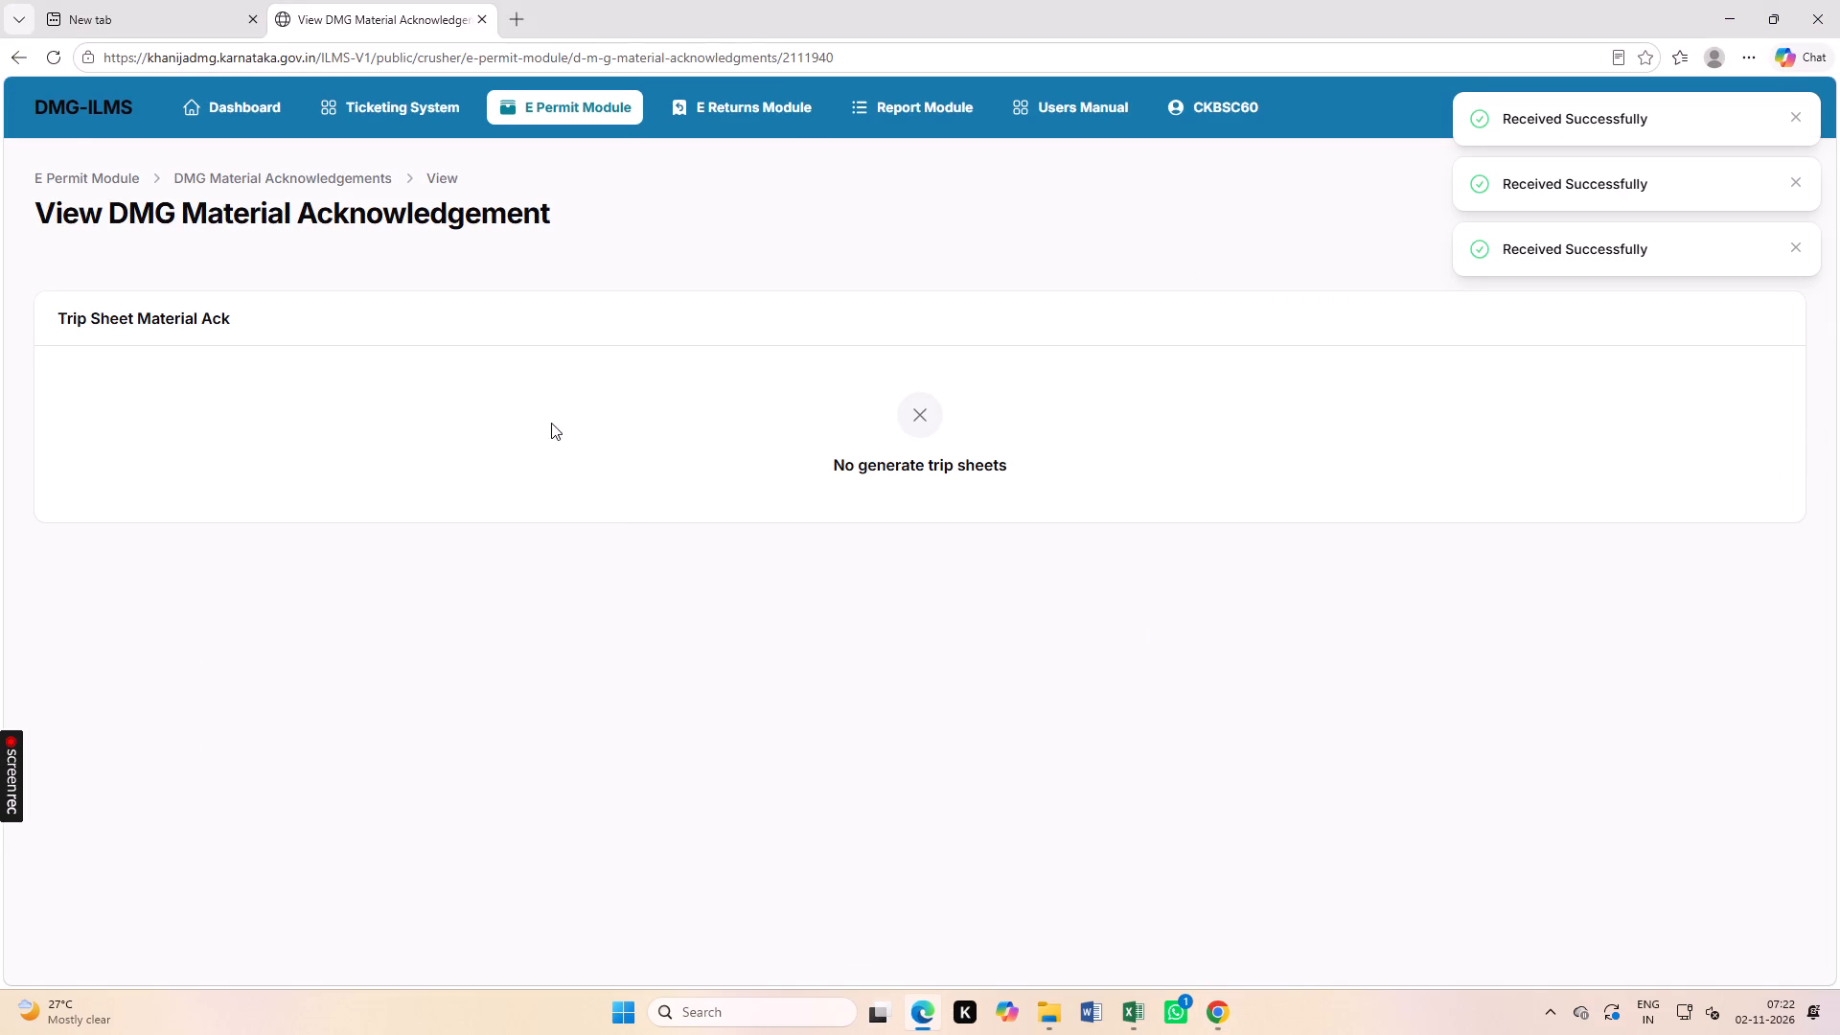
left_click(21, 53)
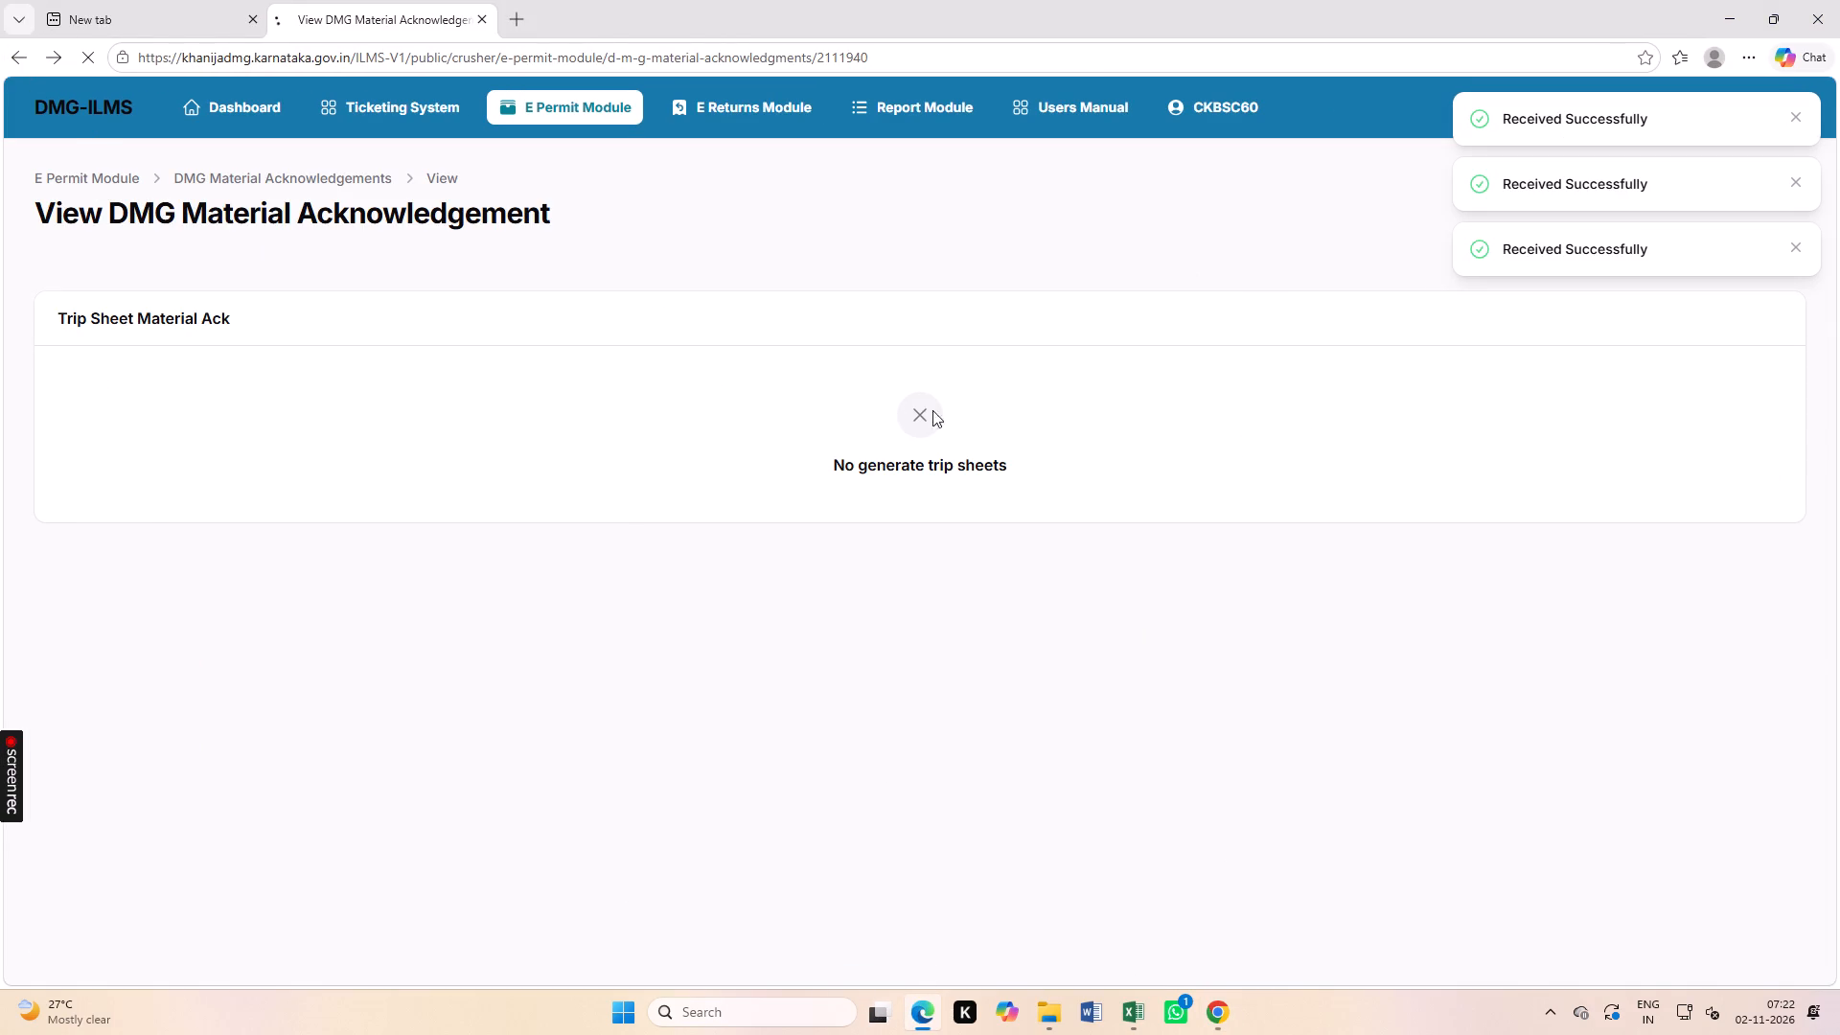
left_click(1760, 511)
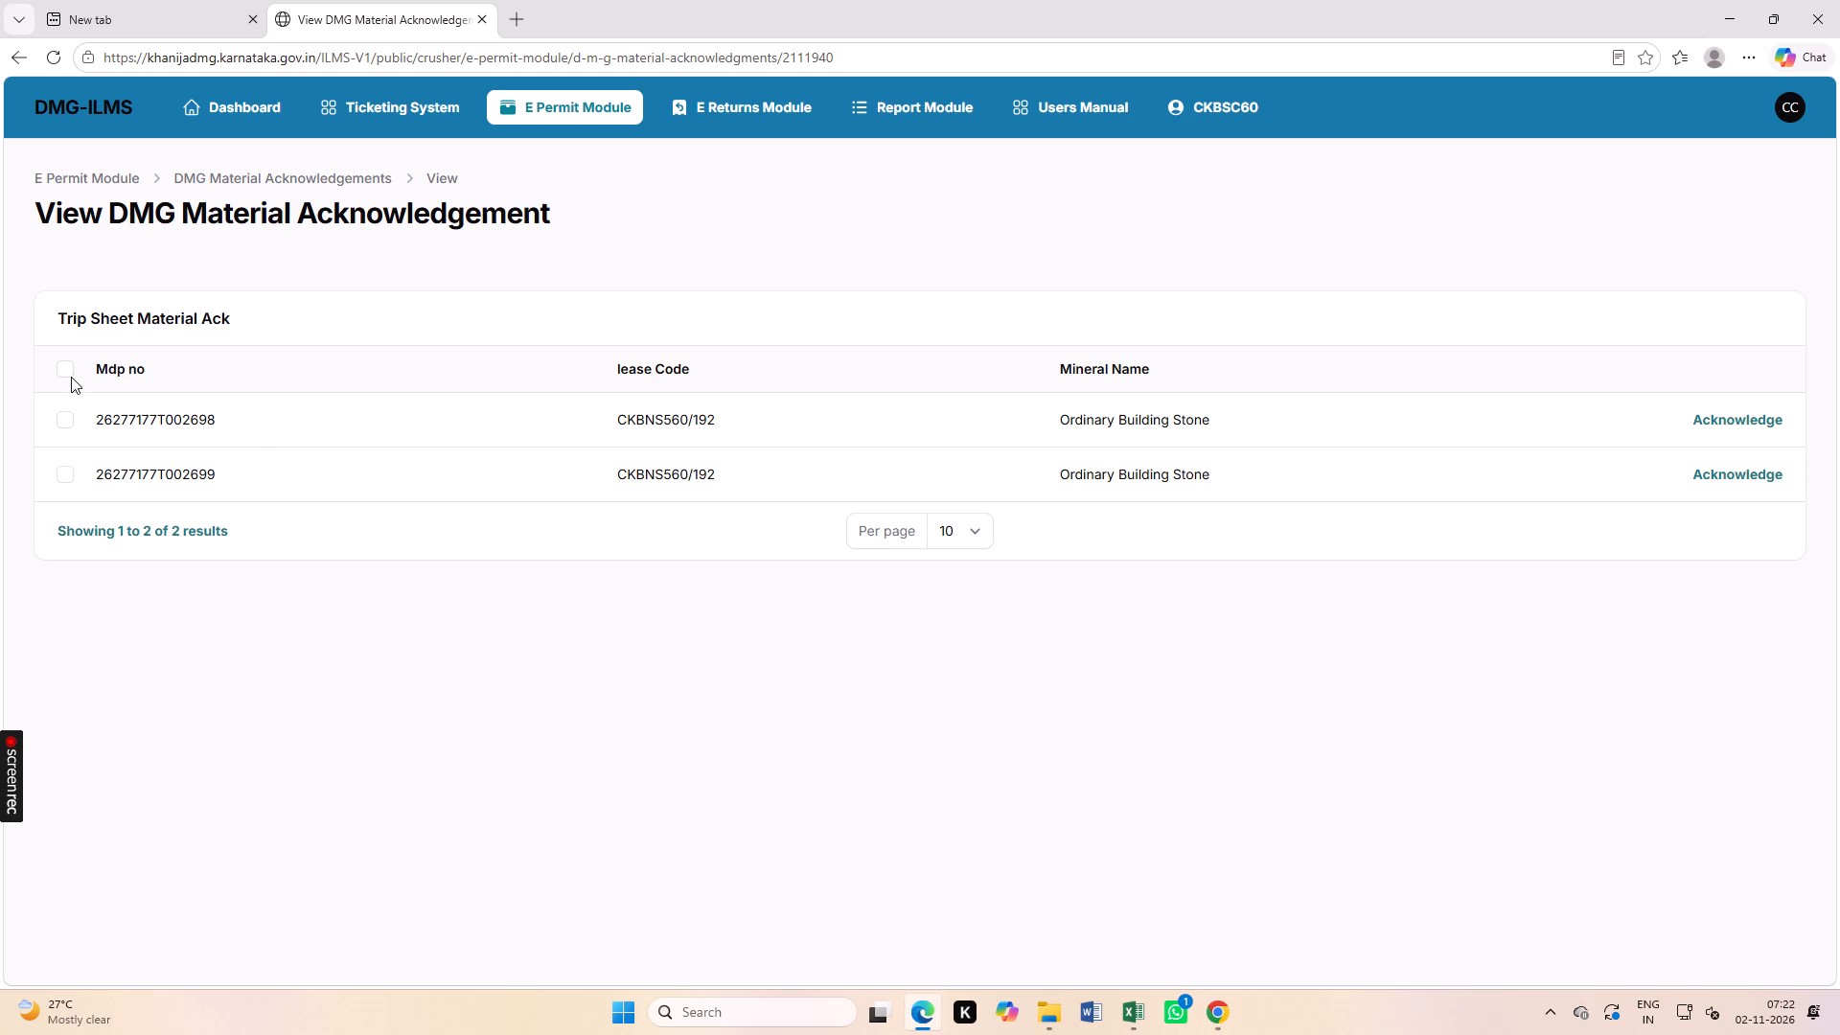
left_click(65, 374)
left_click(149, 374)
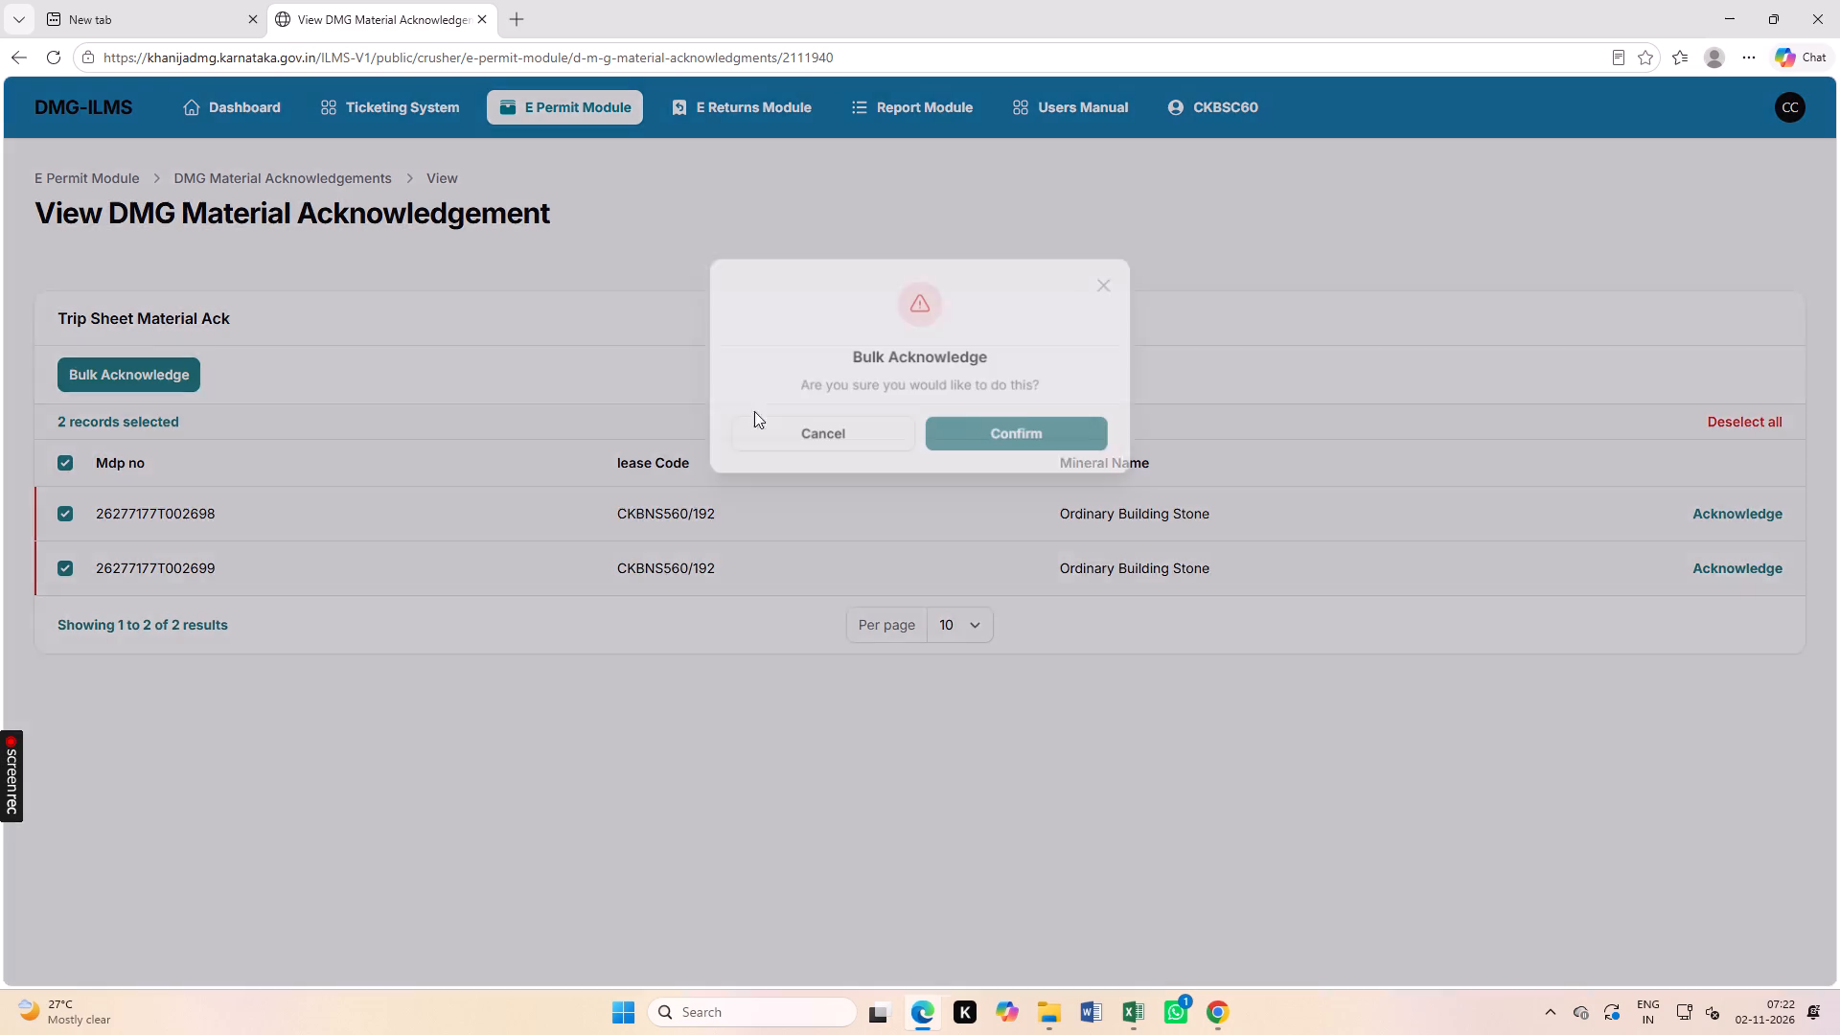
left_click(1016, 441)
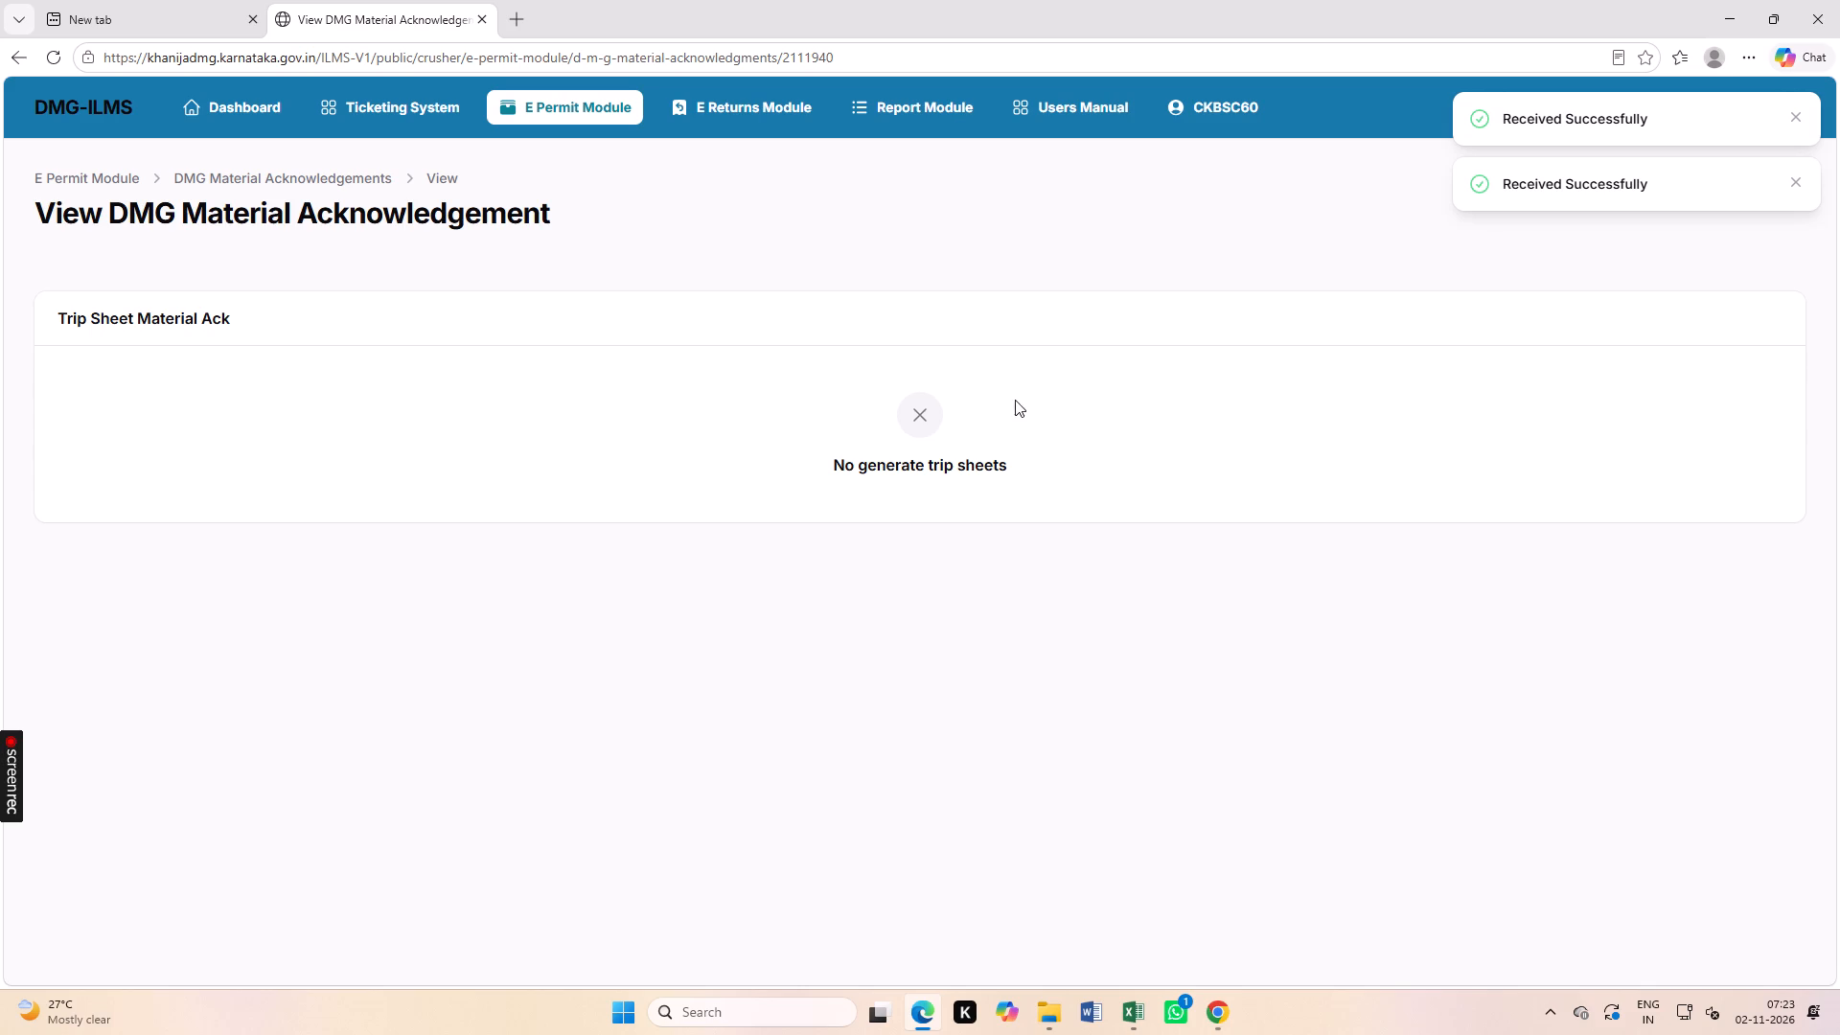
left_click(1208, 1011)
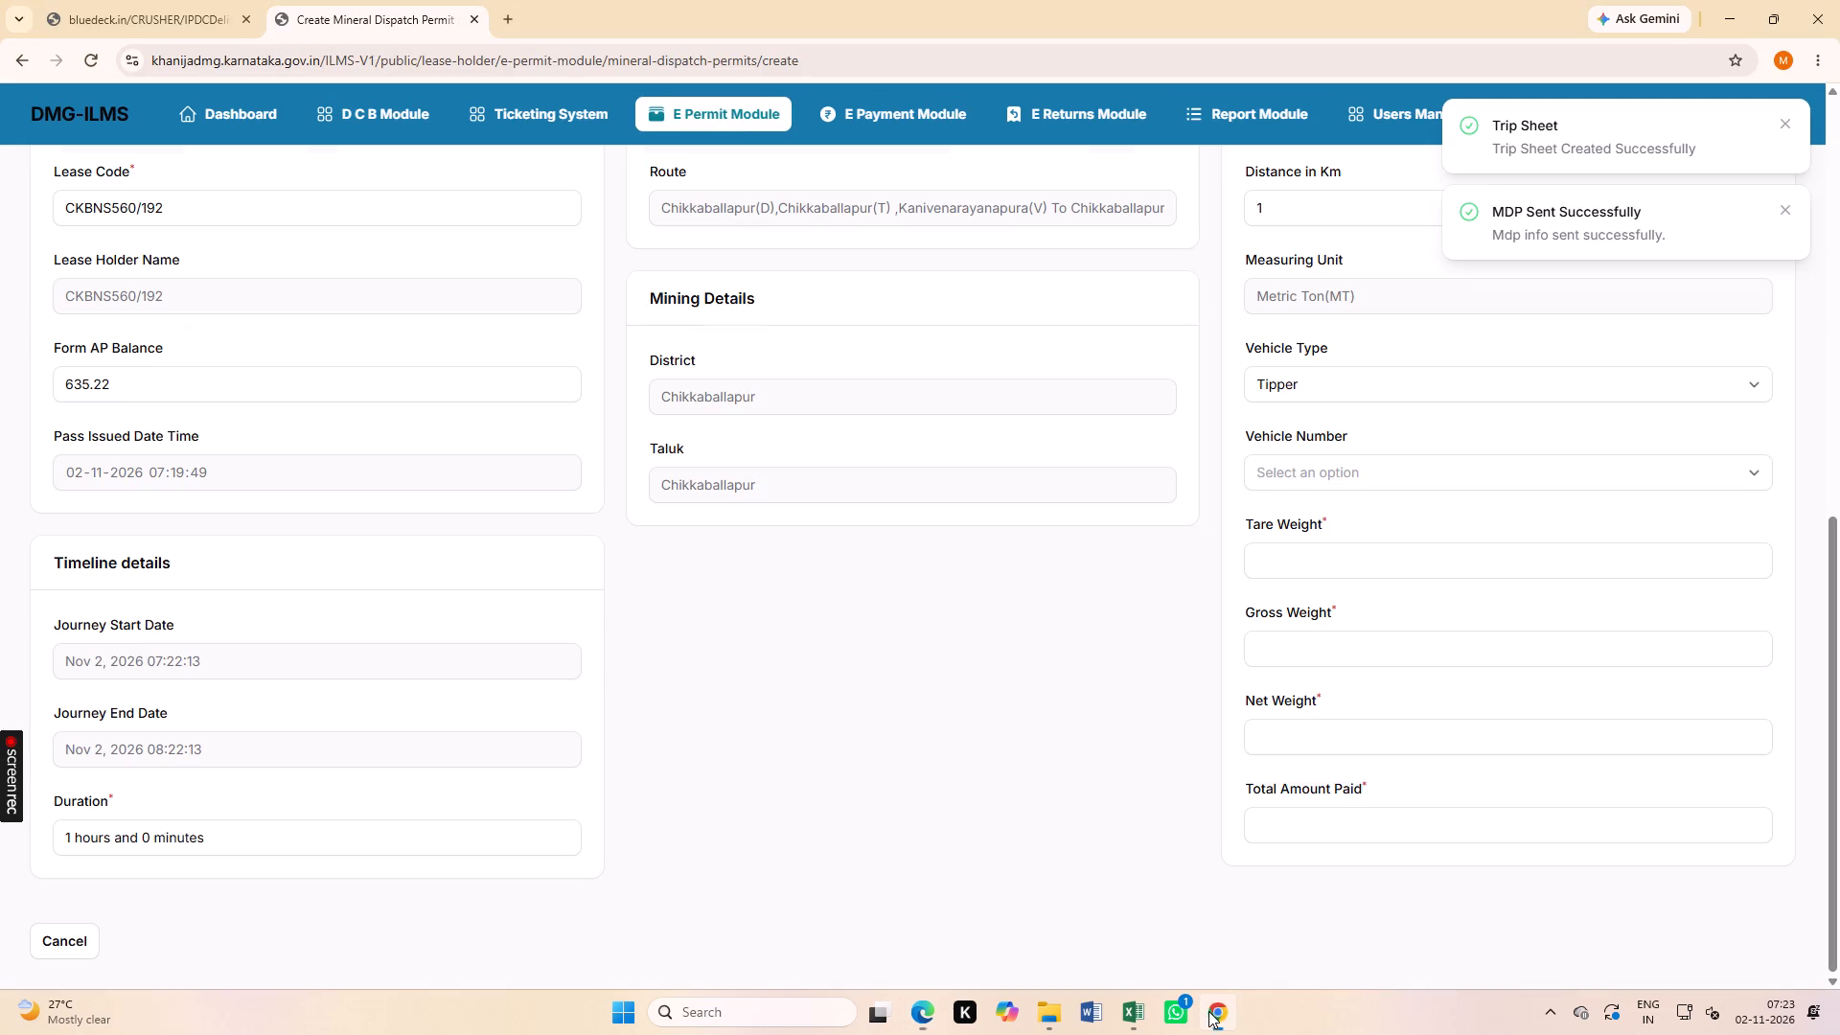
left_click(1346, 480)
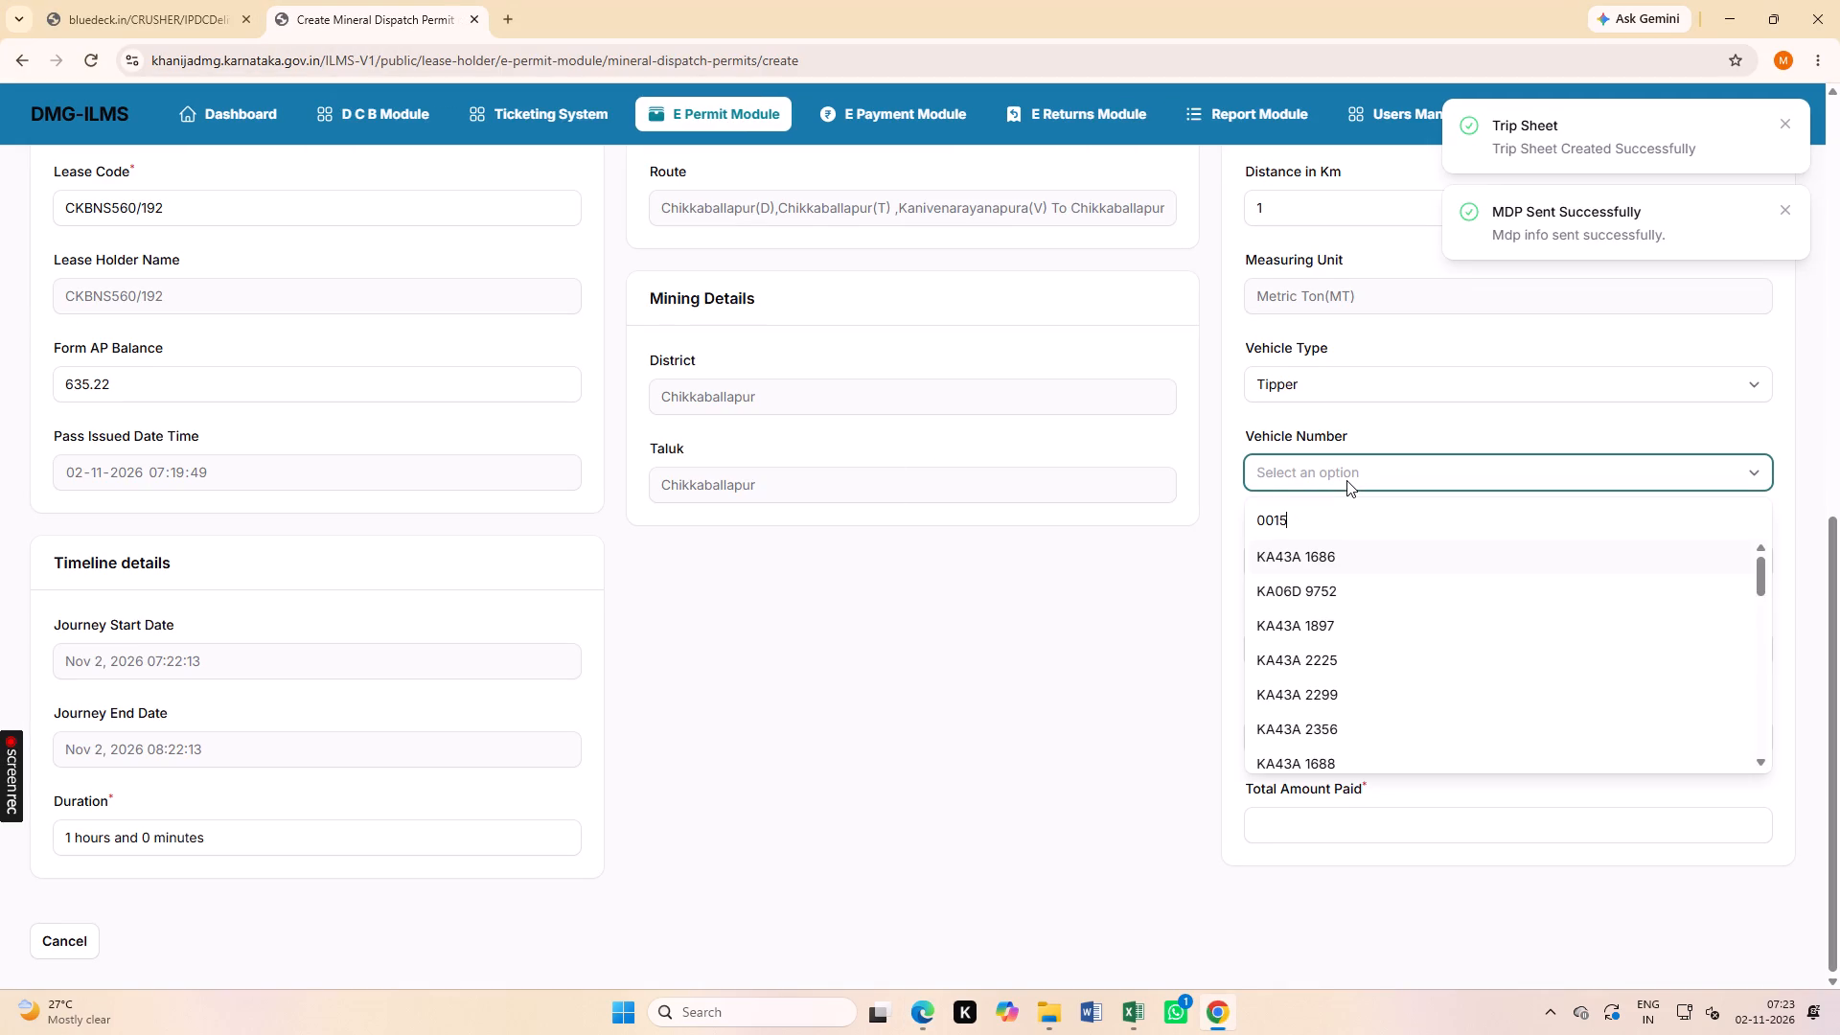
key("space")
left_click(1337, 554)
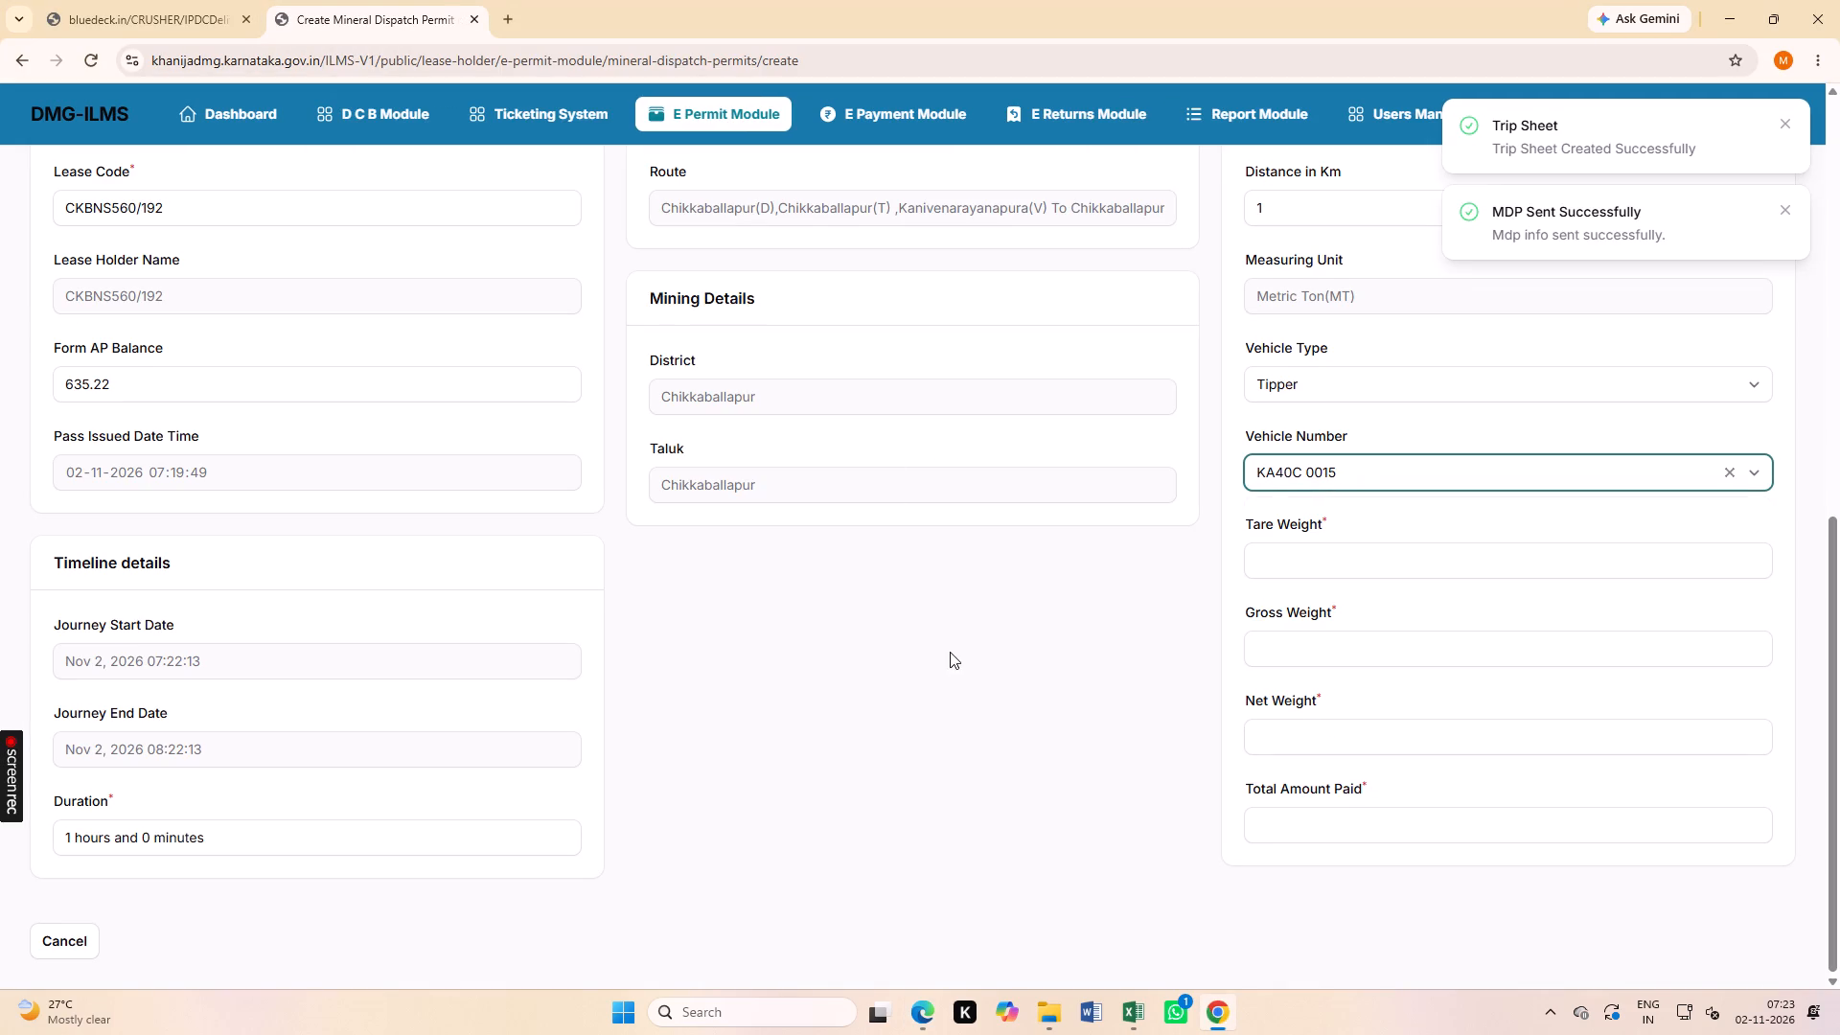
left_click(950, 652)
Enter a gross weight of 110, then issue and print the dispatch permit.
left_click(1449, 646)
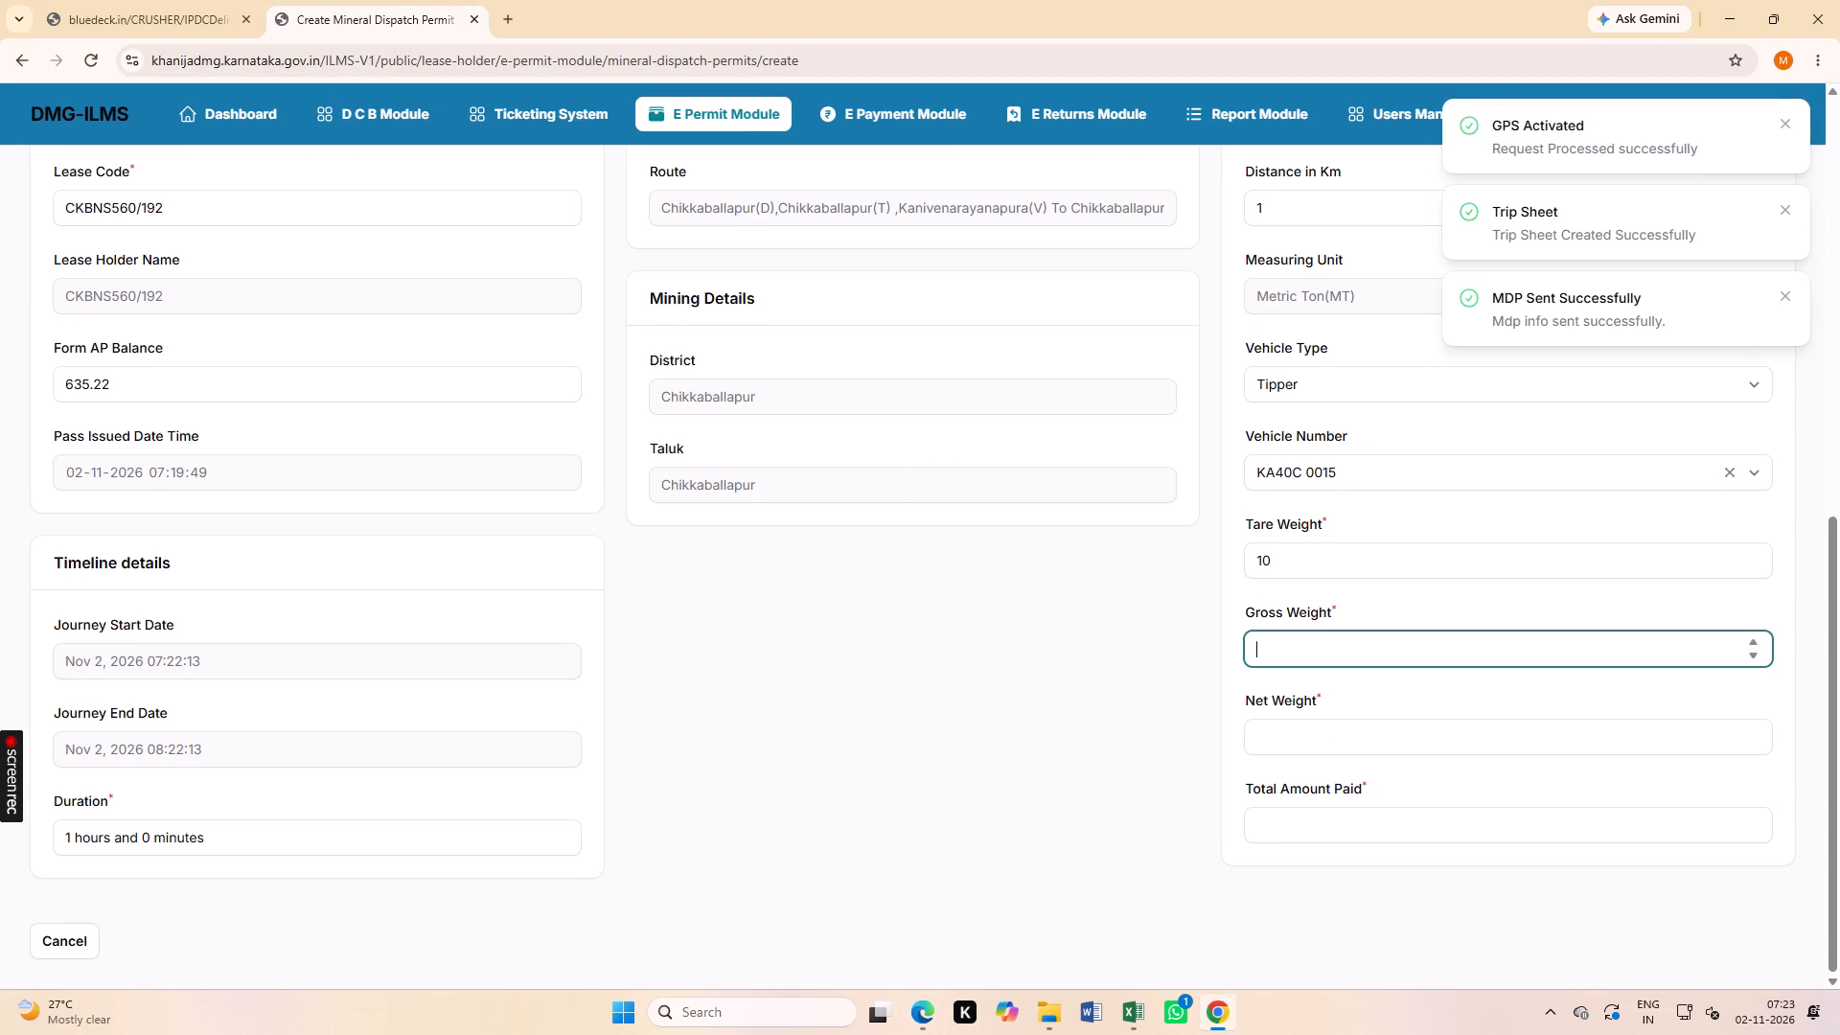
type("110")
left_click_drag(808, 716, 760, 716)
scroll(175, 714, "down", 7)
left_click(143, 948)
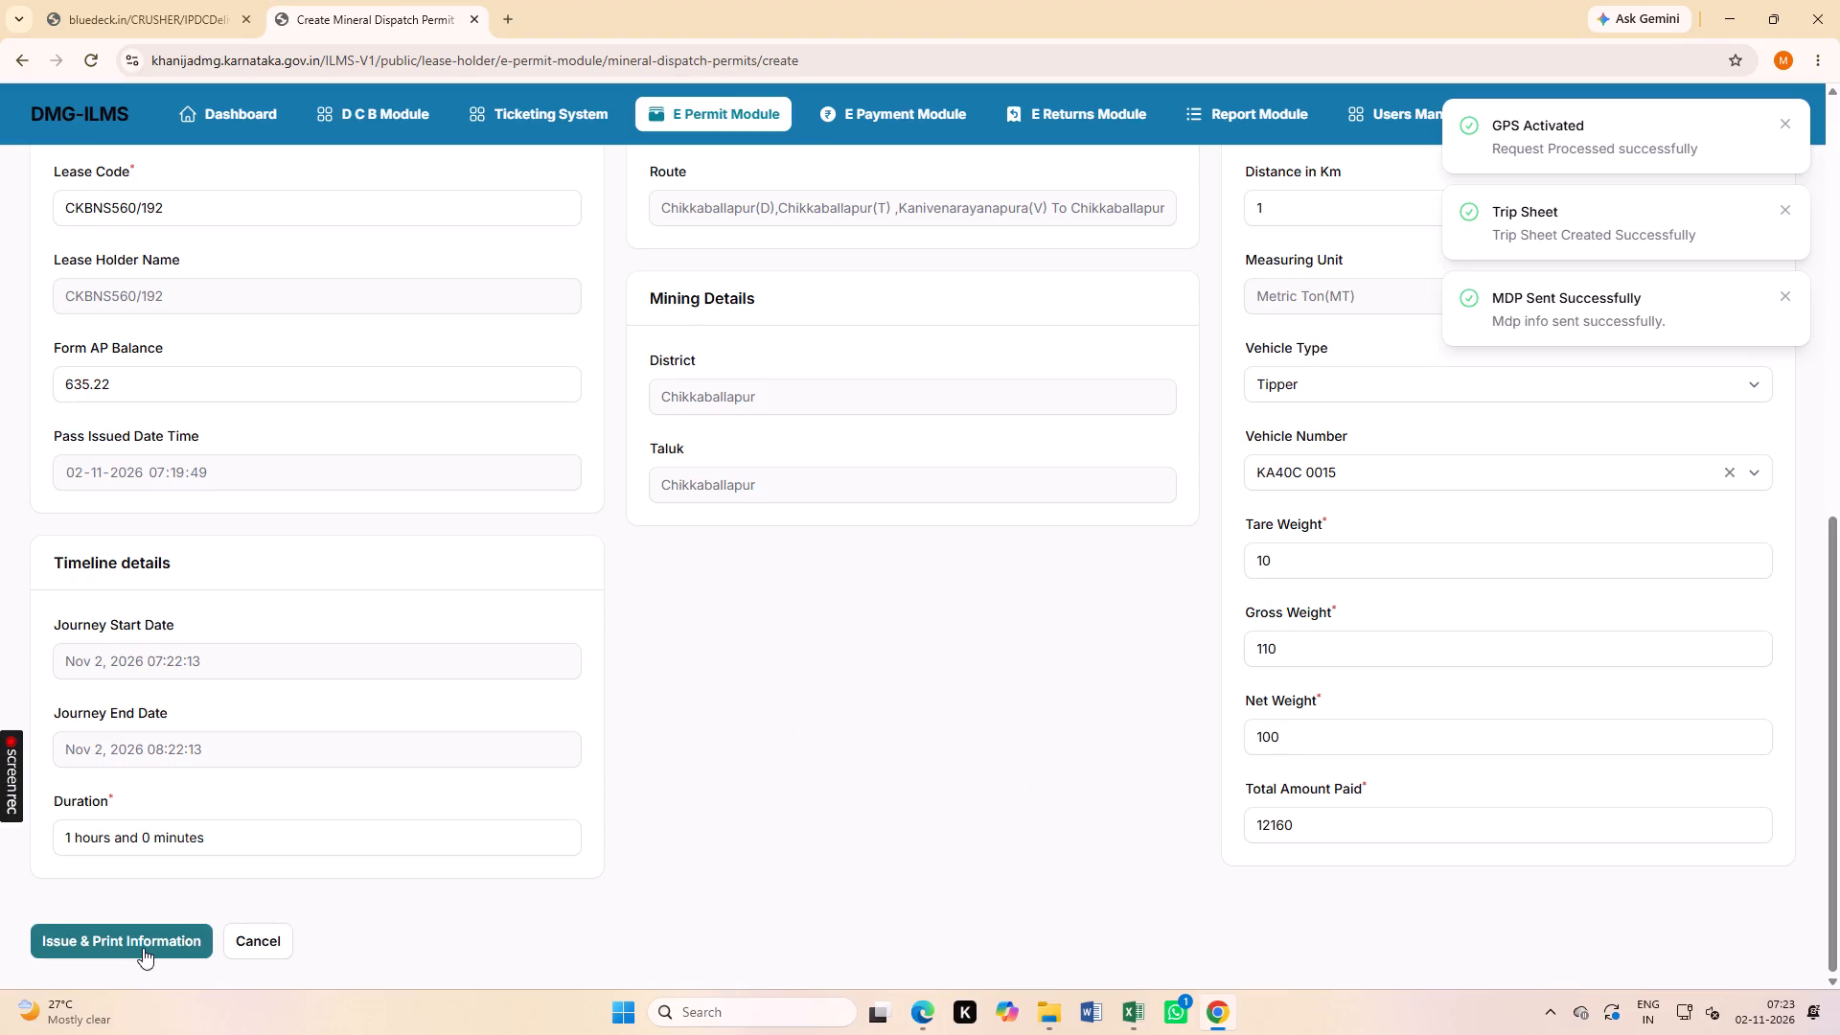
left_click(144, 947)
left_click(1418, 849)
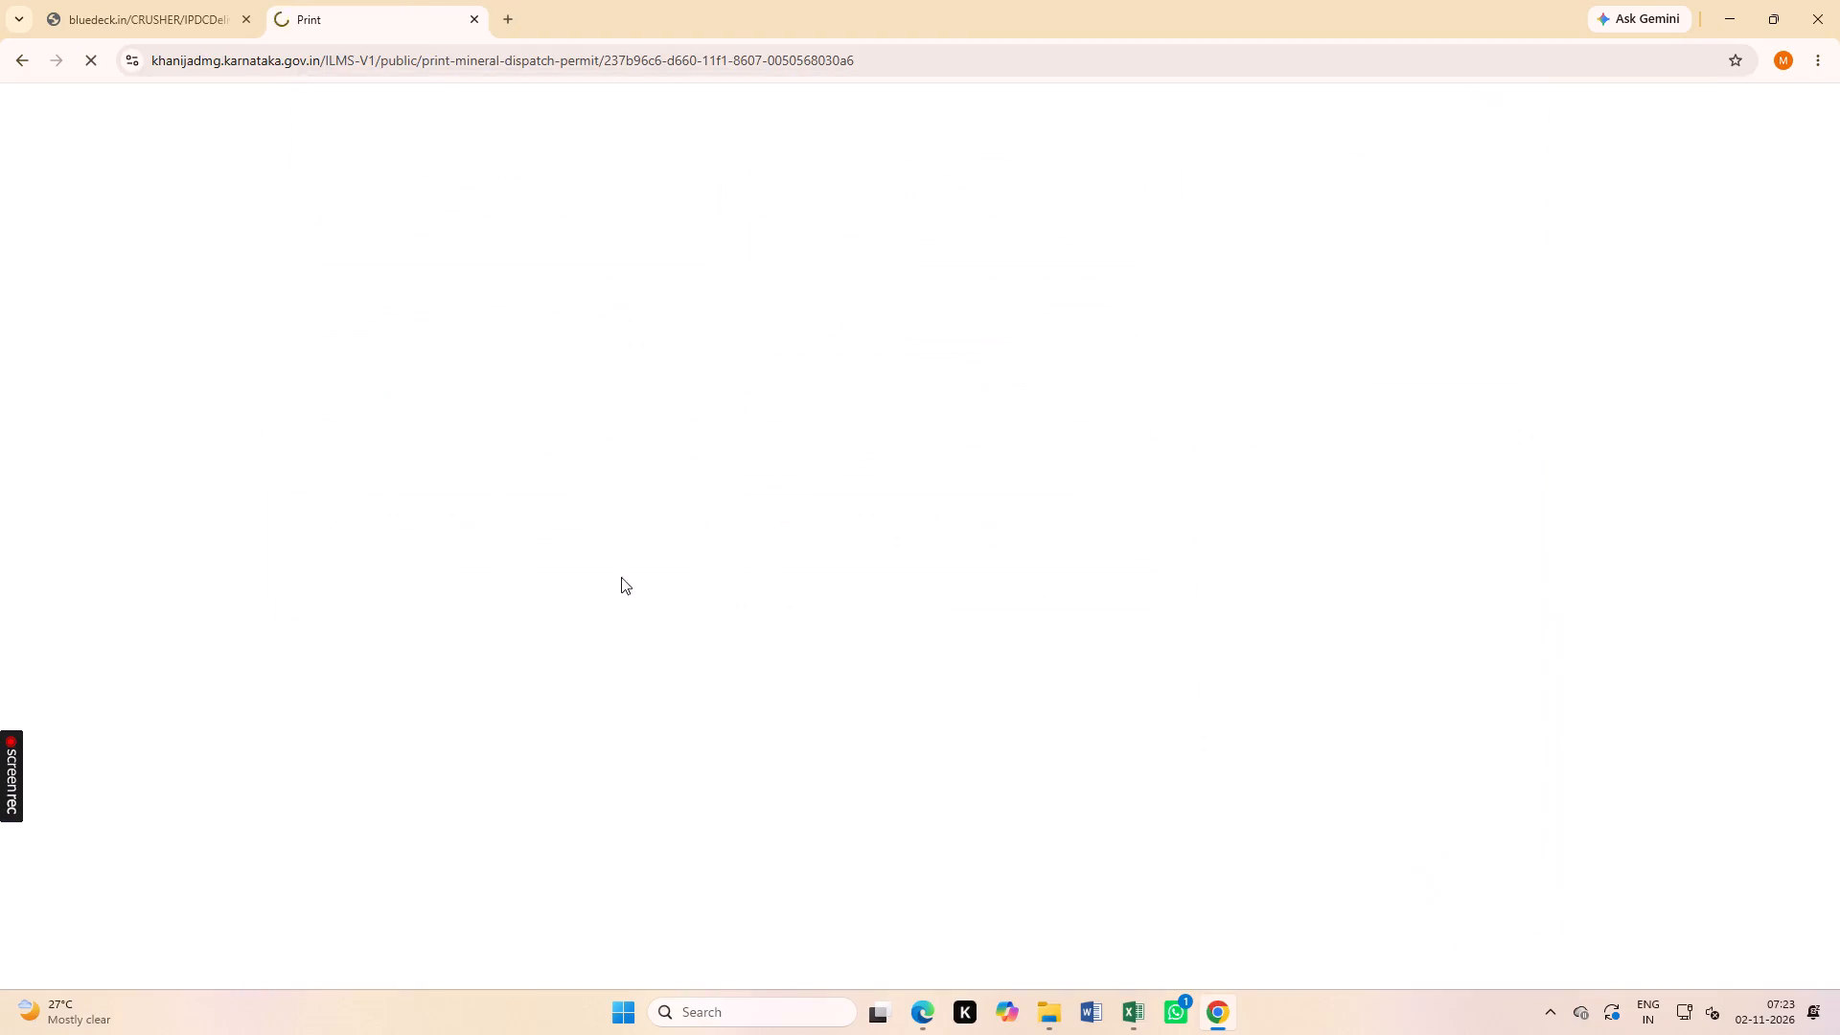
Start another permit as SSPP MDP, using a saved driver mobile number with its ending digits changed and the driver name DRIVER.
left_click(205, 379)
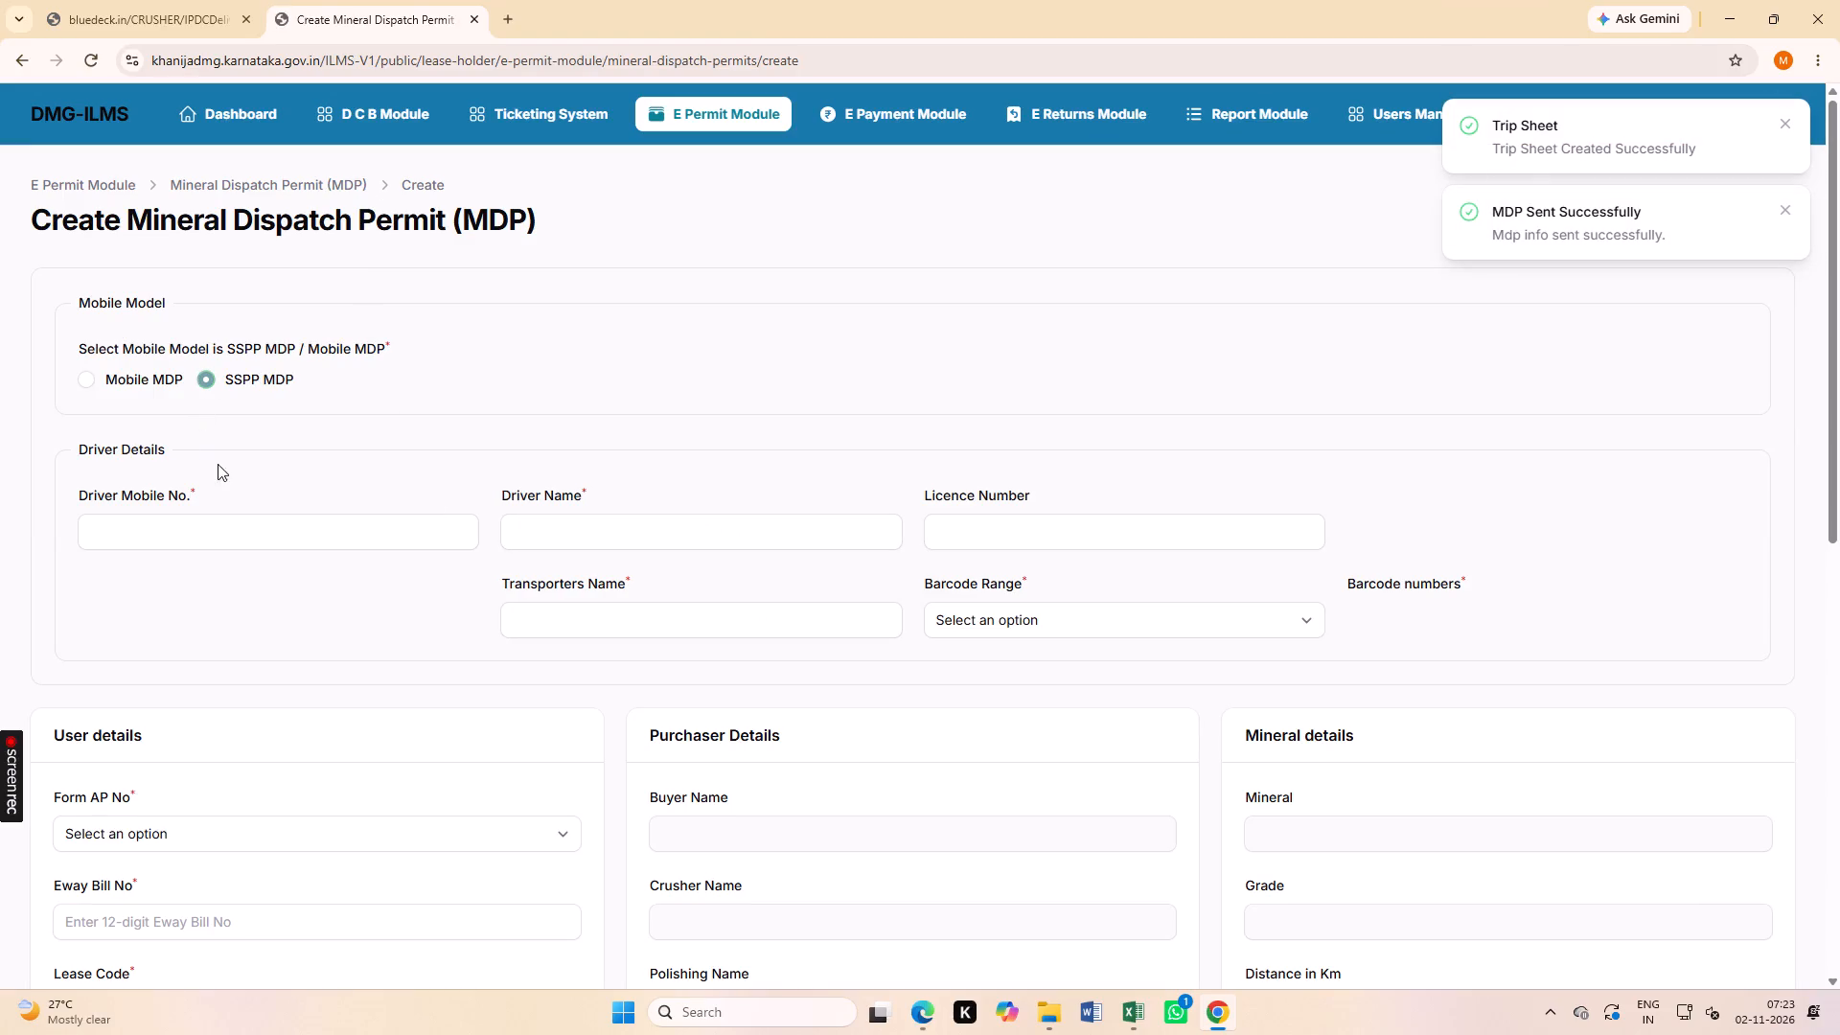
left_click(252, 529)
left_click(249, 730)
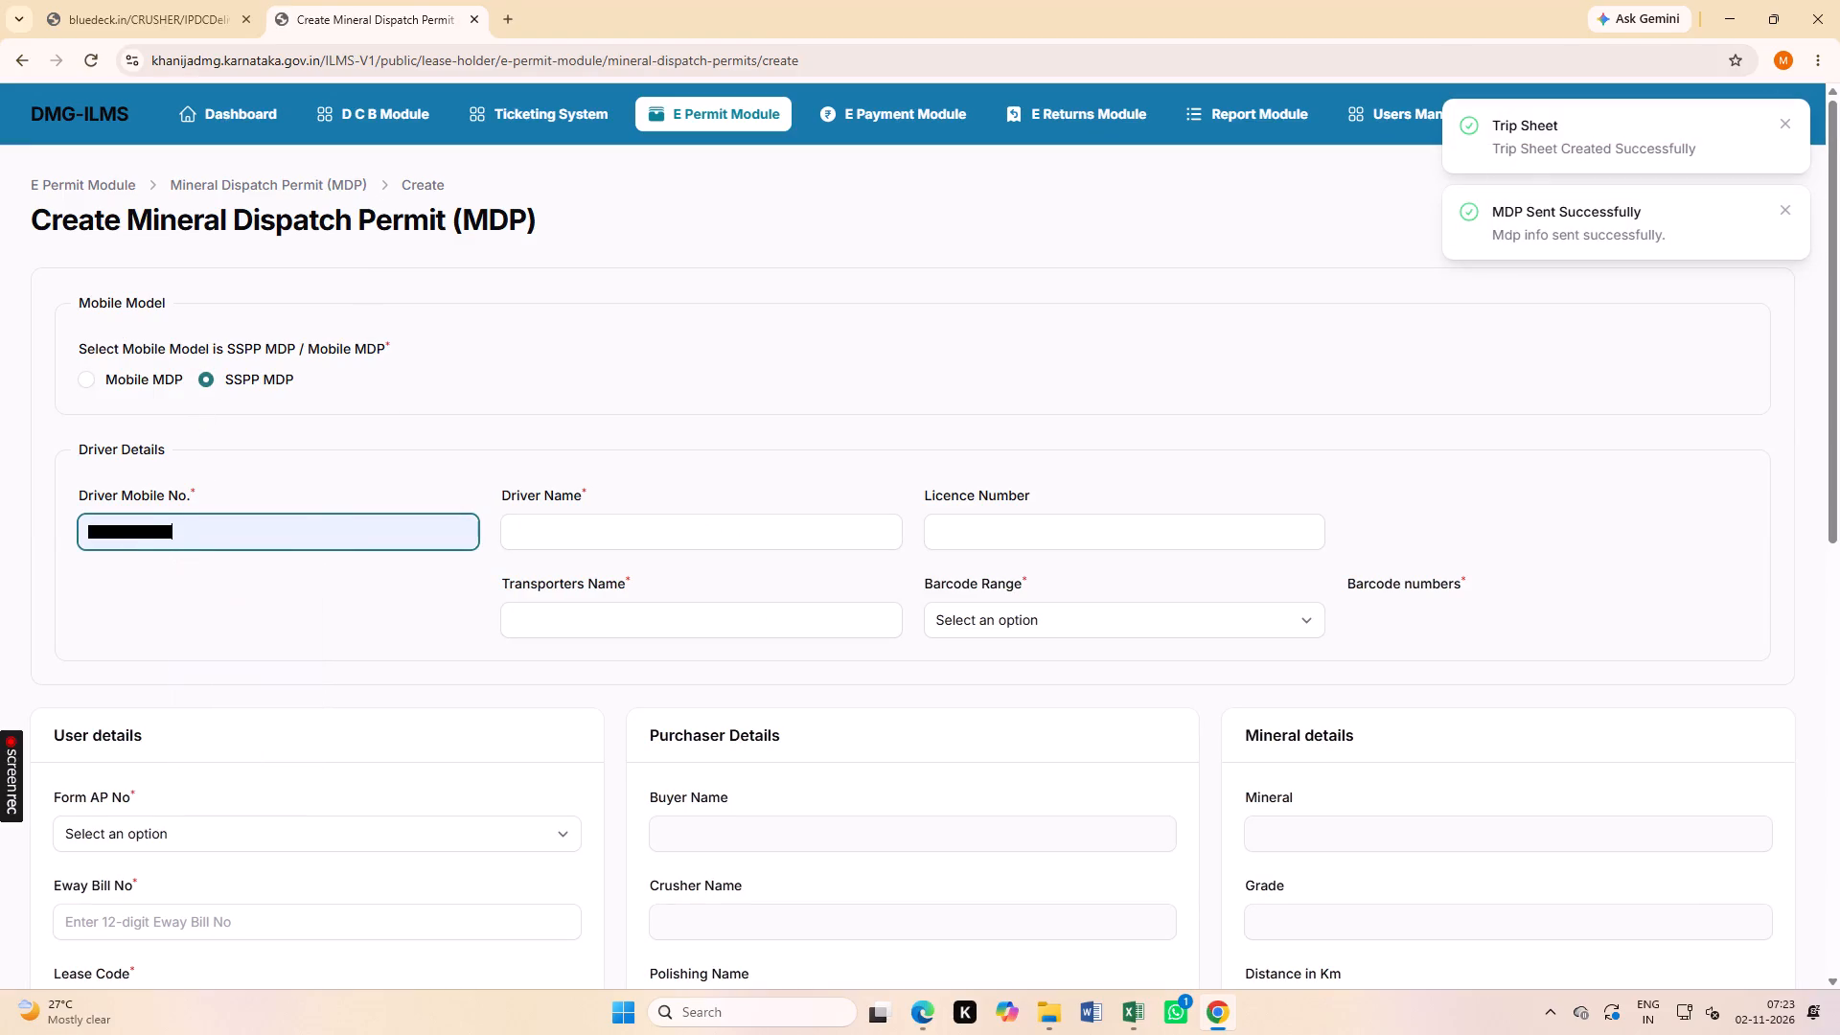
left_click(184, 535)
left_click_drag(153, 529, 172, 540)
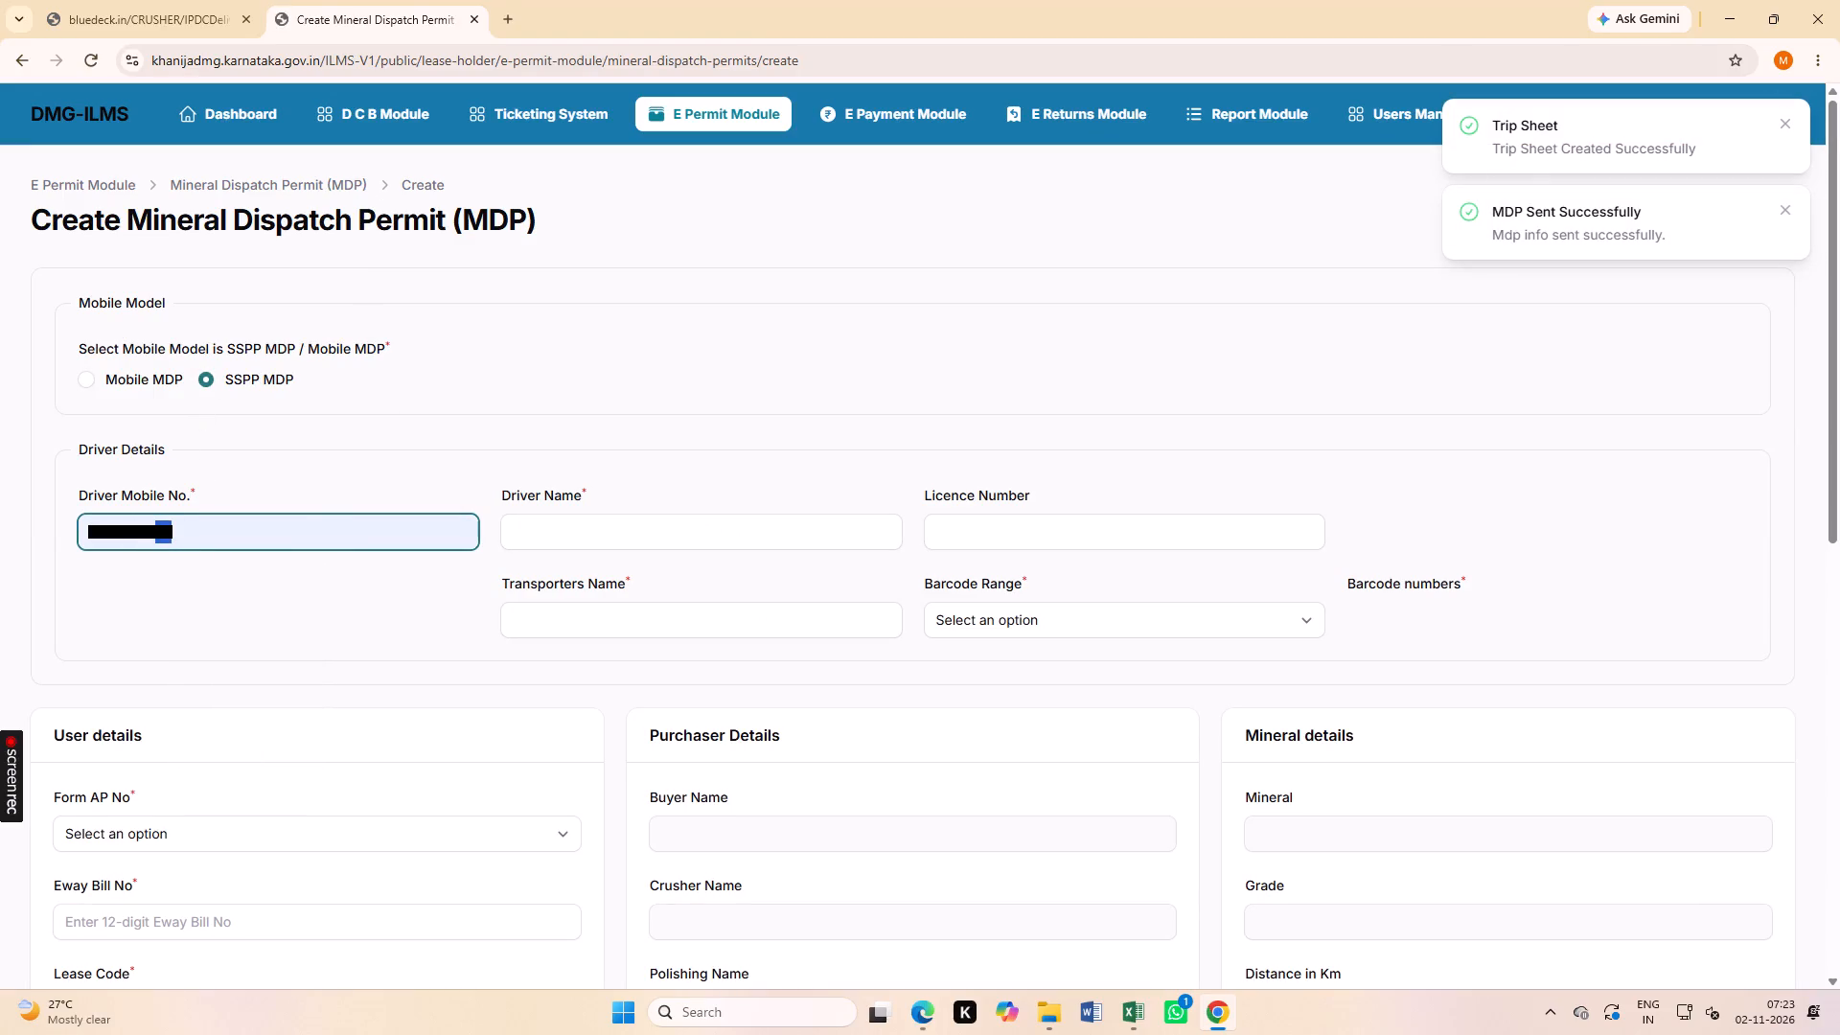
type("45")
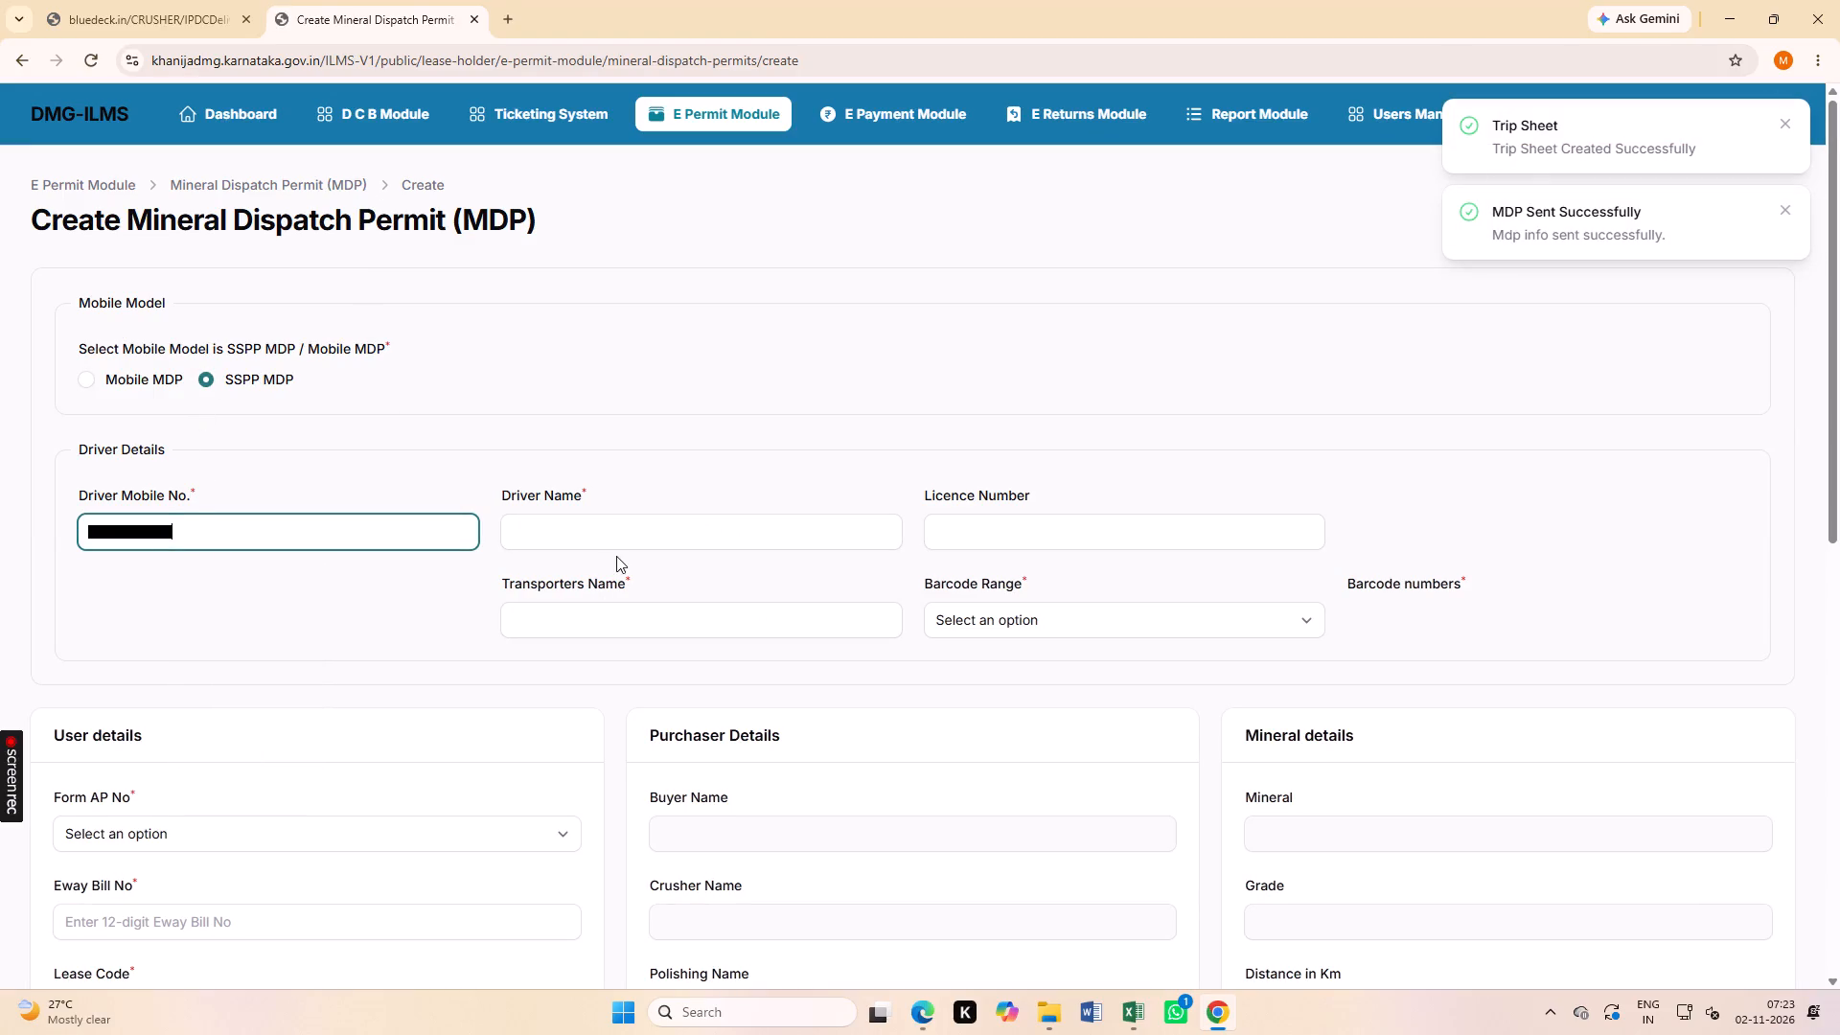
left_click(617, 541)
left_click(631, 570)
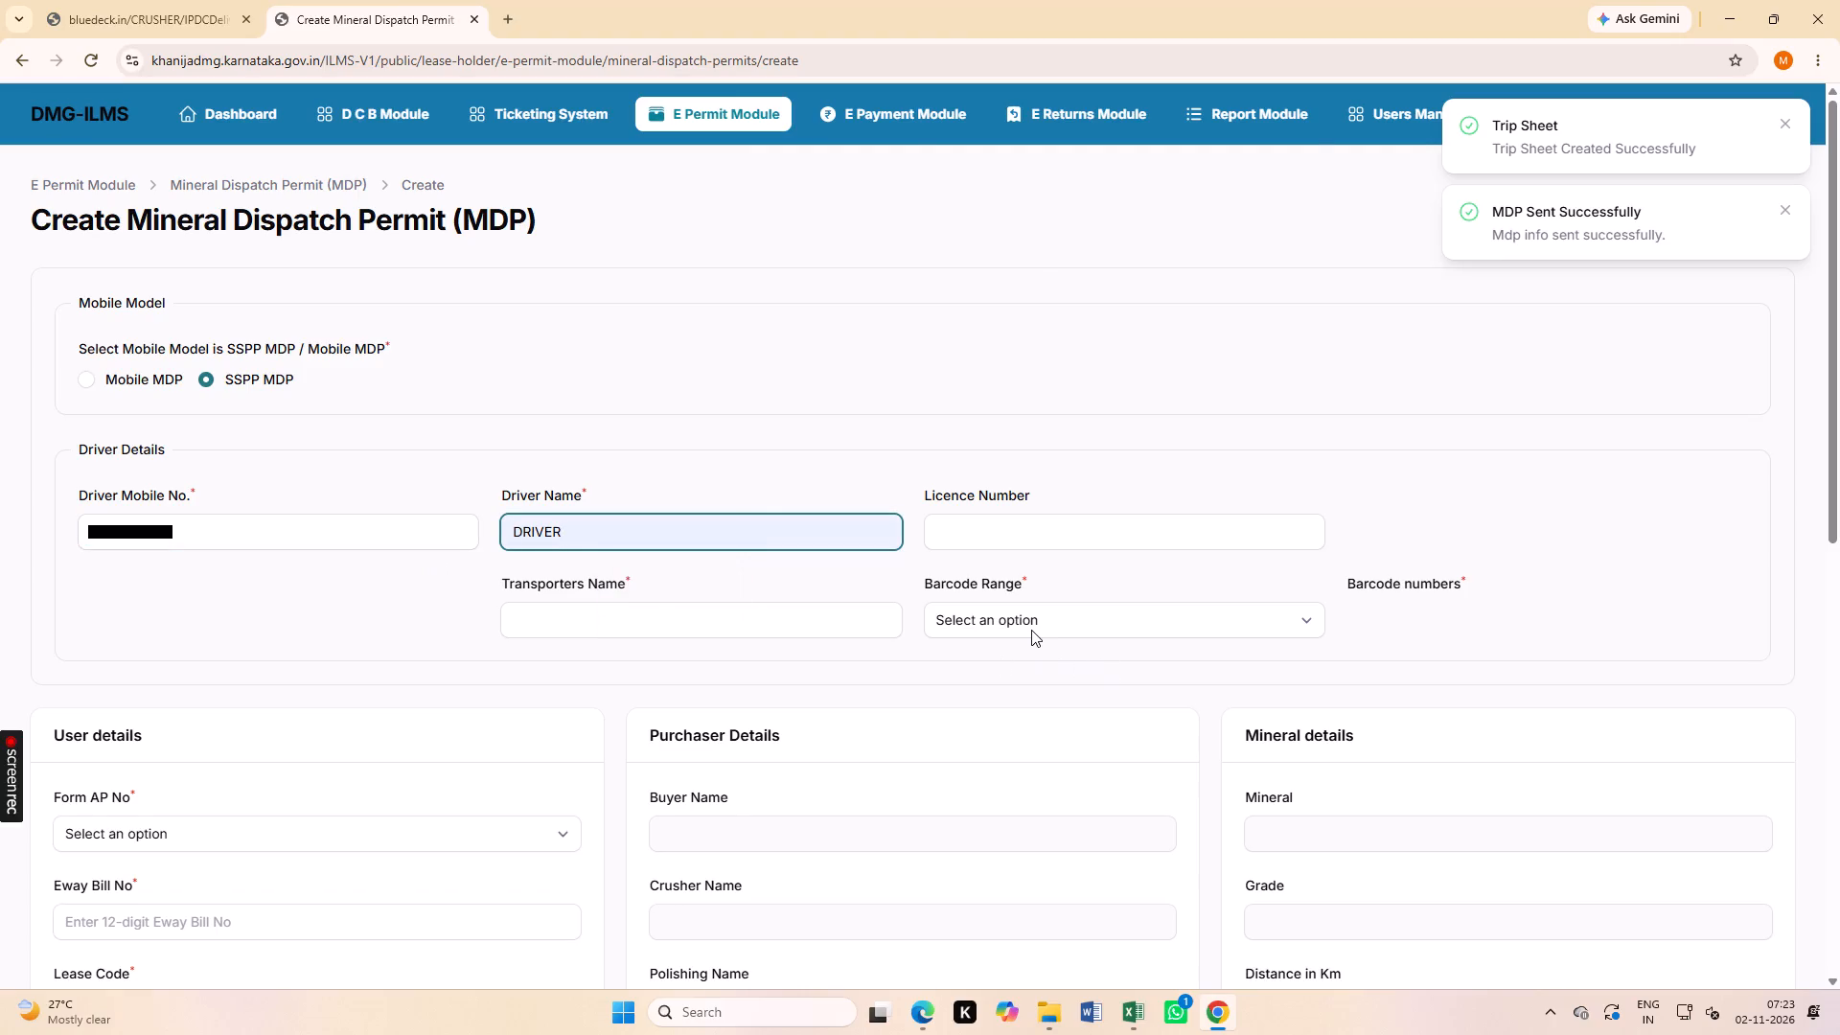
left_click(1031, 630)
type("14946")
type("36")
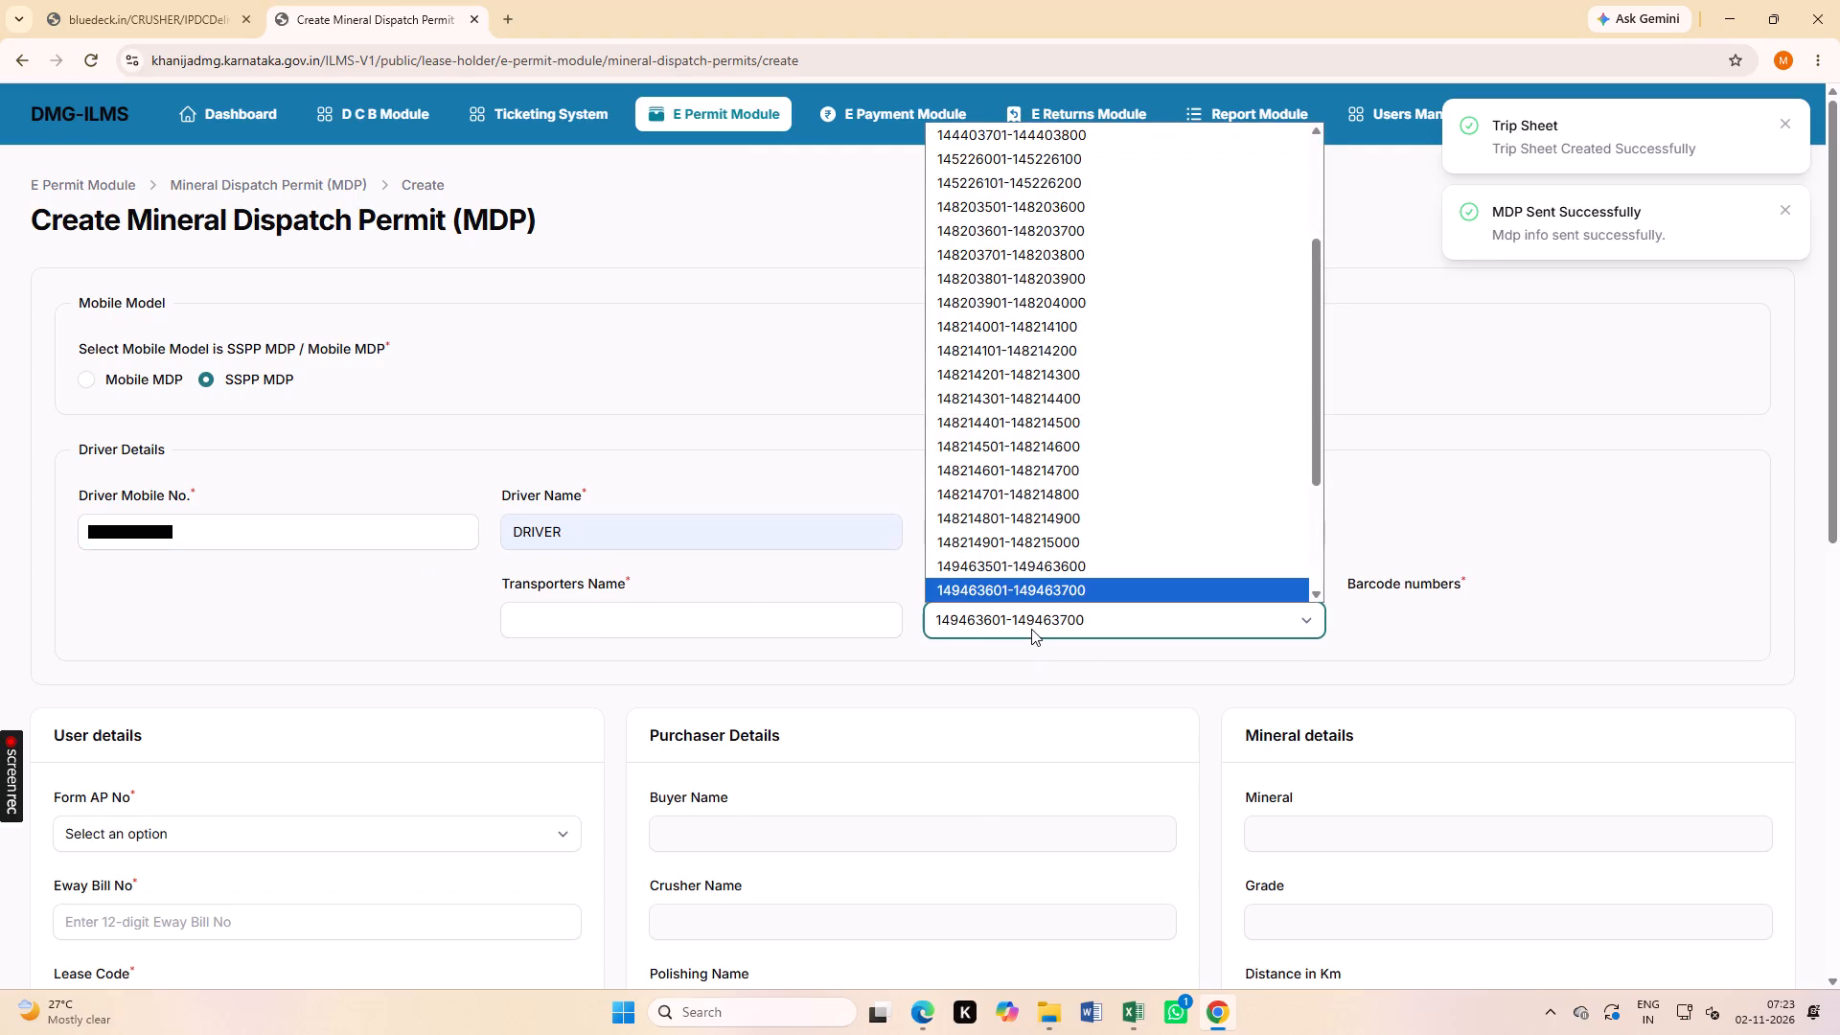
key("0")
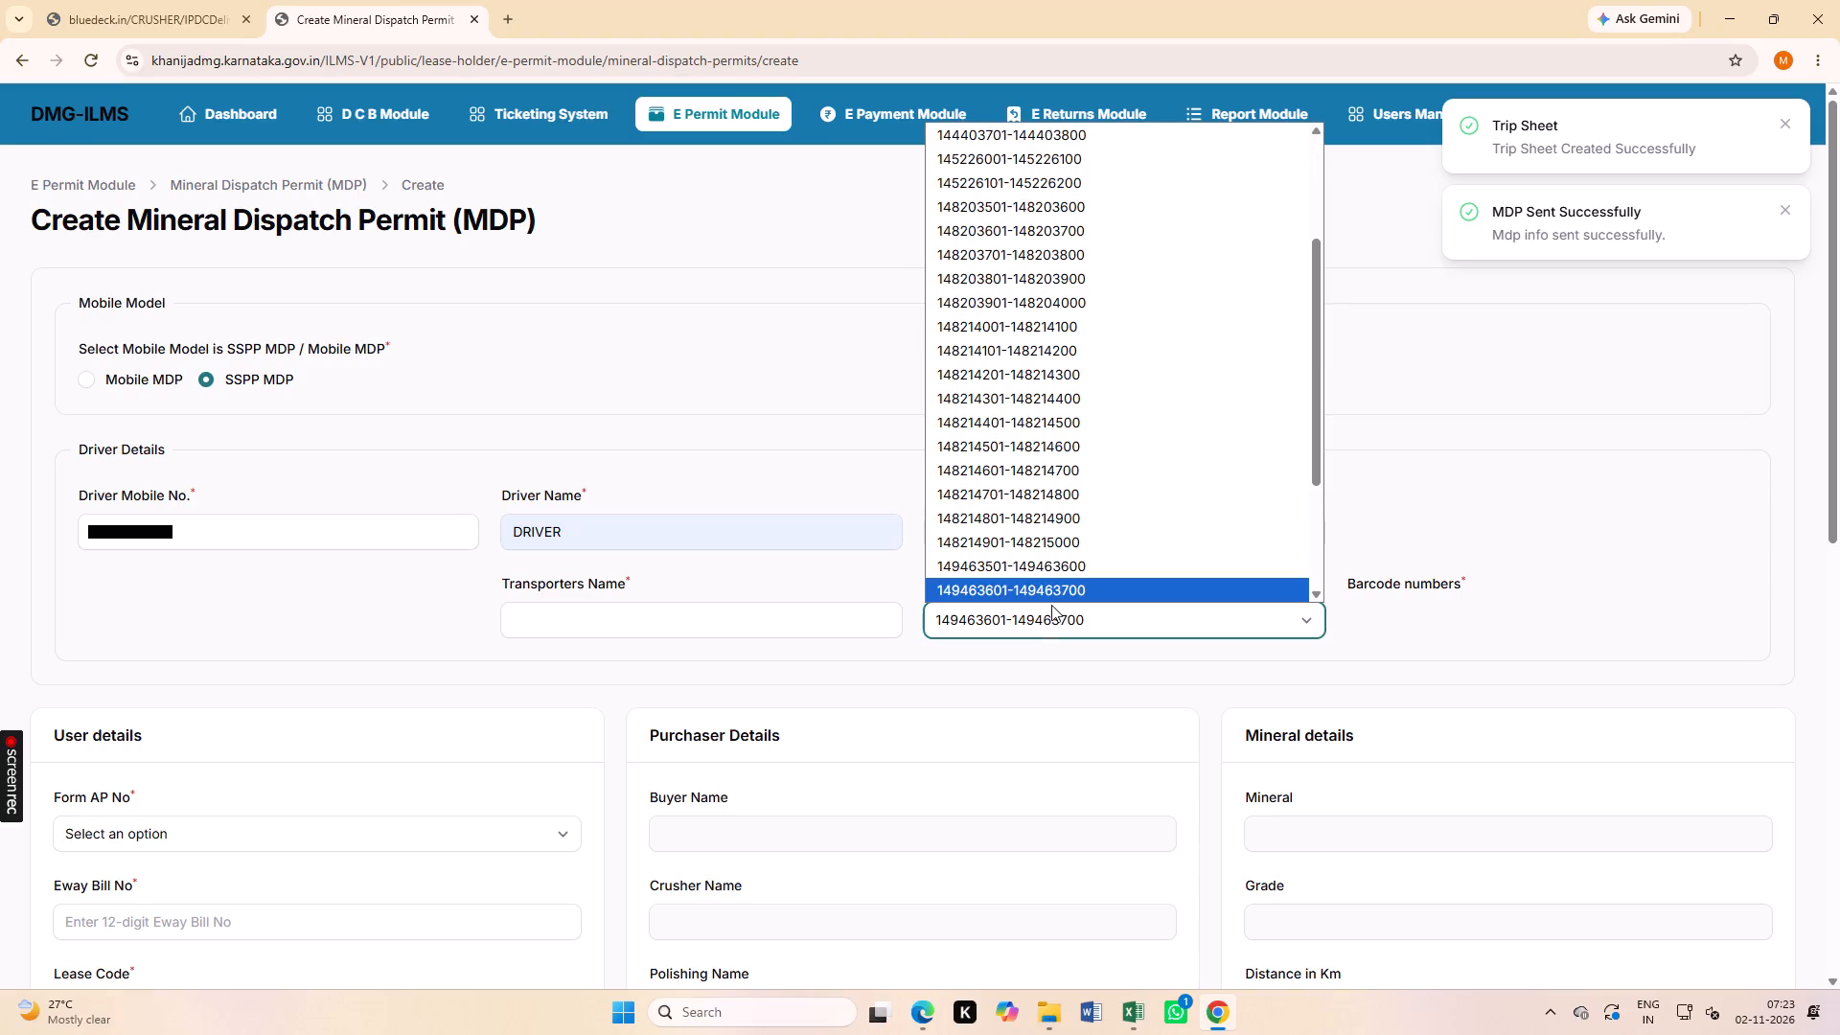
left_click(809, 636)
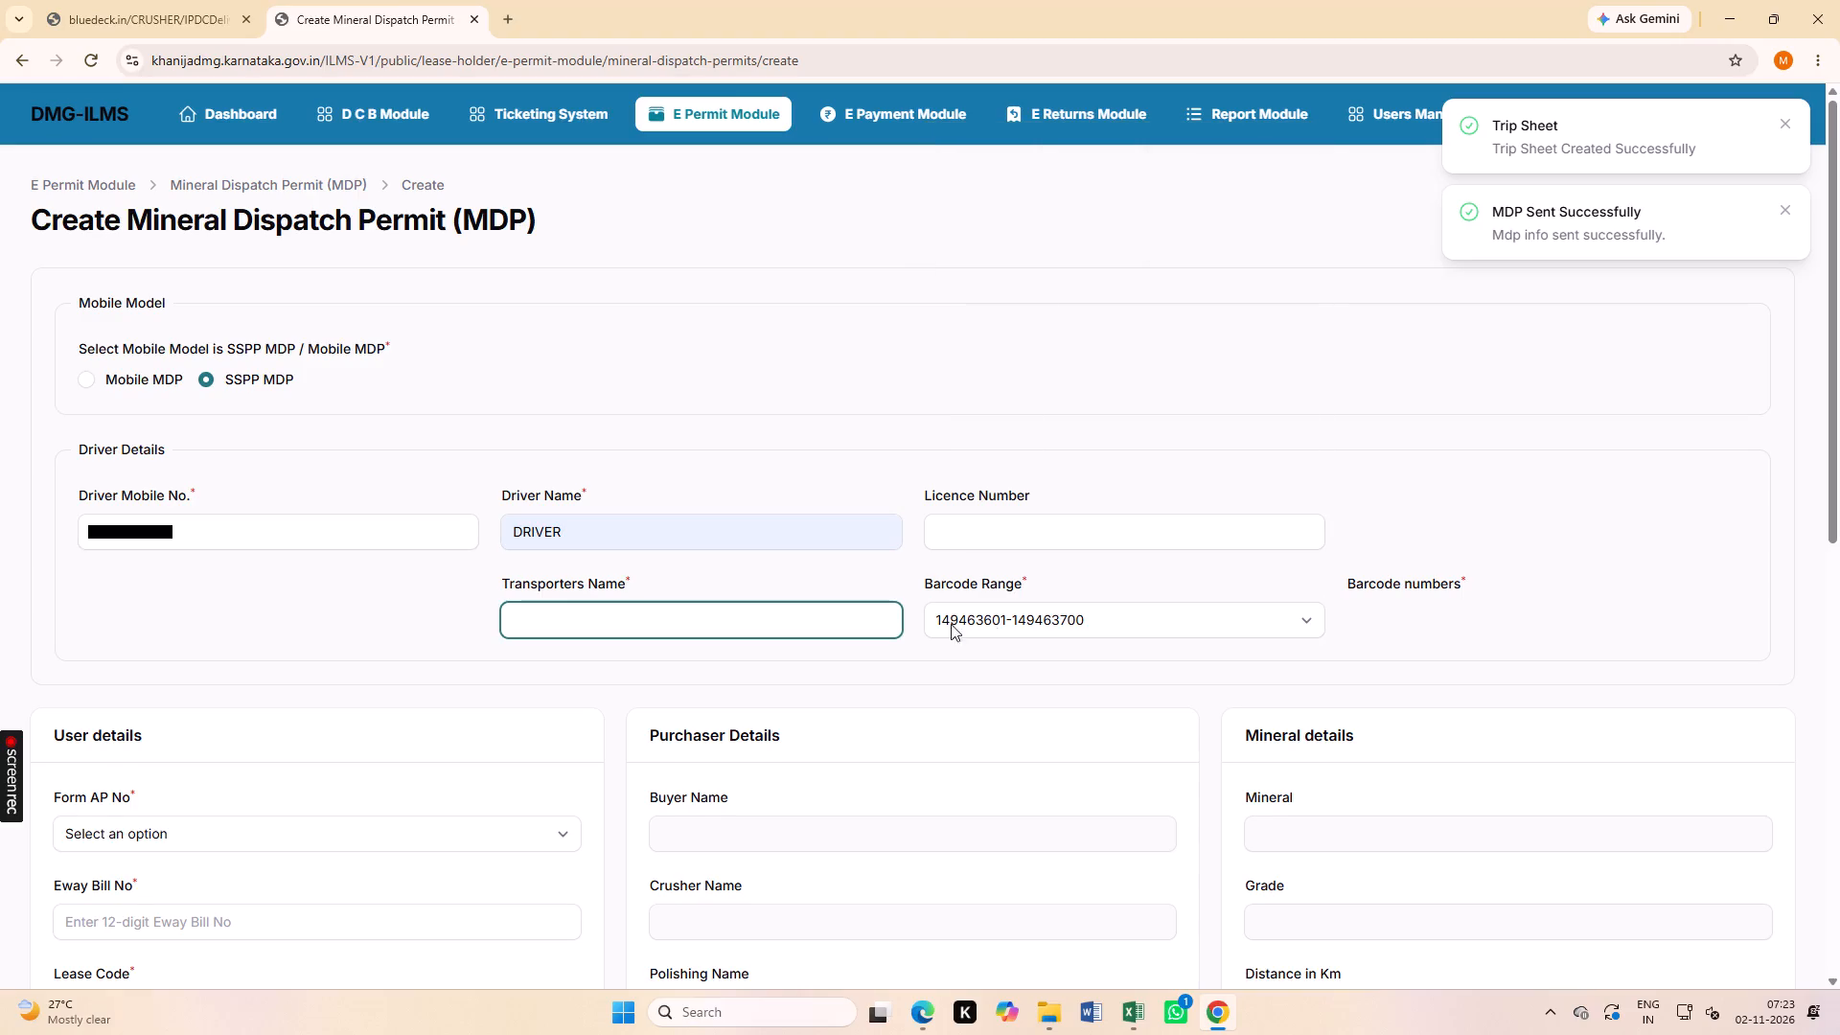
left_click(1059, 618)
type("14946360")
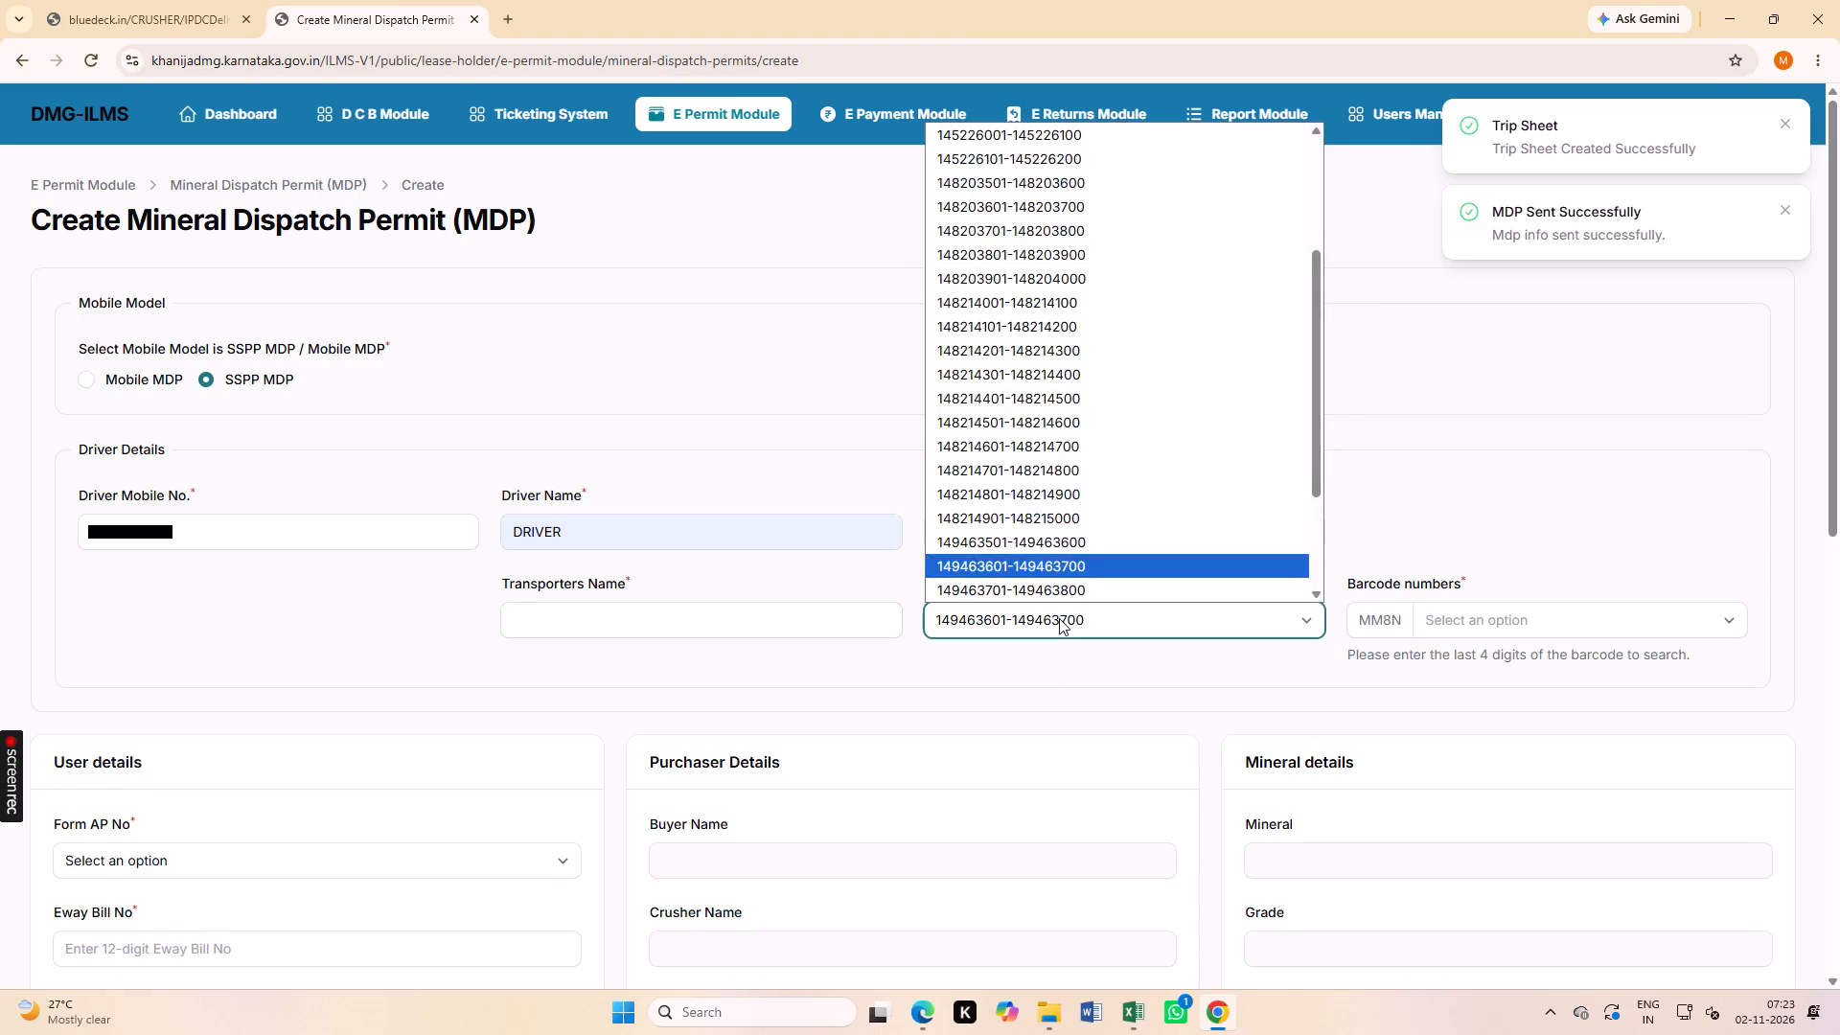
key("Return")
left_click(1440, 619)
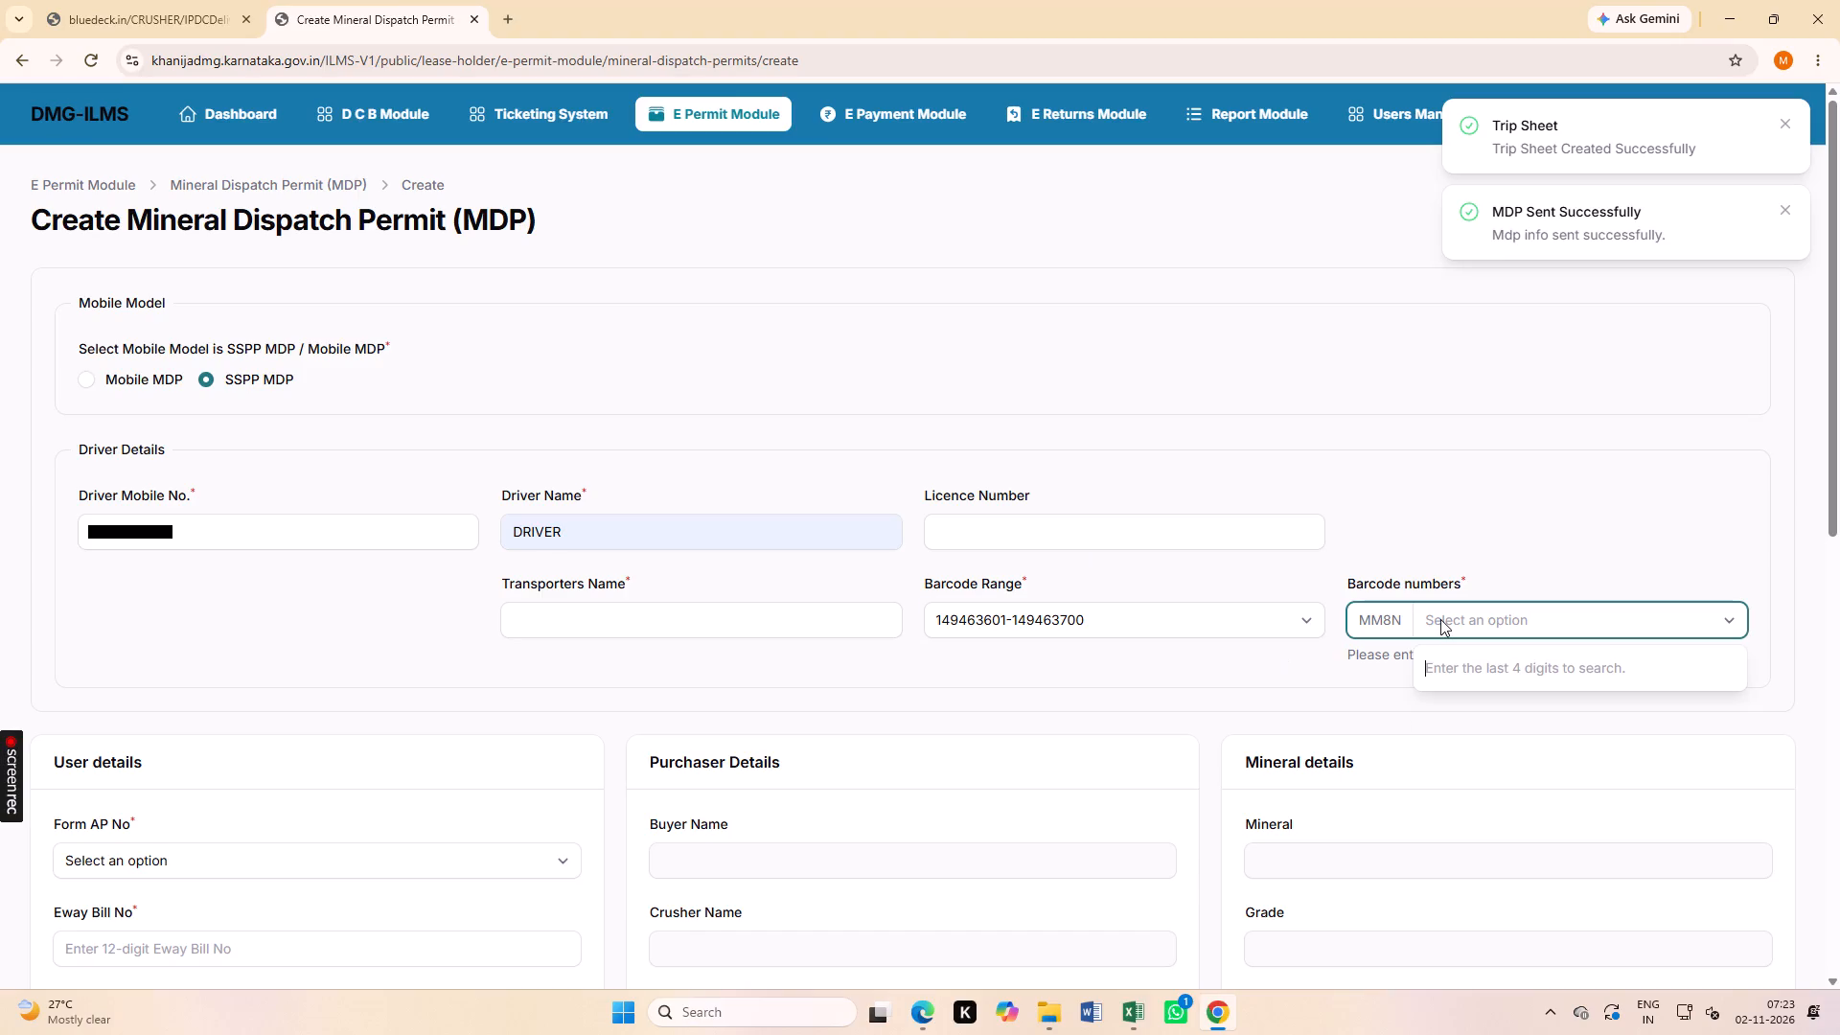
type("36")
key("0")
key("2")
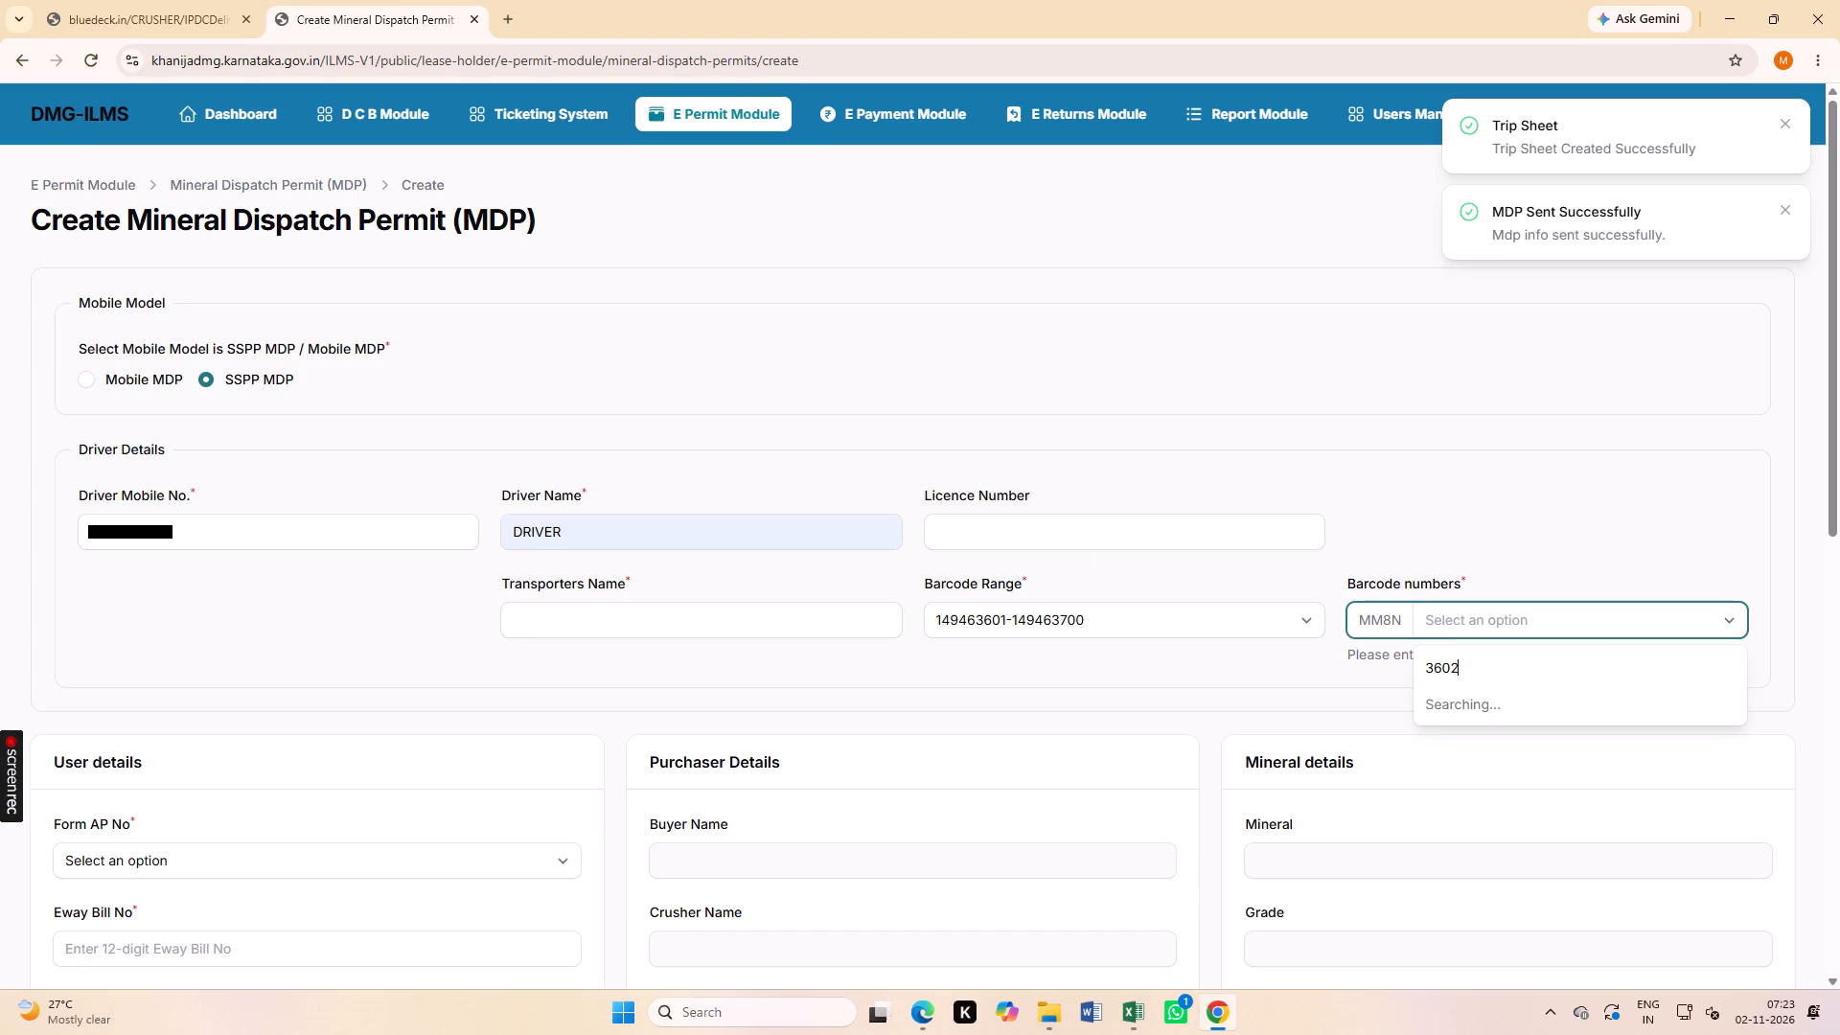
double_click(1474, 697)
scroll(340, 596, "down", 3)
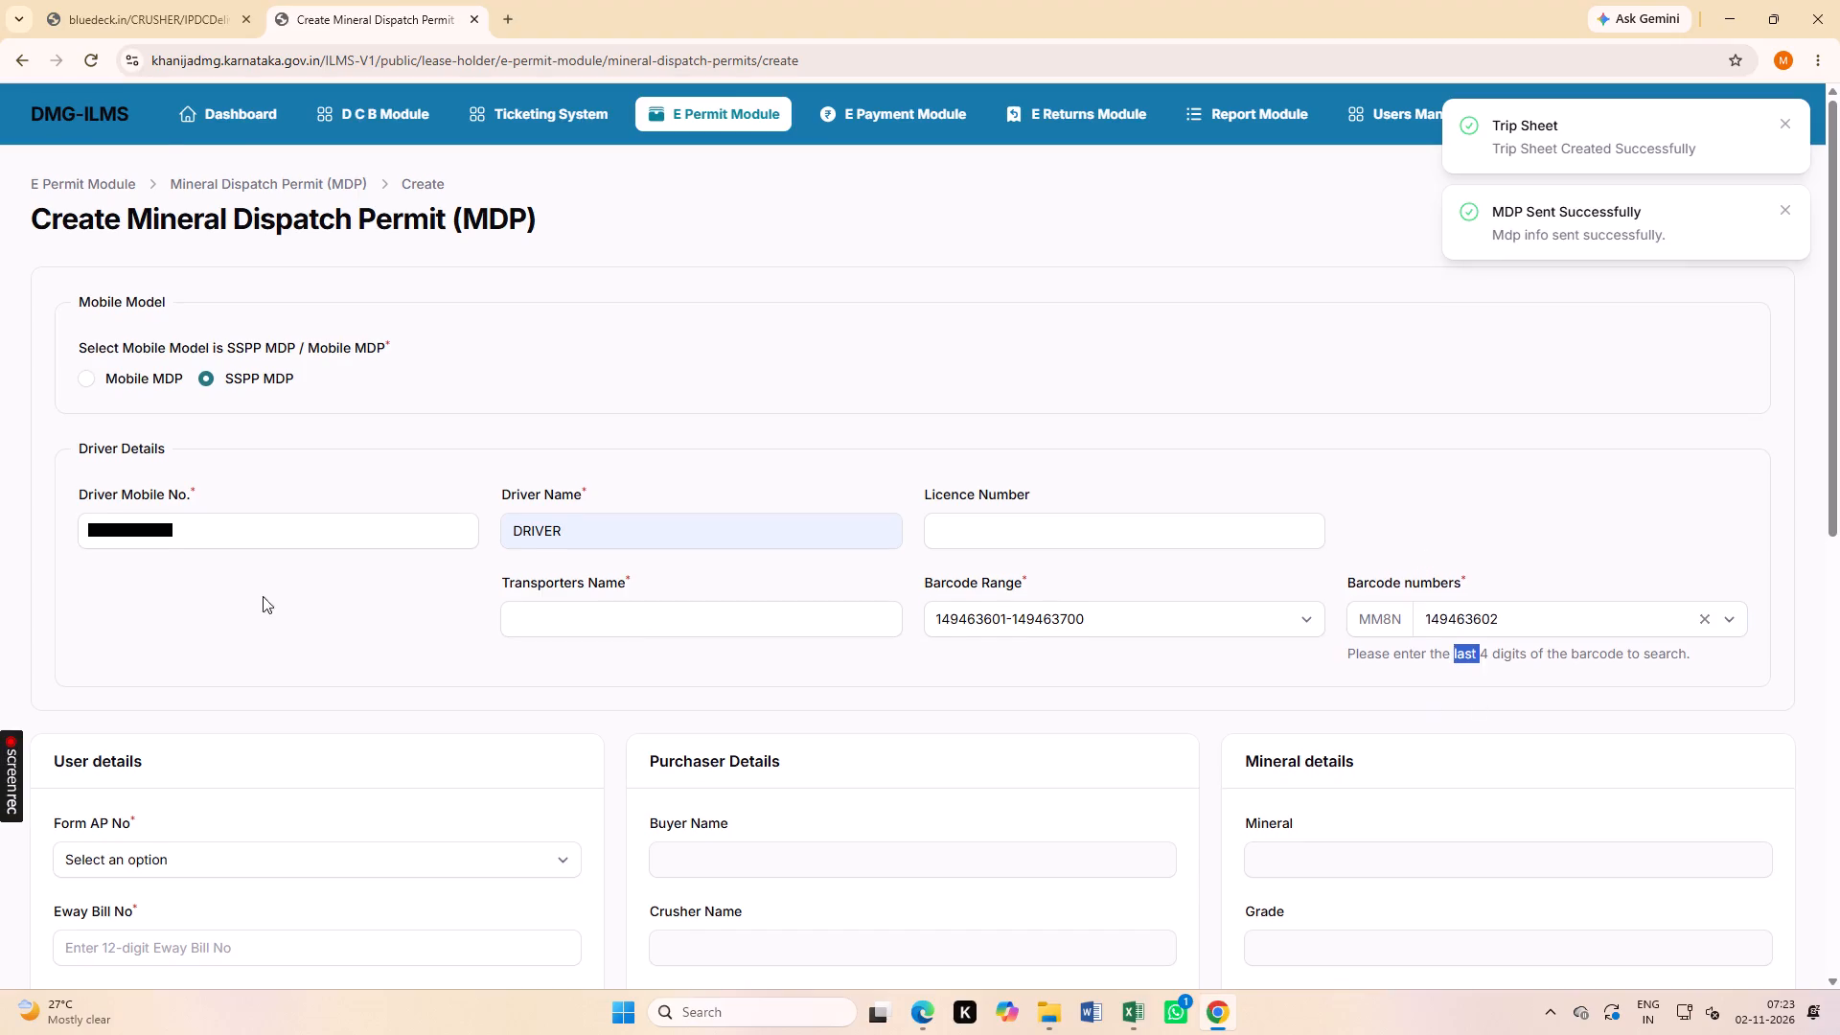
scroll(263, 596, "down", 1)
left_click(230, 474)
left_click(203, 674)
left_click(270, 503)
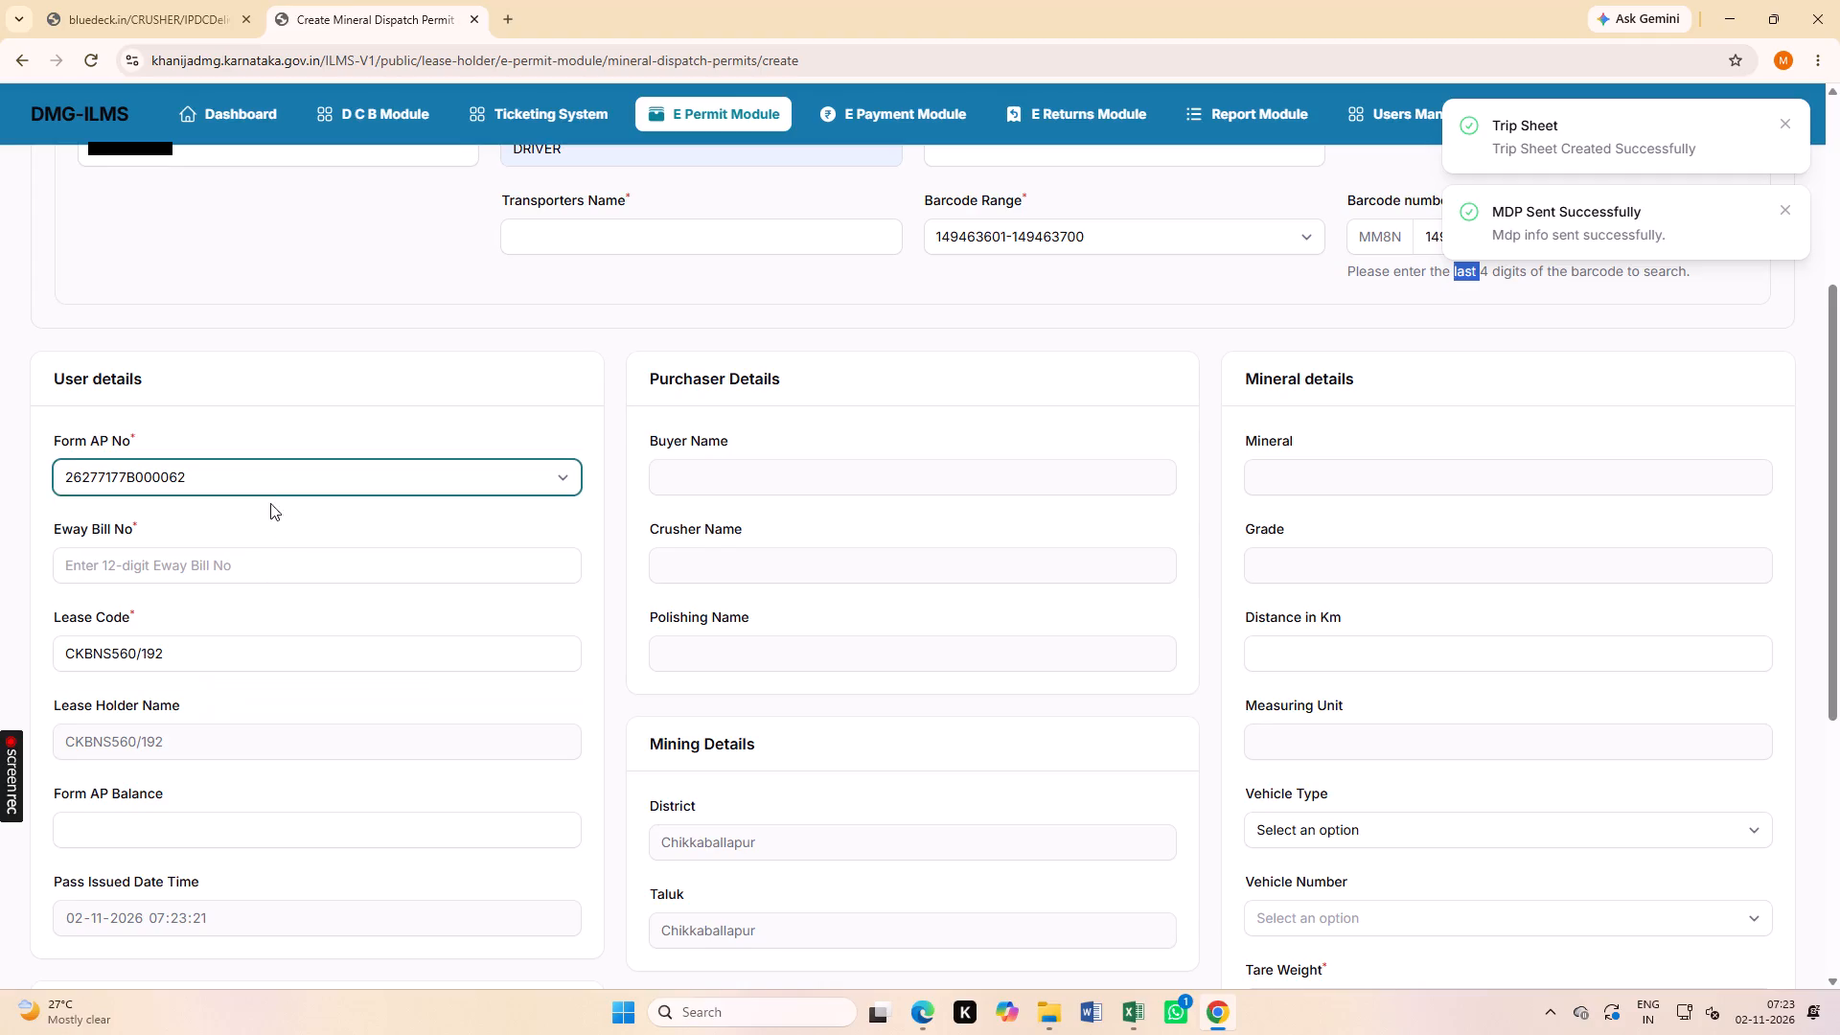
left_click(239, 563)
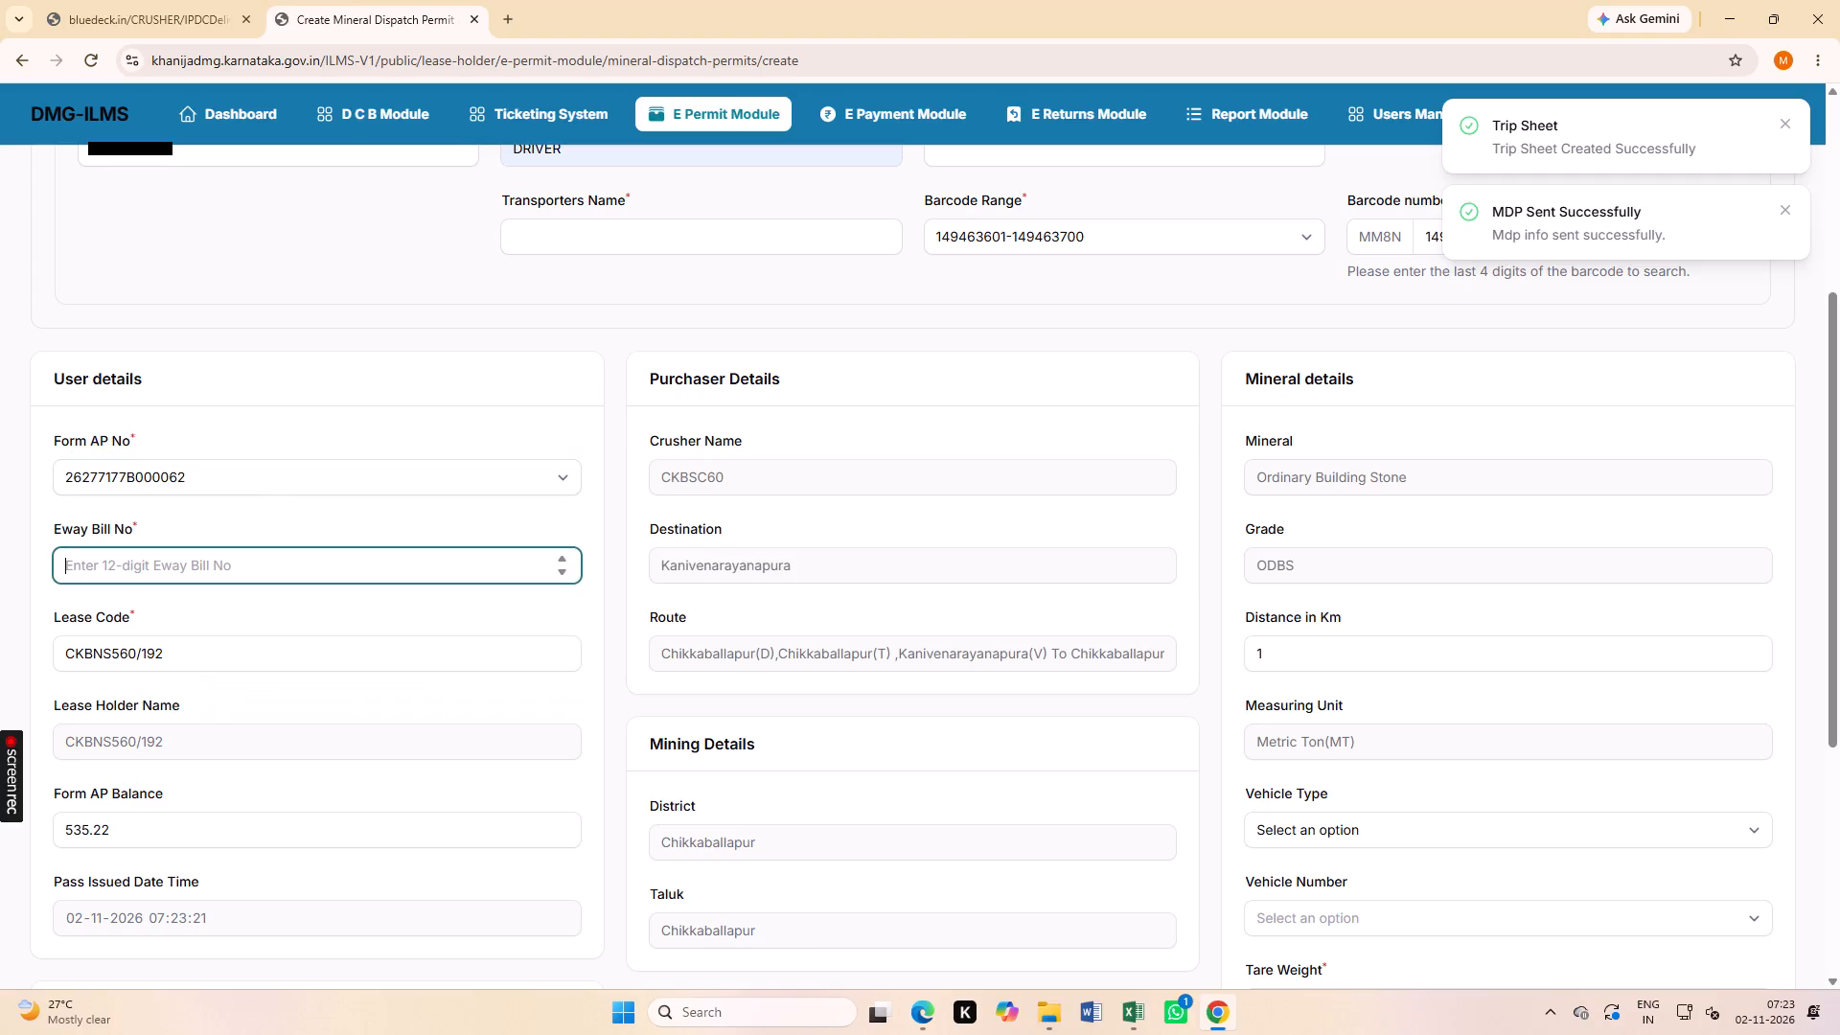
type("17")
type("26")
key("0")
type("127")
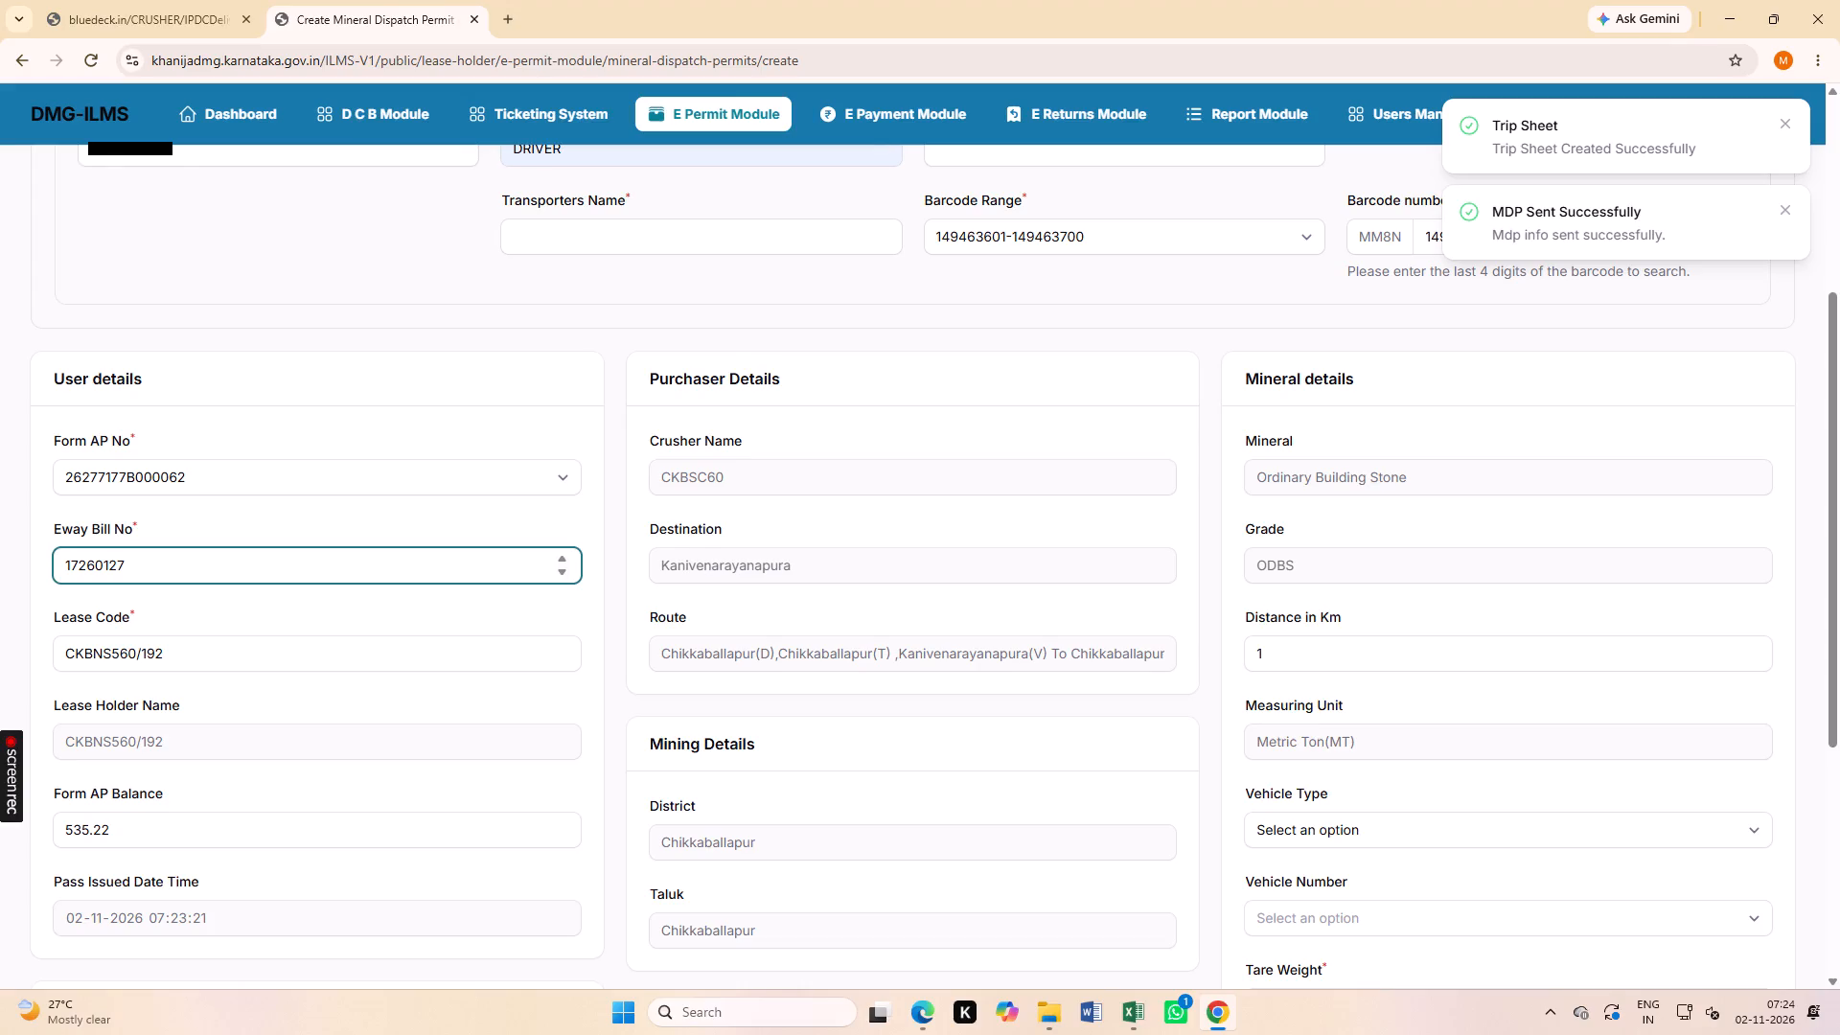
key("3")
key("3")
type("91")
left_click_drag(207, 574, 0, 572)
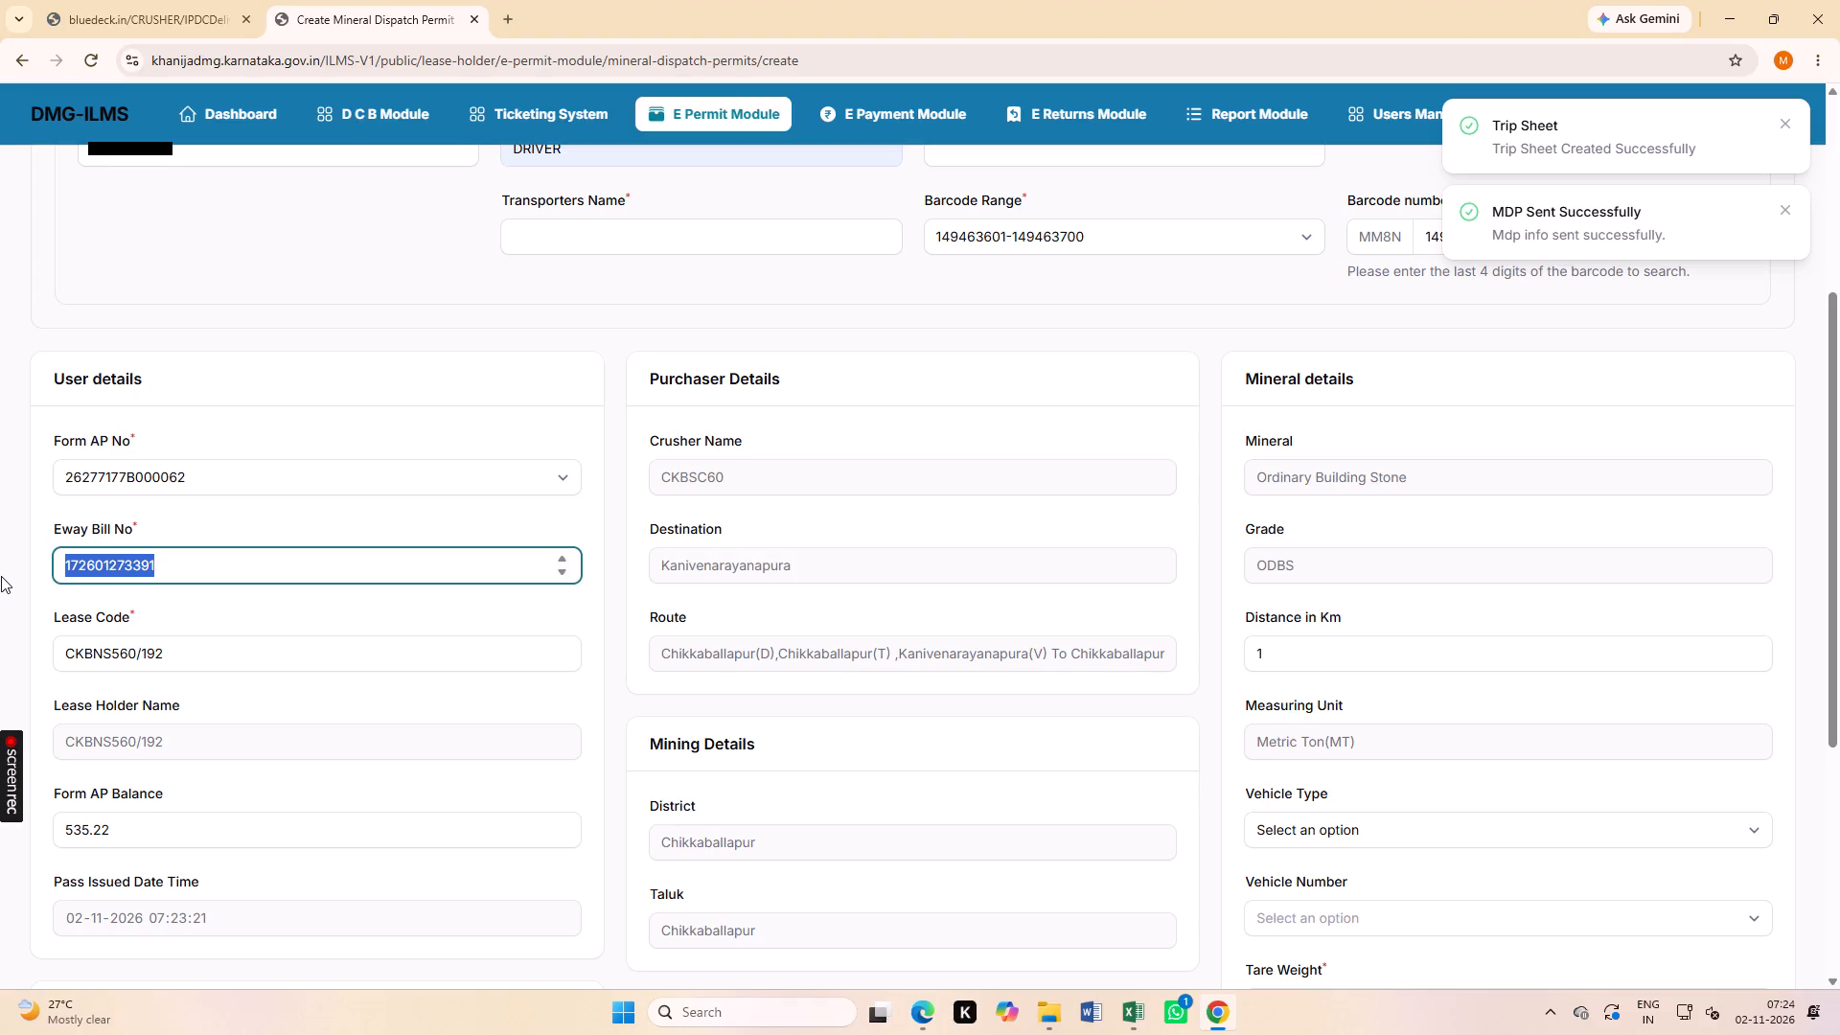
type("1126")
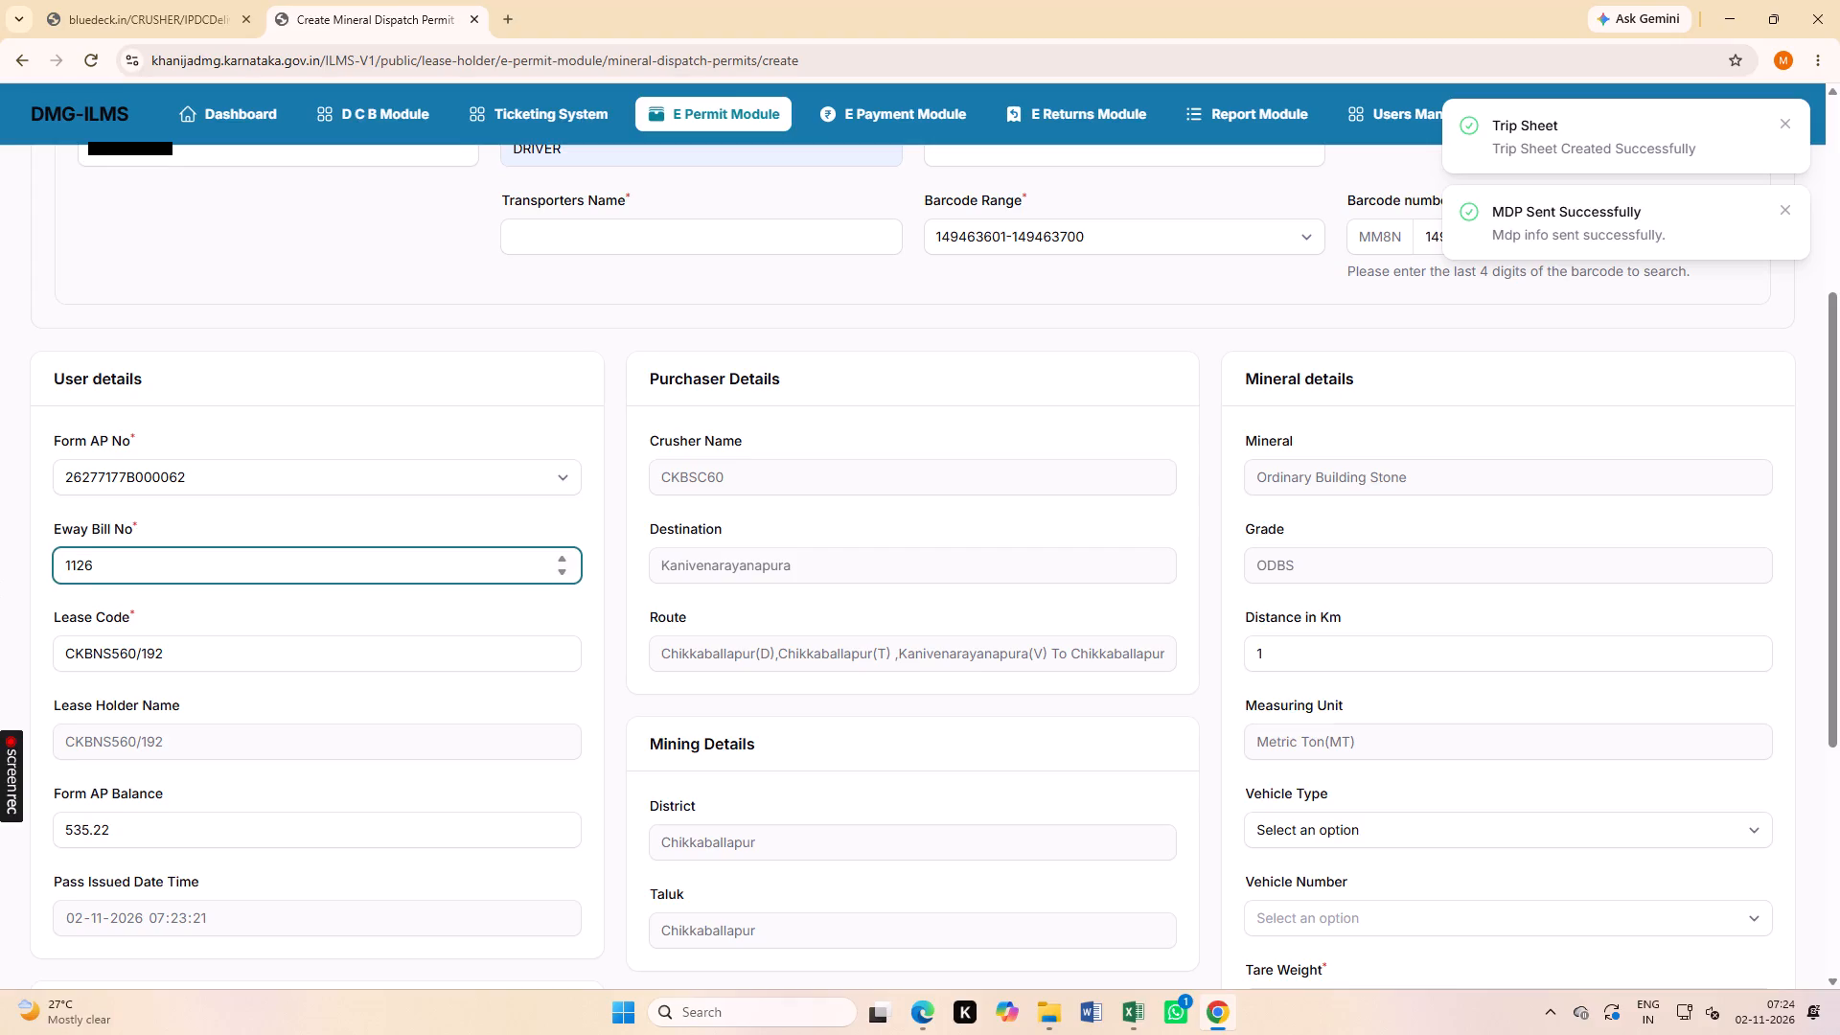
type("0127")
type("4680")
left_click(311, 589)
scroll(1209, 641, "down", 4)
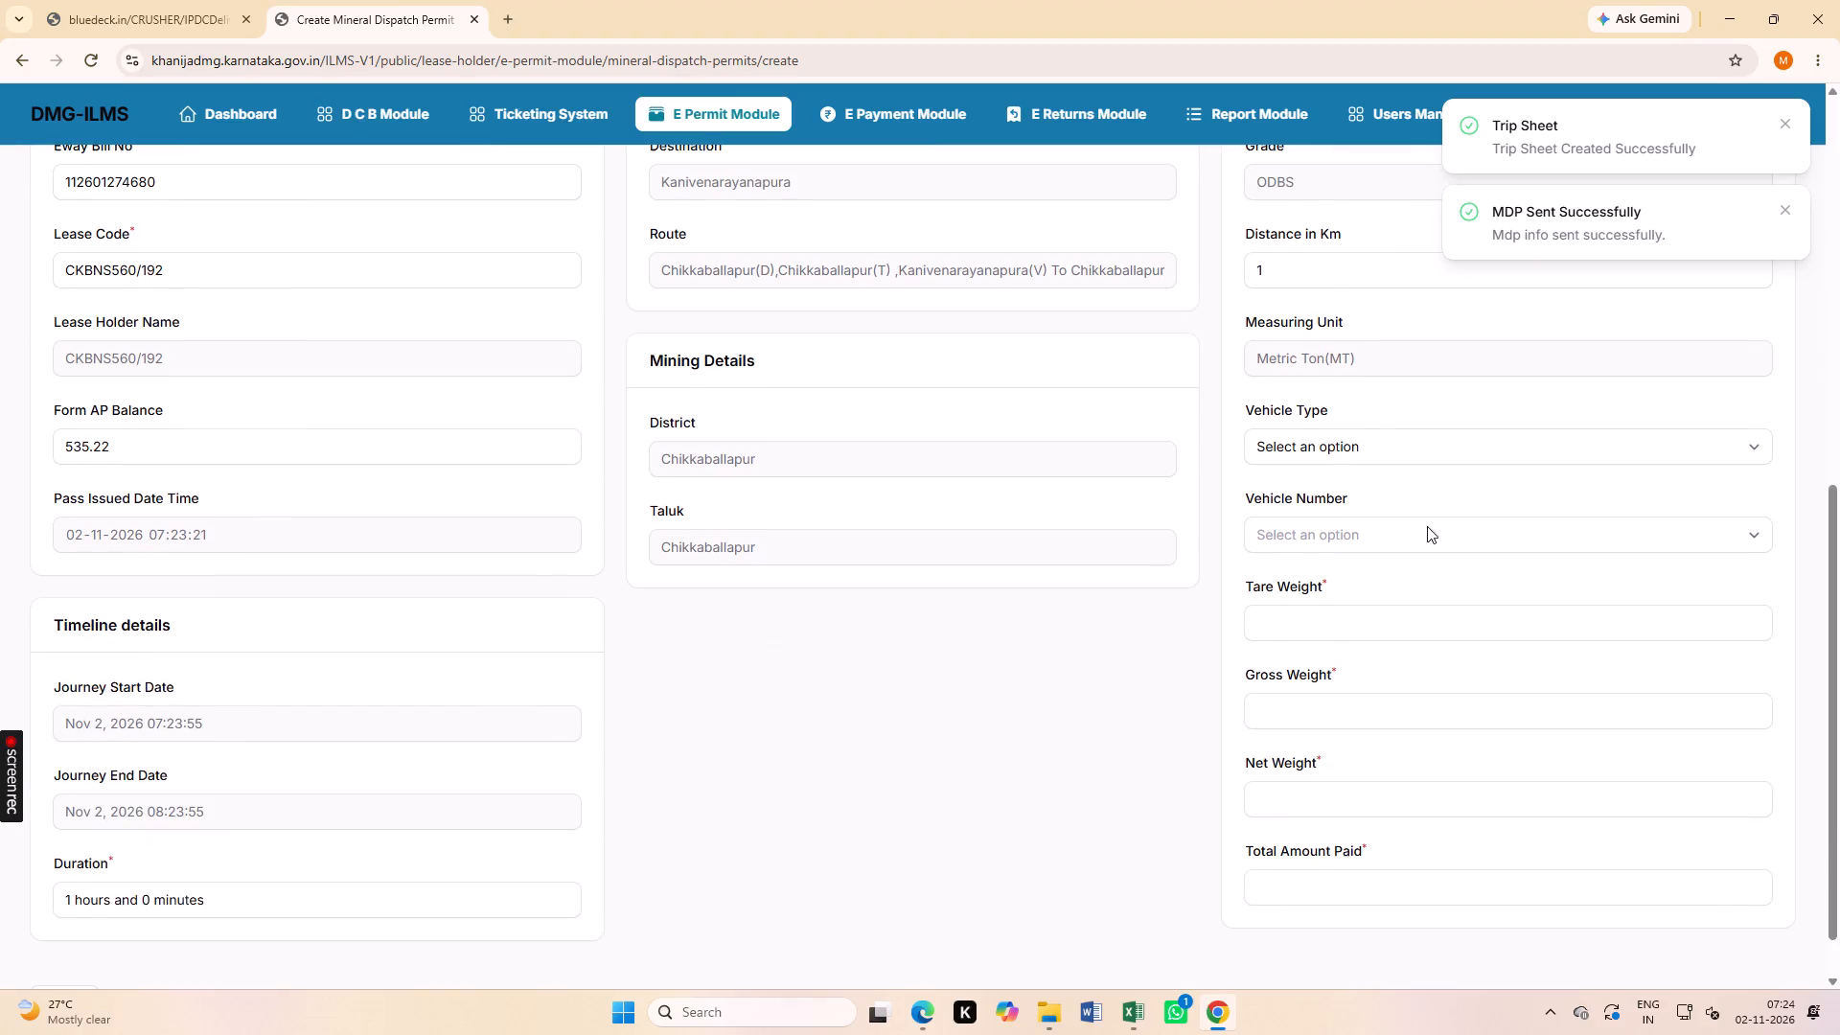
left_click(1352, 415)
left_click(1359, 439)
left_click(1340, 554)
left_click(1351, 531)
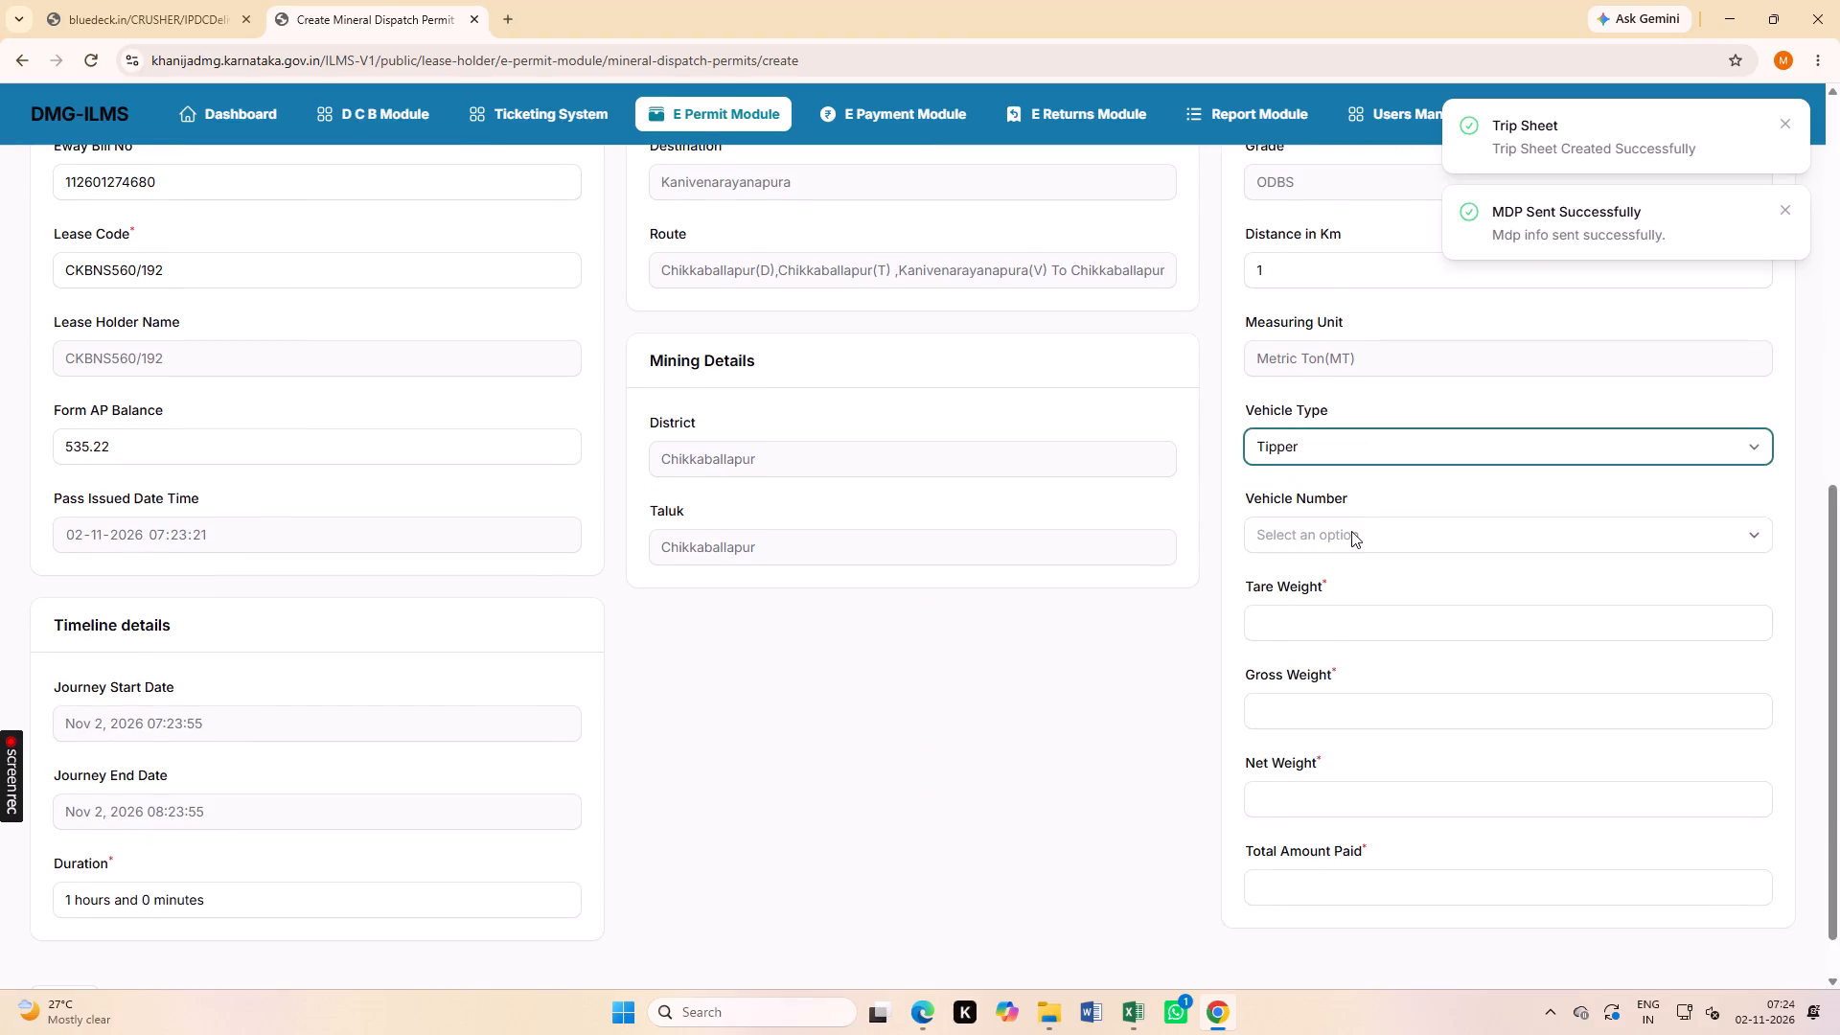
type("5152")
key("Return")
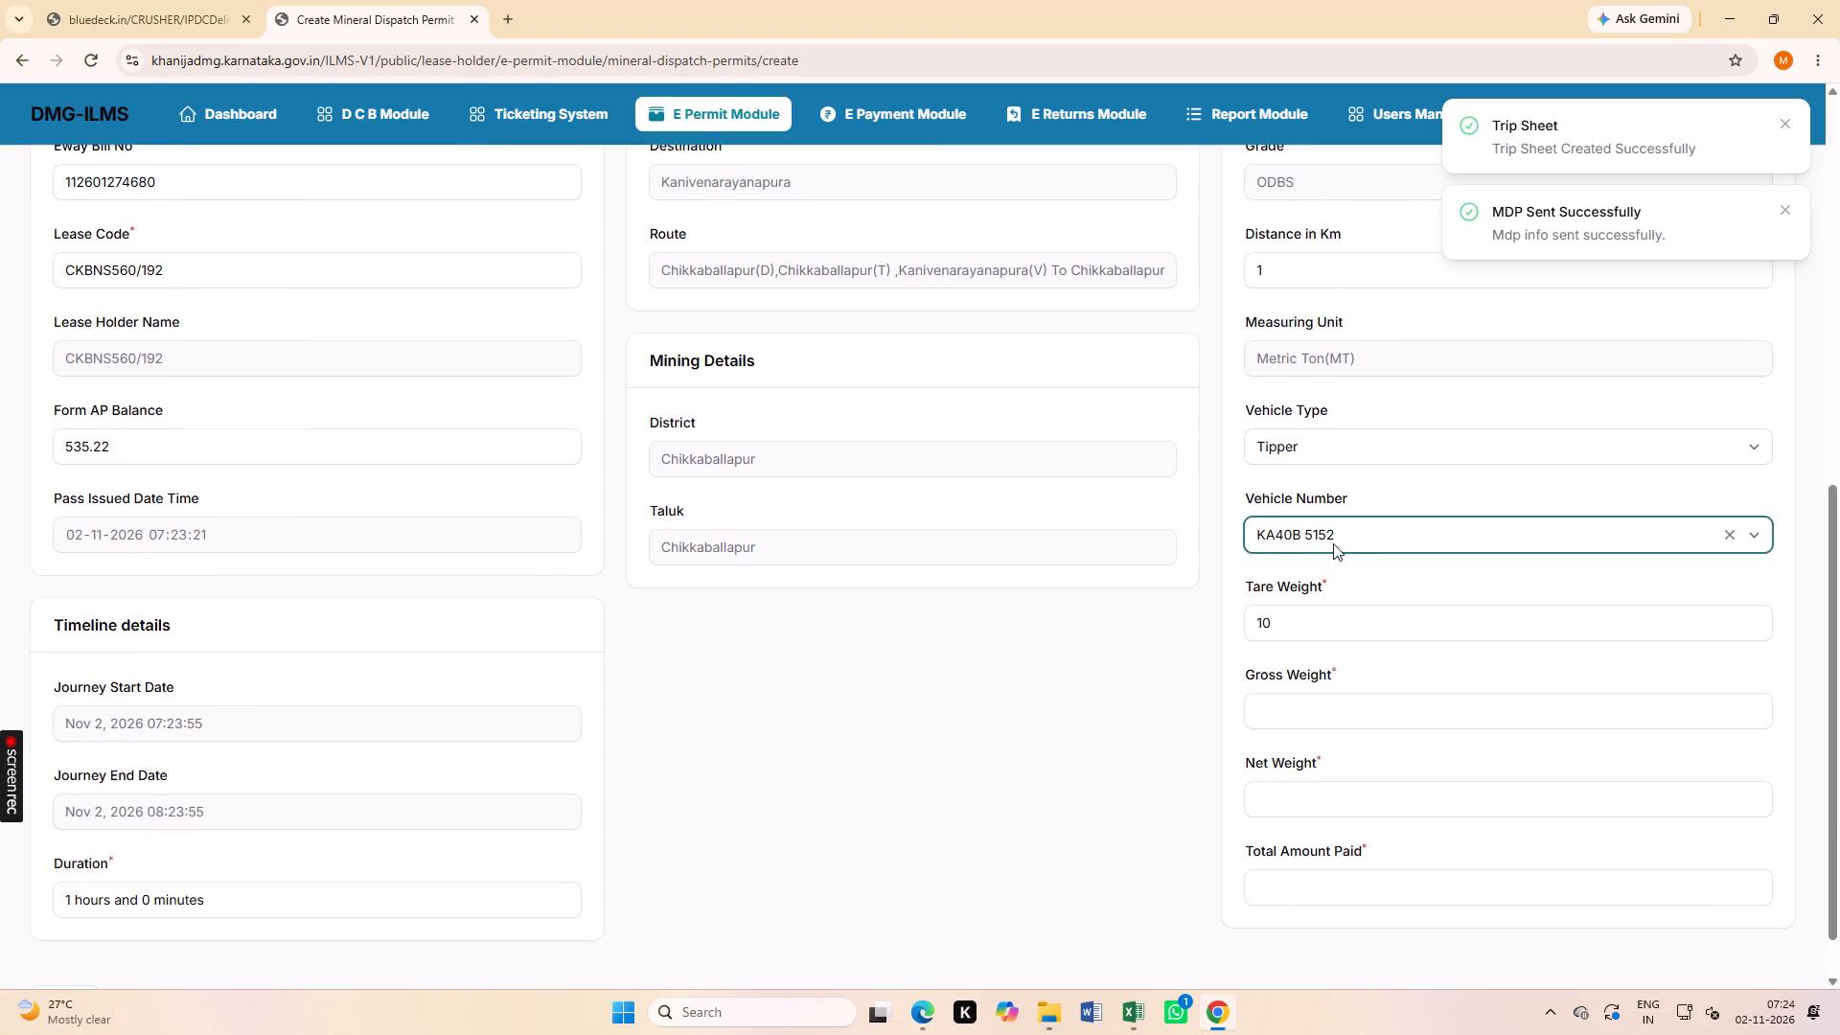
Enter a gross weight of 110, submit the dispatch permit and print it.
left_click(1373, 721)
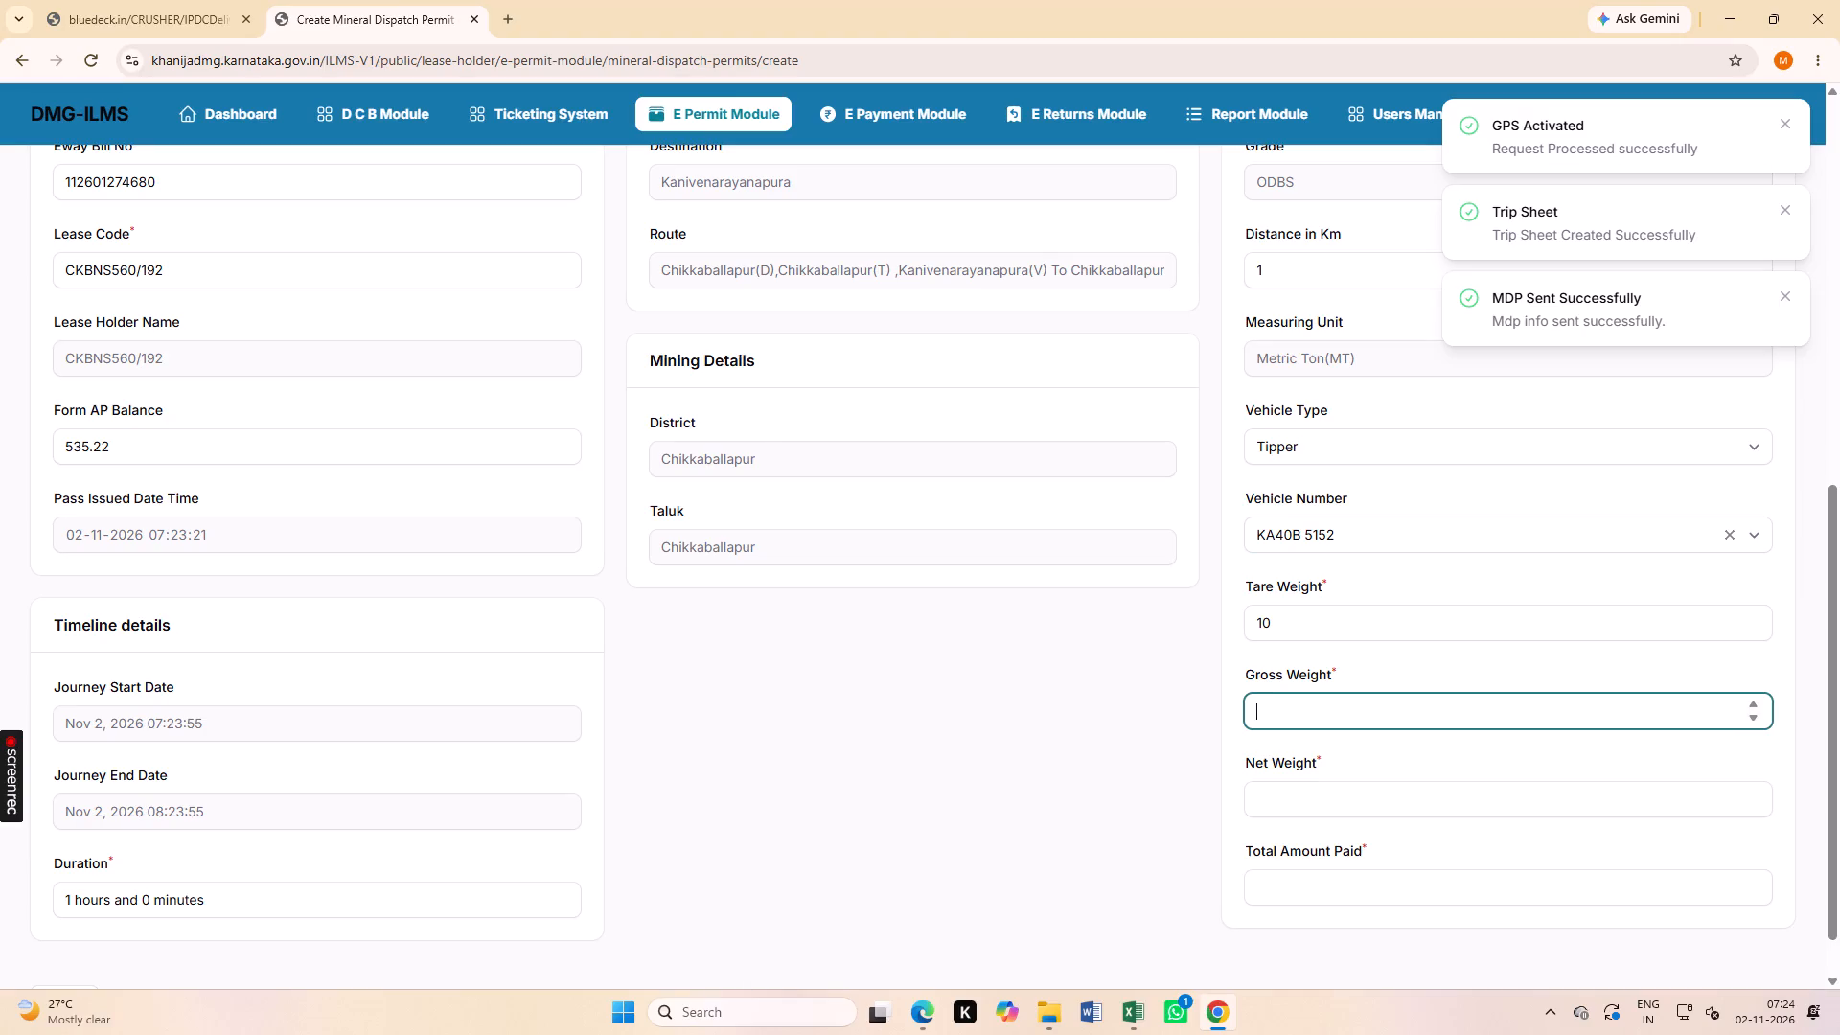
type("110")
left_click(1092, 794)
scroll(1004, 807, "down", 2)
left_click(123, 941)
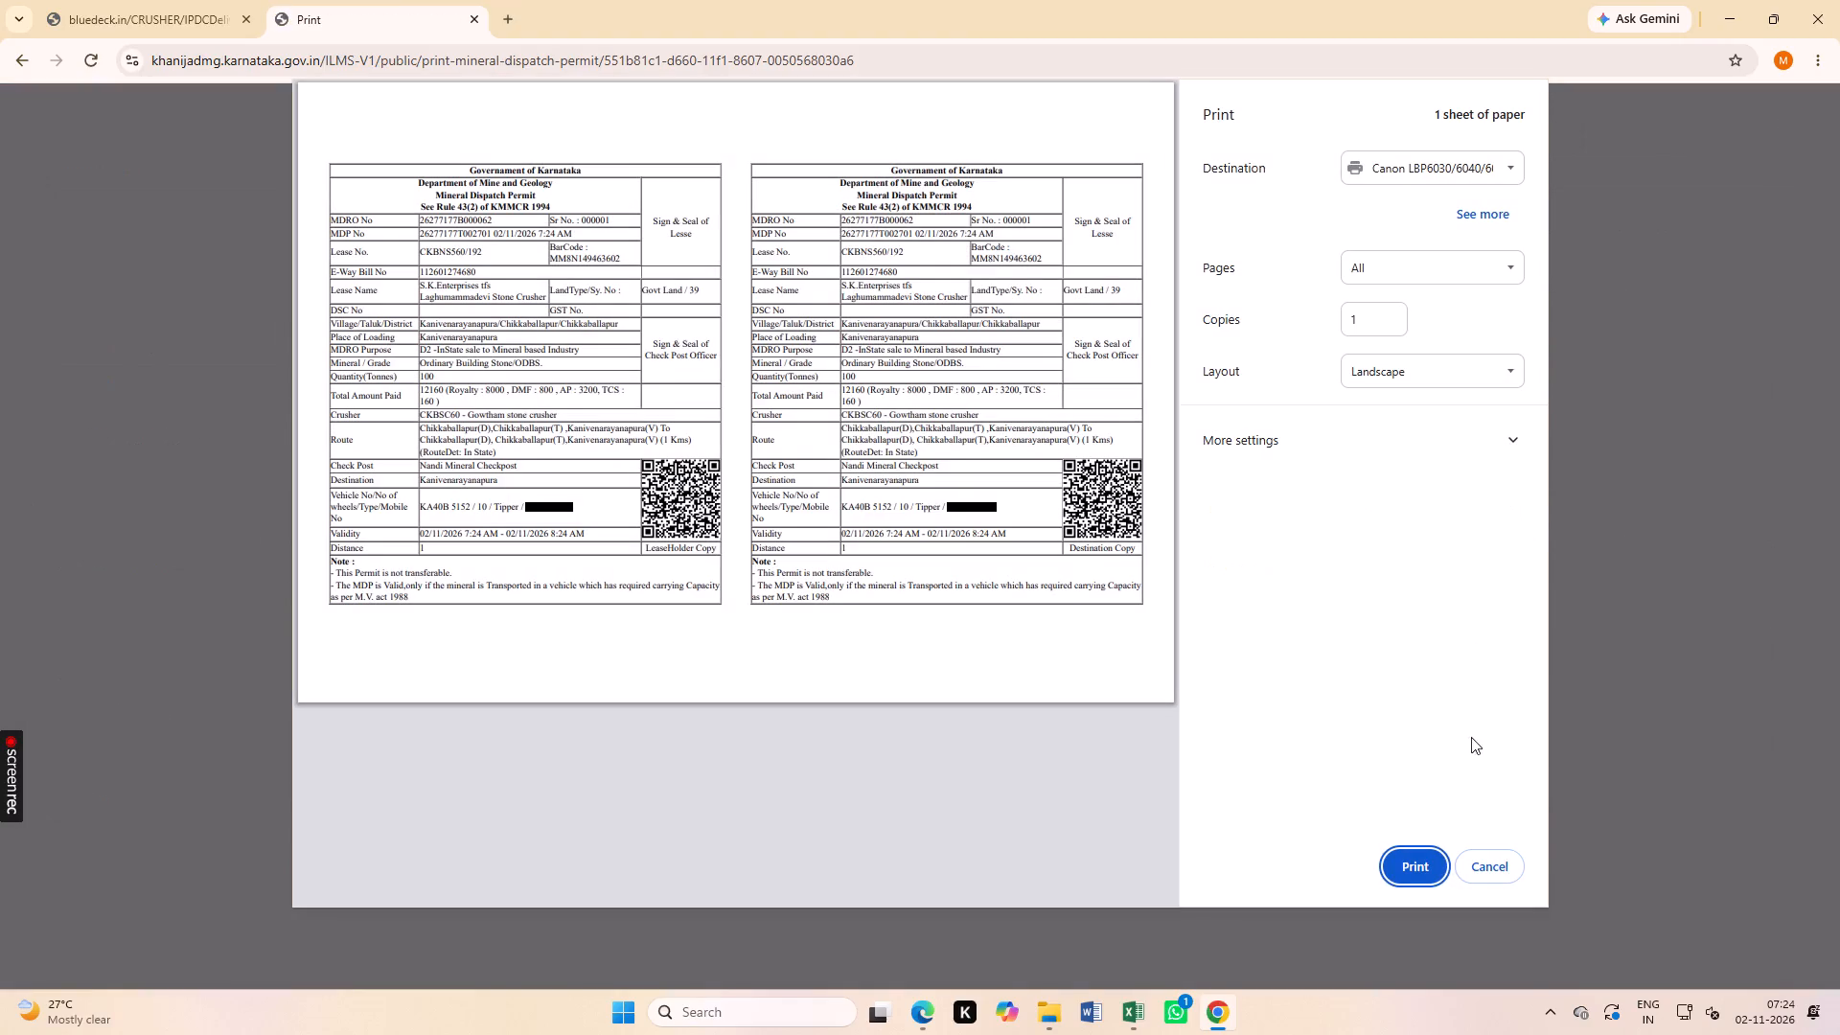
left_click(1422, 878)
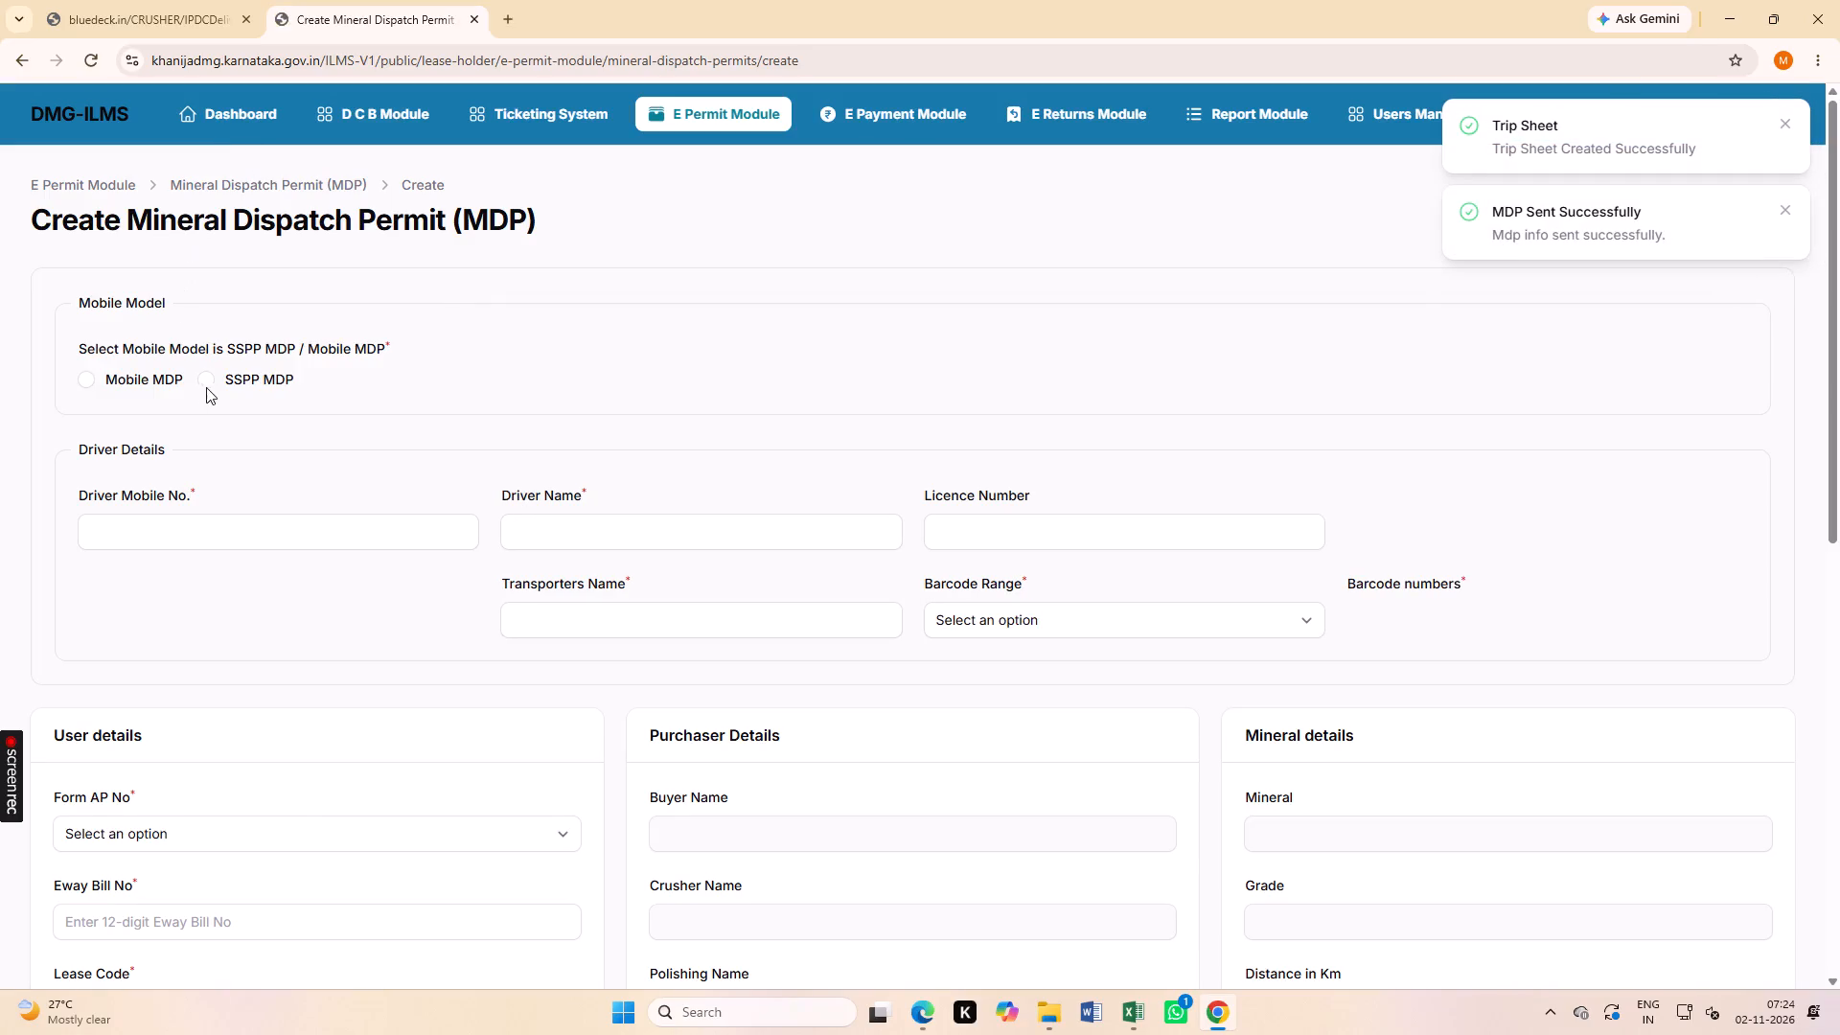
Start another permit as SSPP MDP, using a saved driver mobile number with its ending digits changed and the driver name DRIVER.
left_click(208, 379)
left_click(261, 523)
left_click(226, 599)
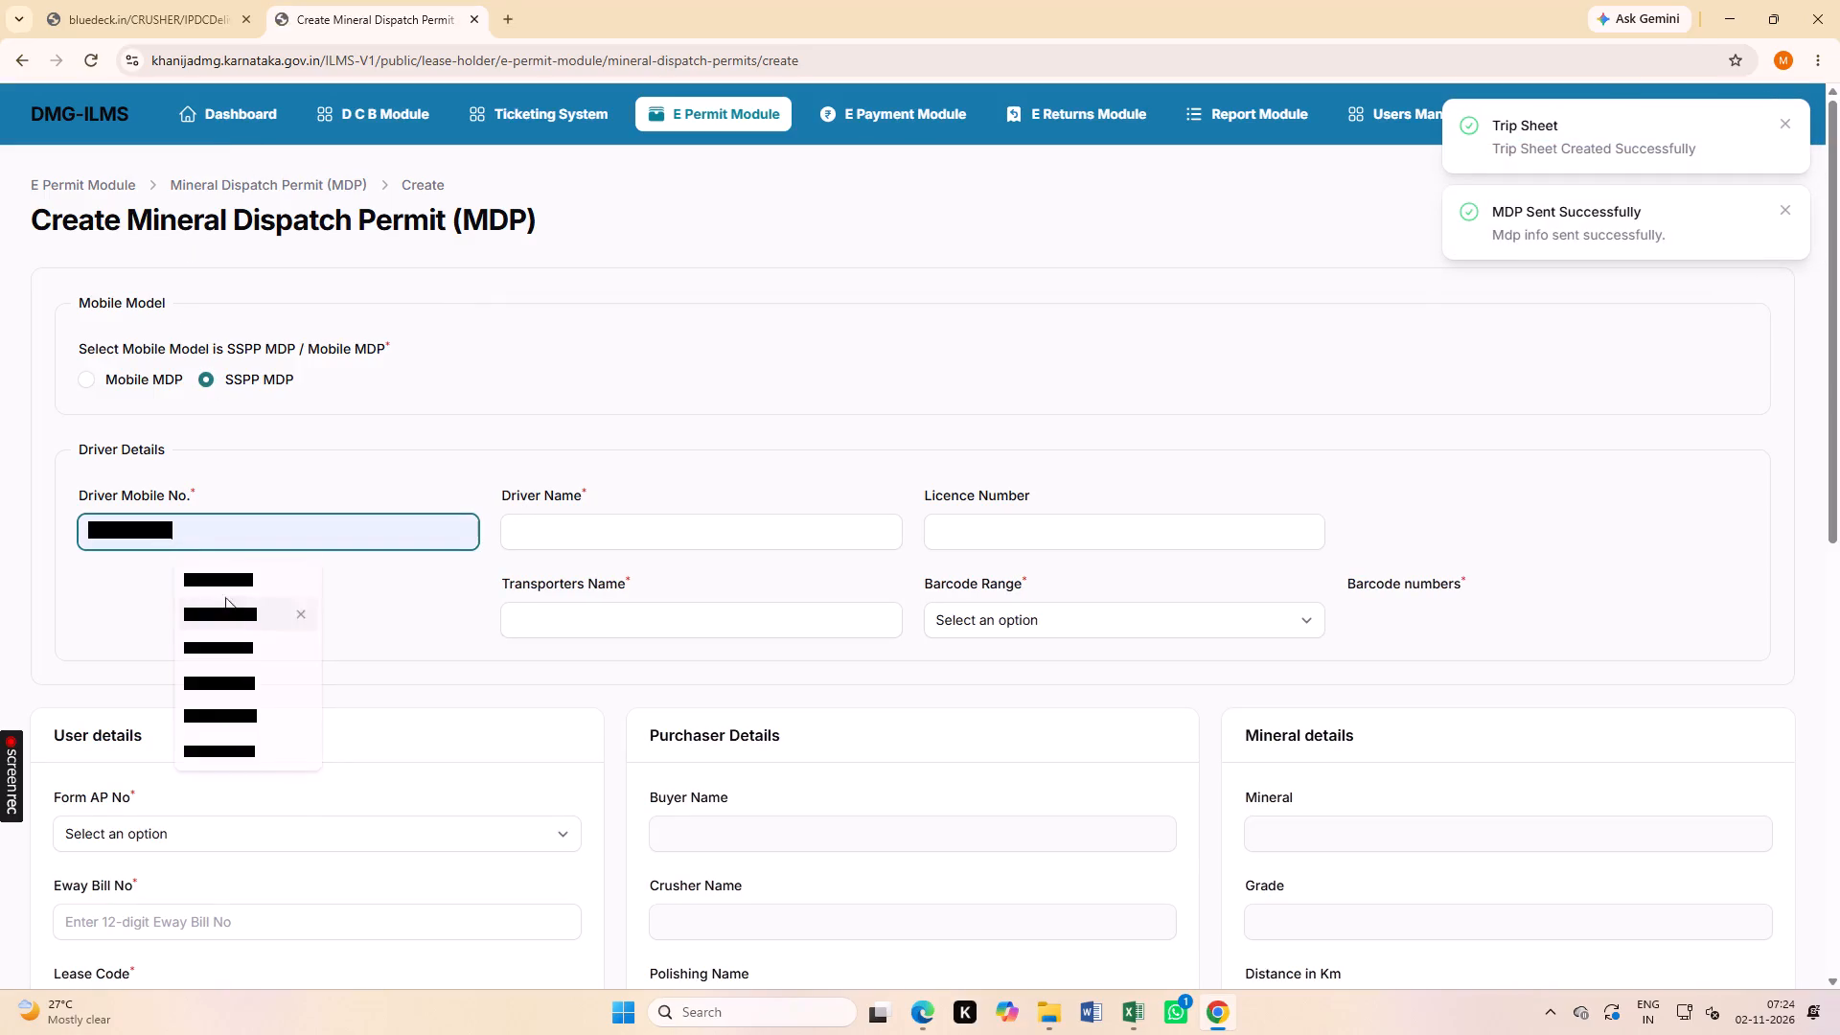
left_click_drag(149, 536, 195, 553)
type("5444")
left_click(618, 531)
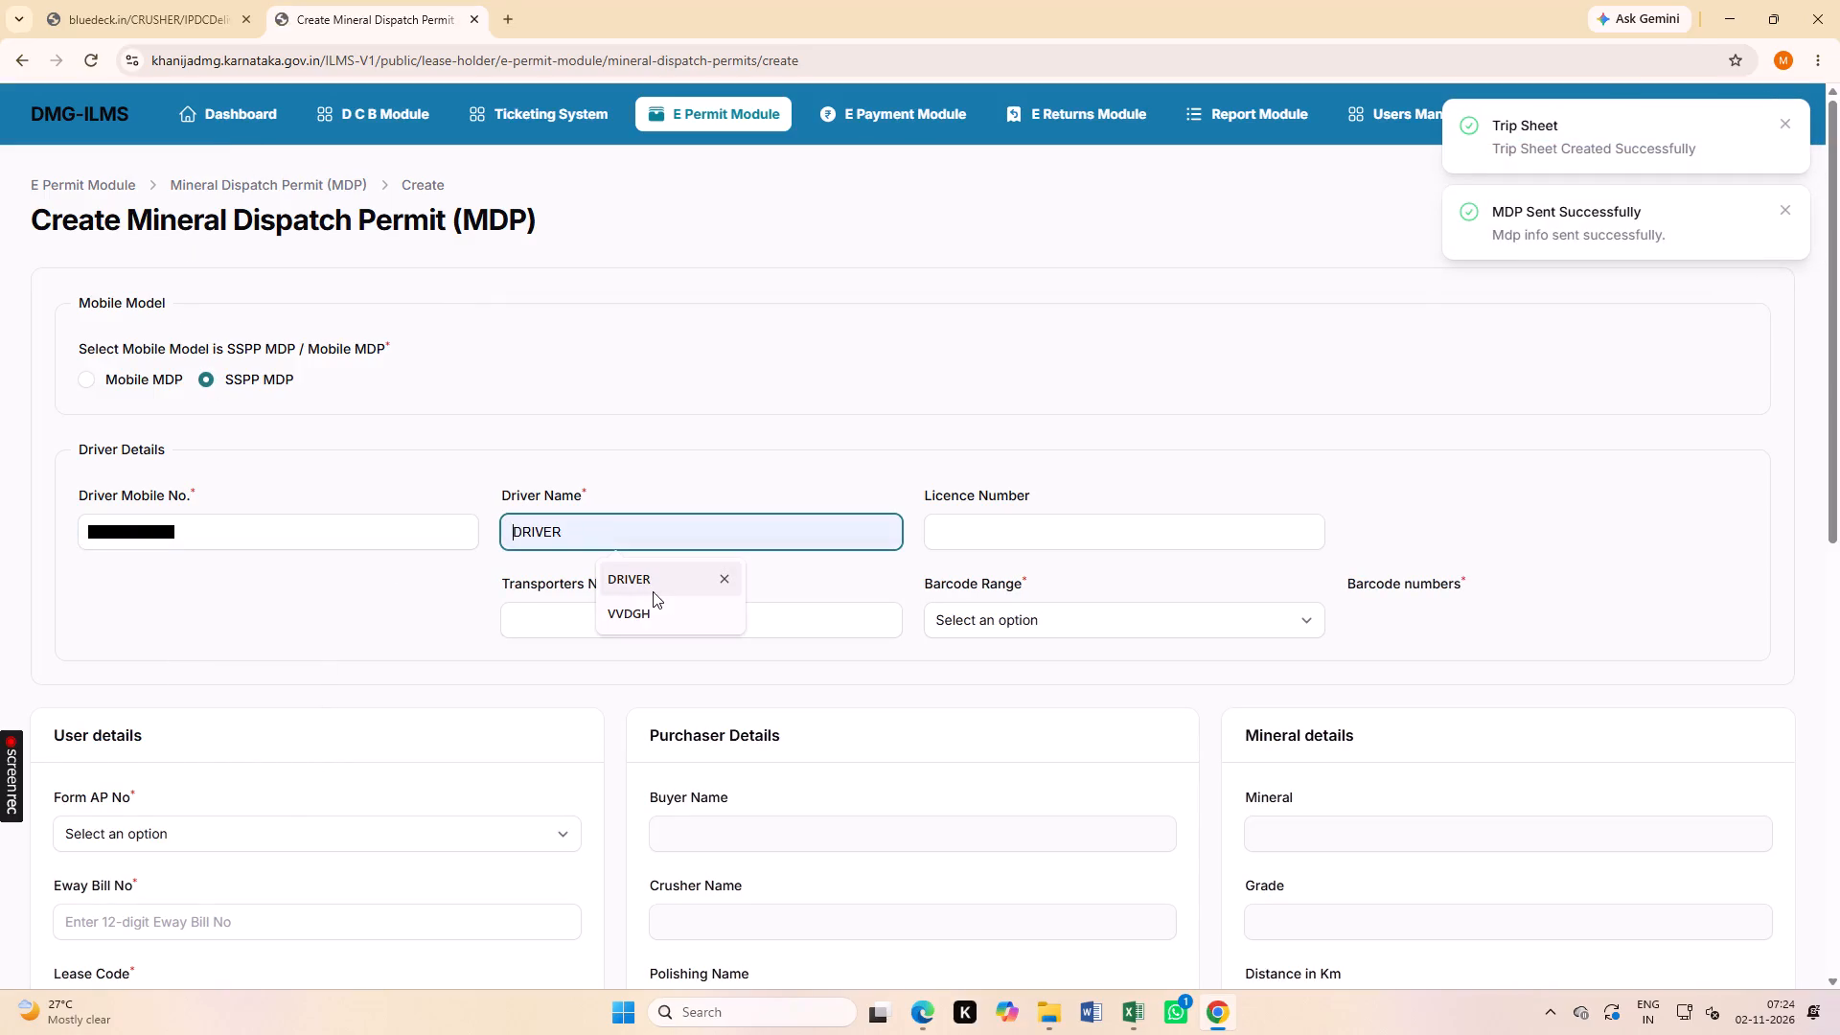
left_click(651, 590)
left_click(1100, 605)
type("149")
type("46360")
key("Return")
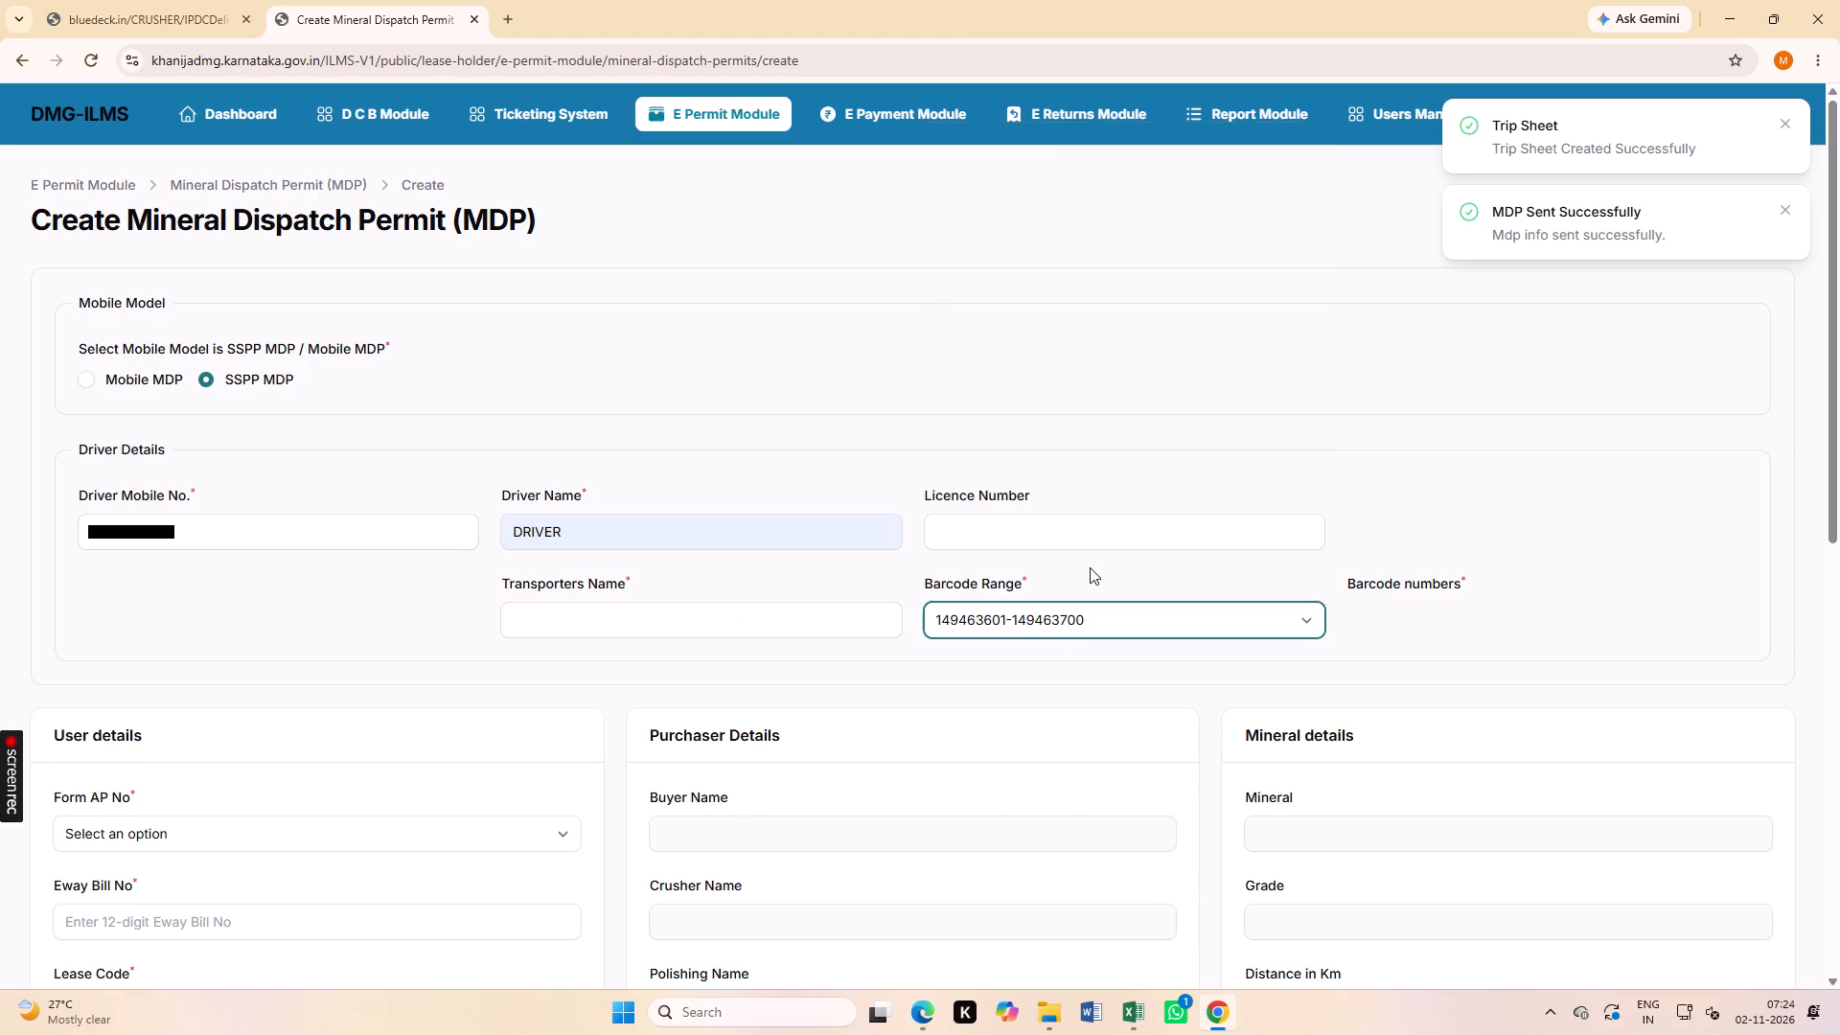
left_click(1502, 609)
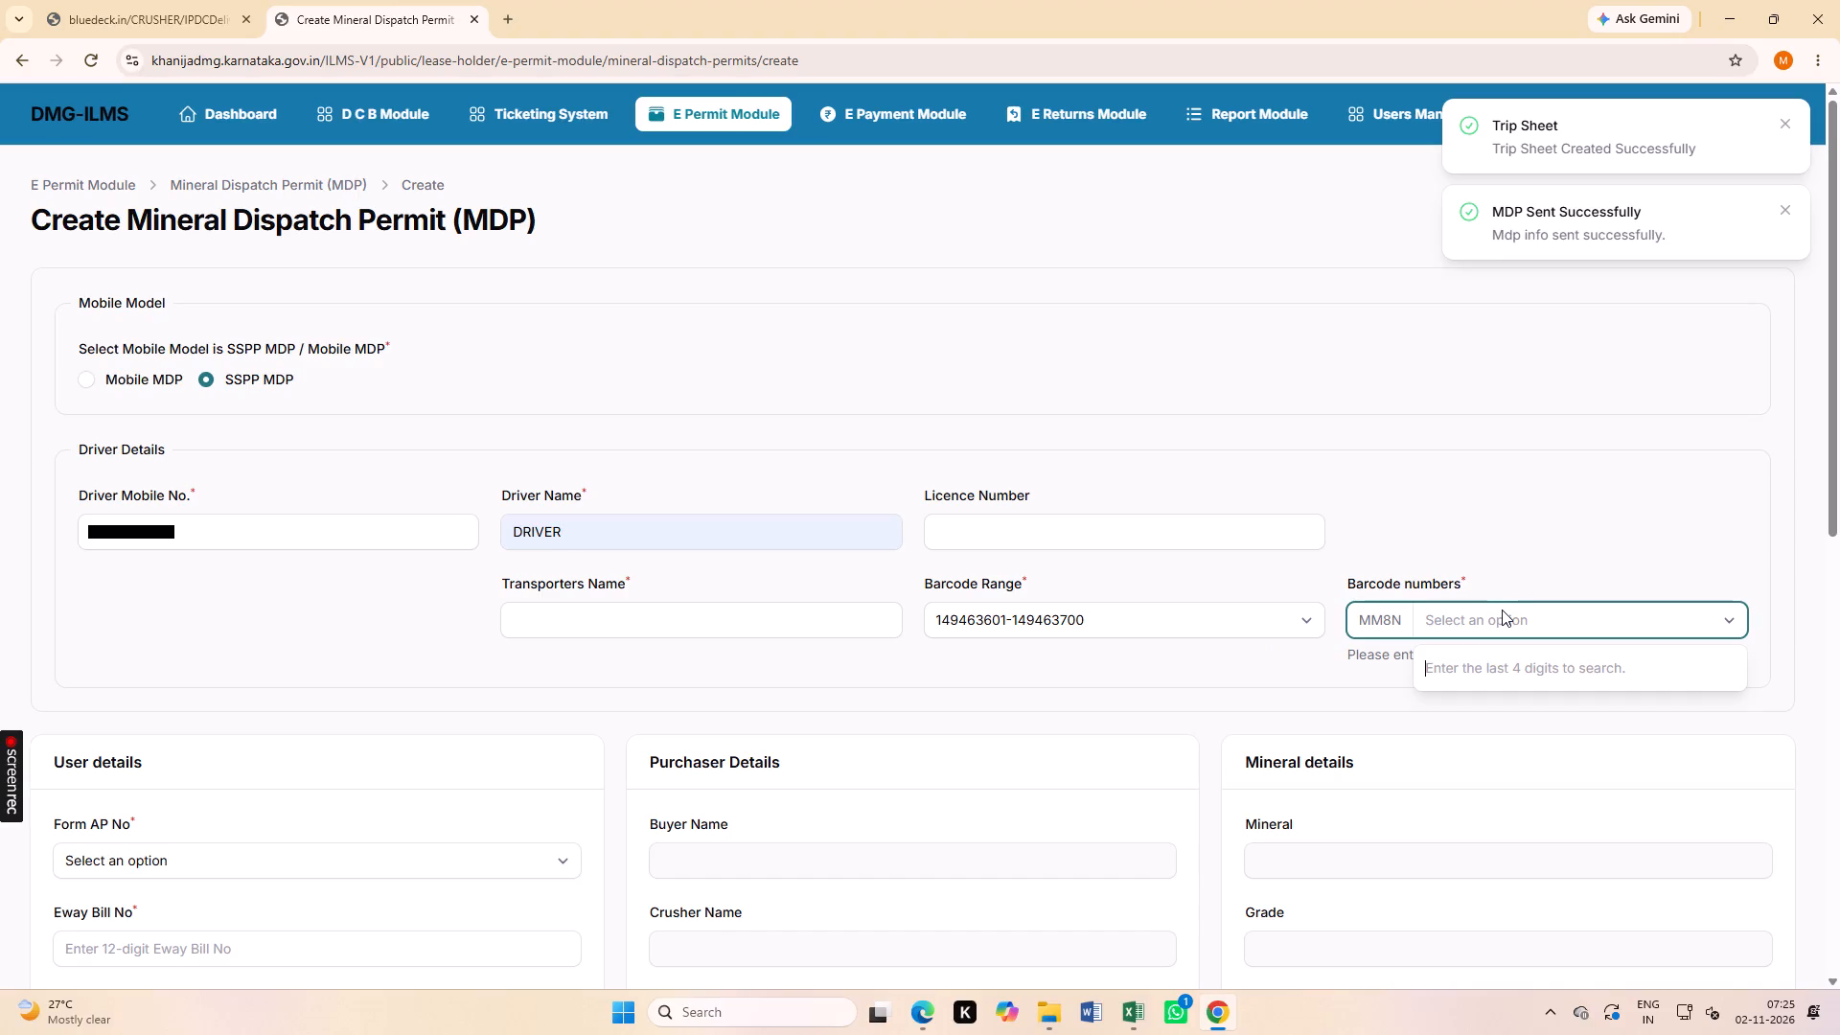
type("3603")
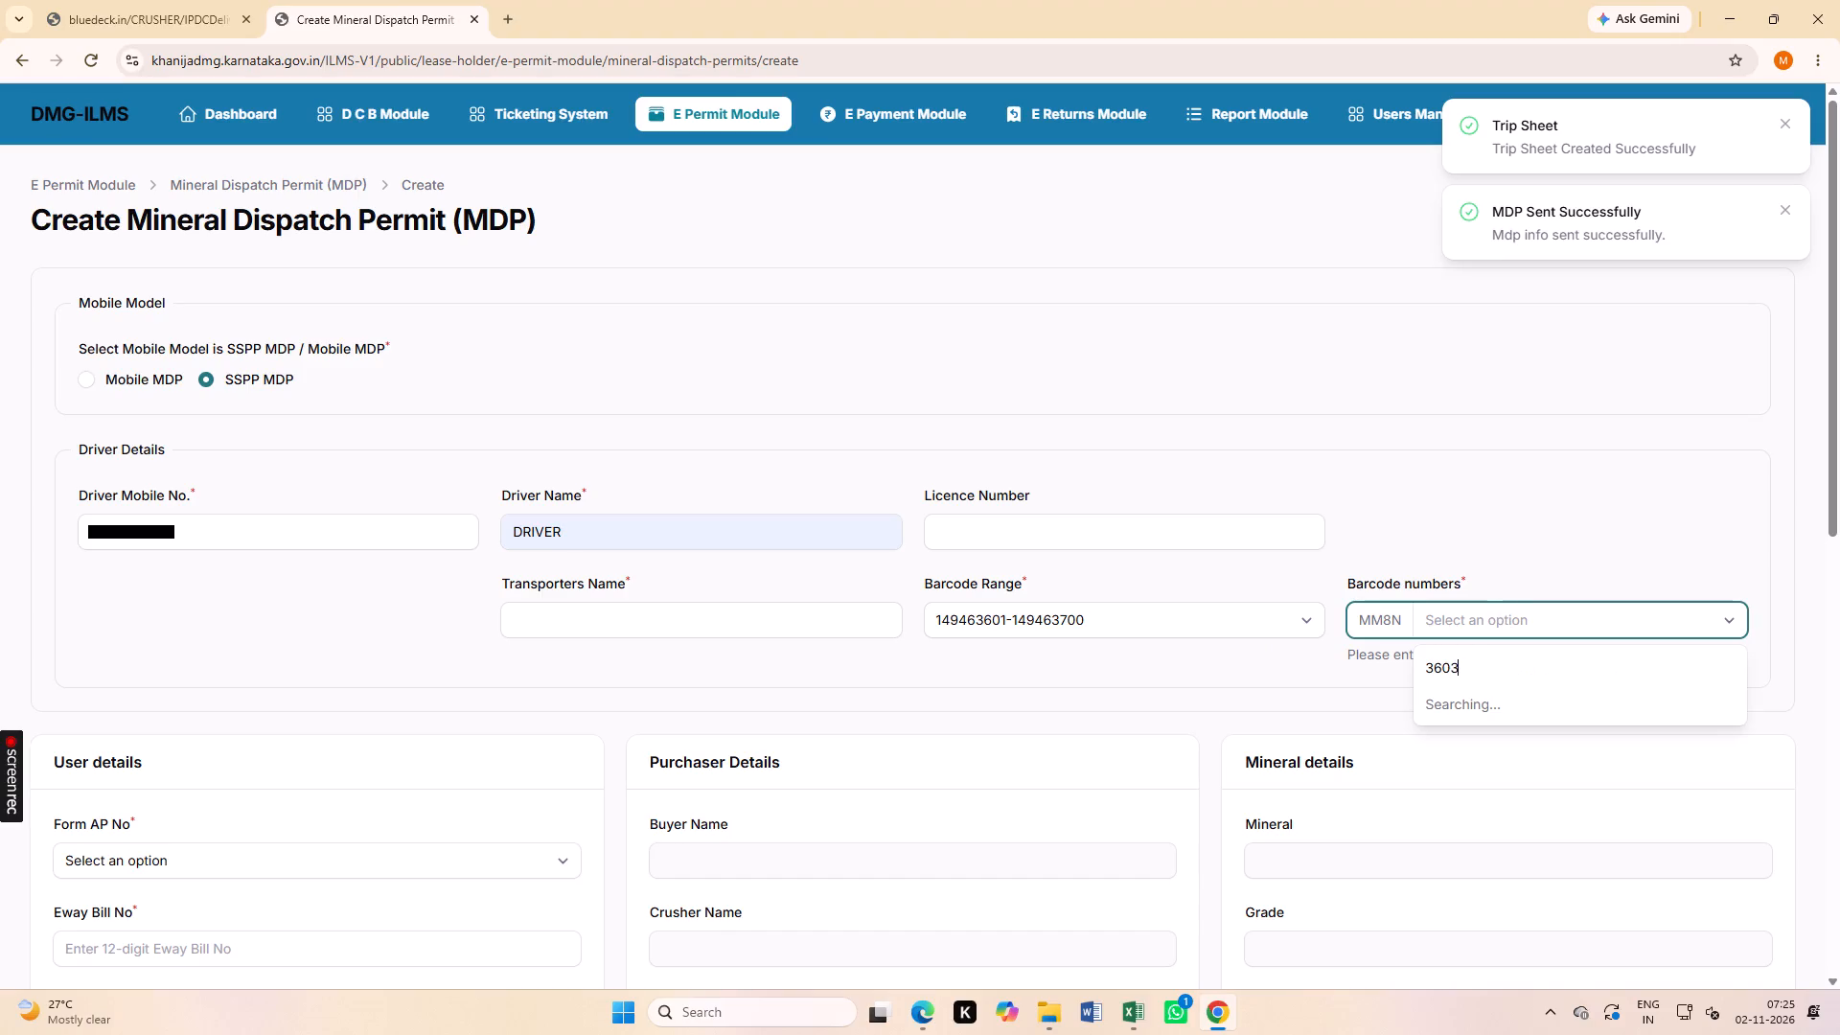
double_click(1463, 700)
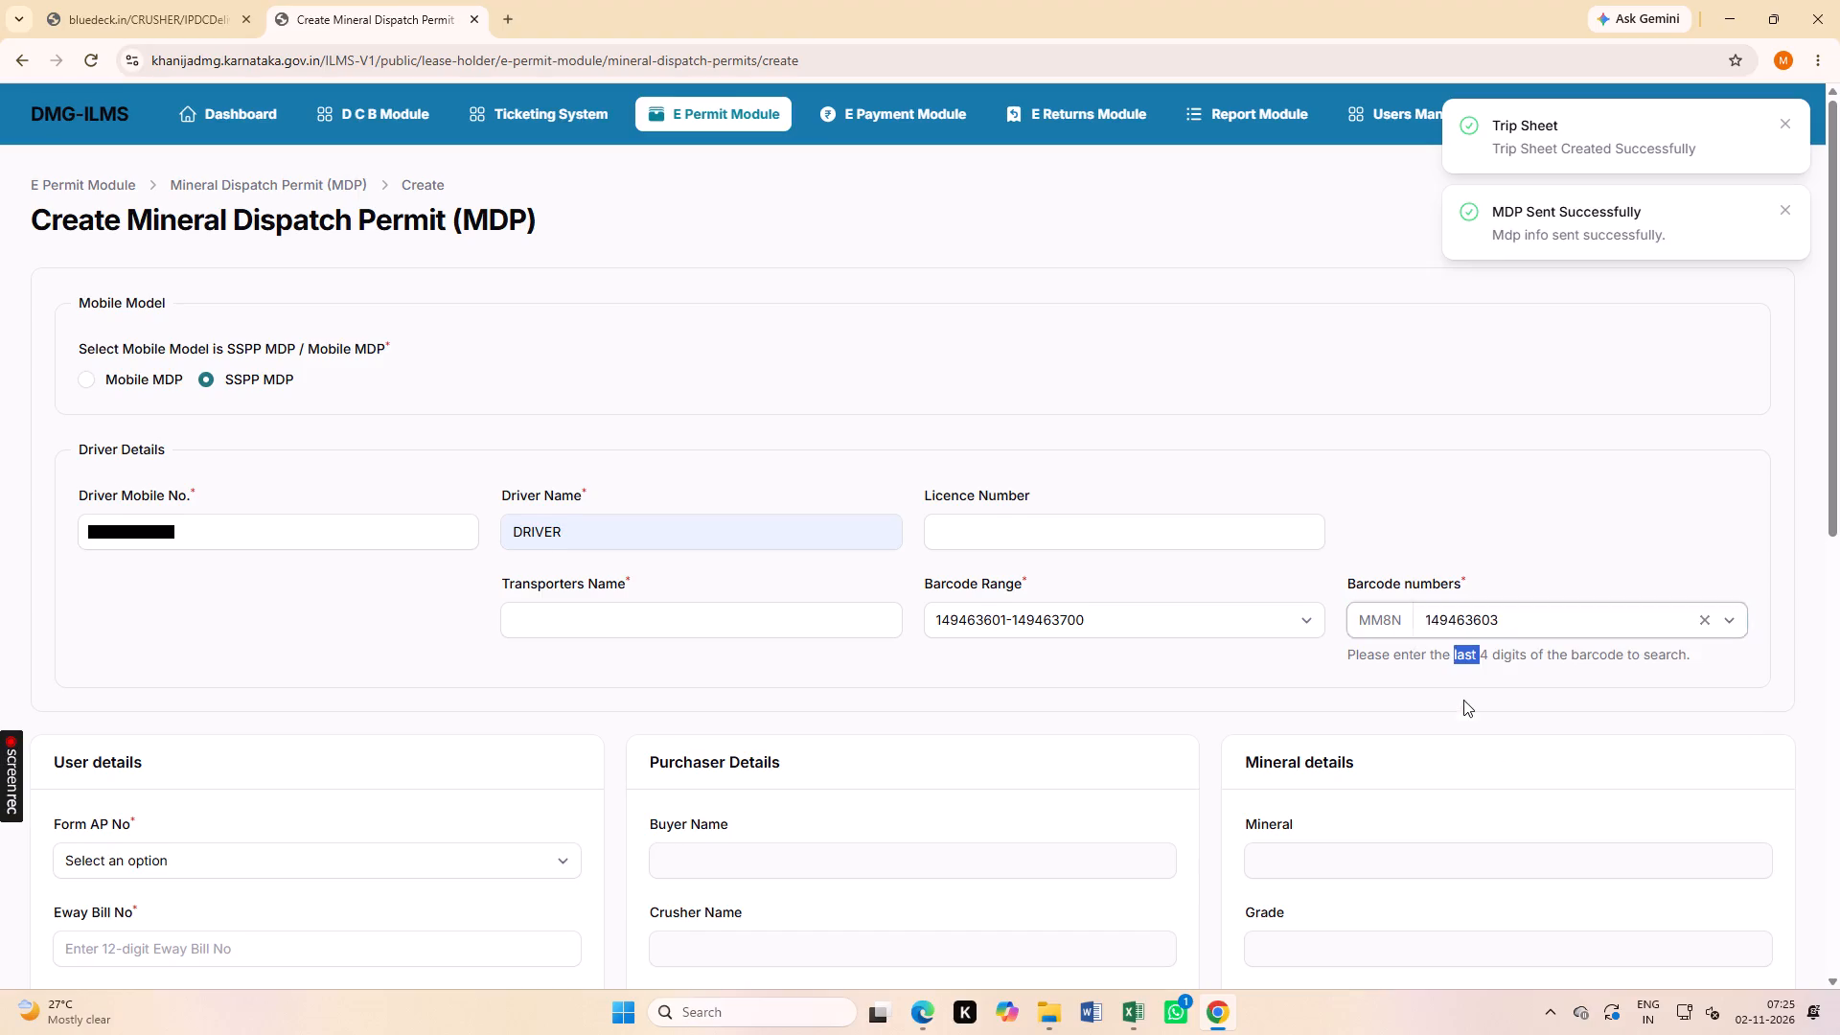
scroll(579, 567, "down", 3)
left_click(215, 572)
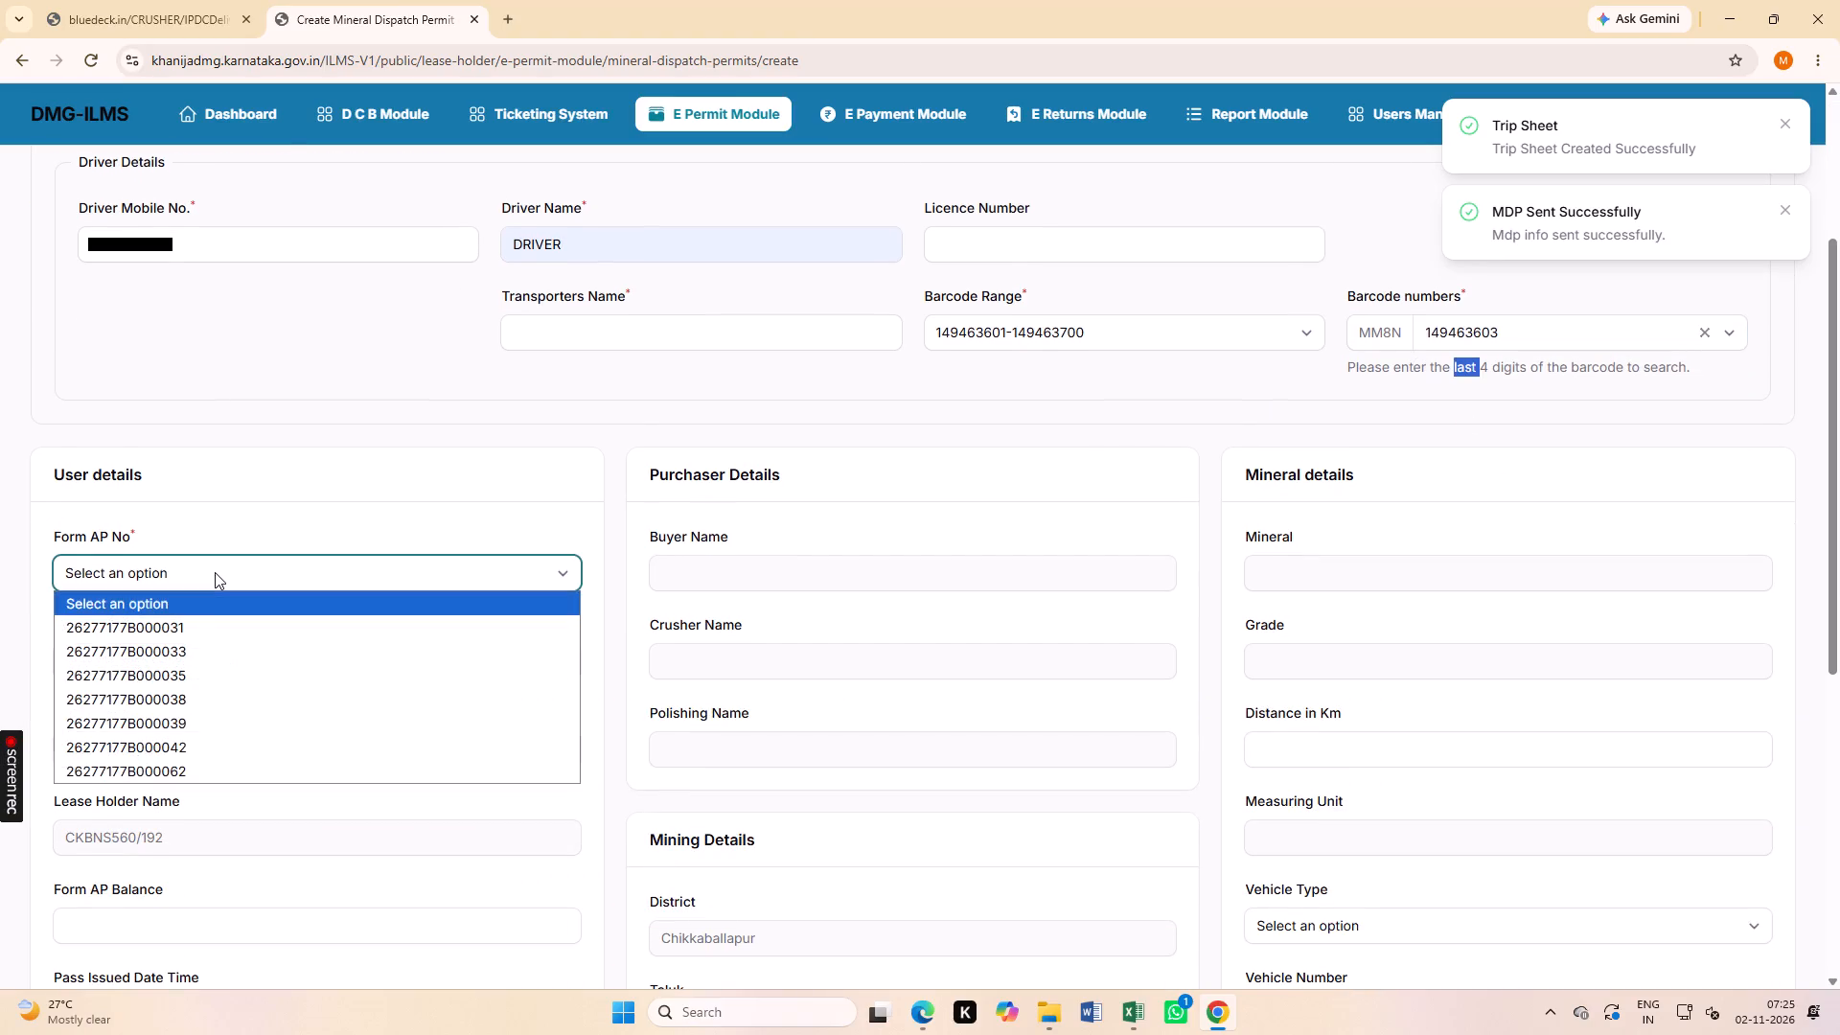
left_click(217, 773)
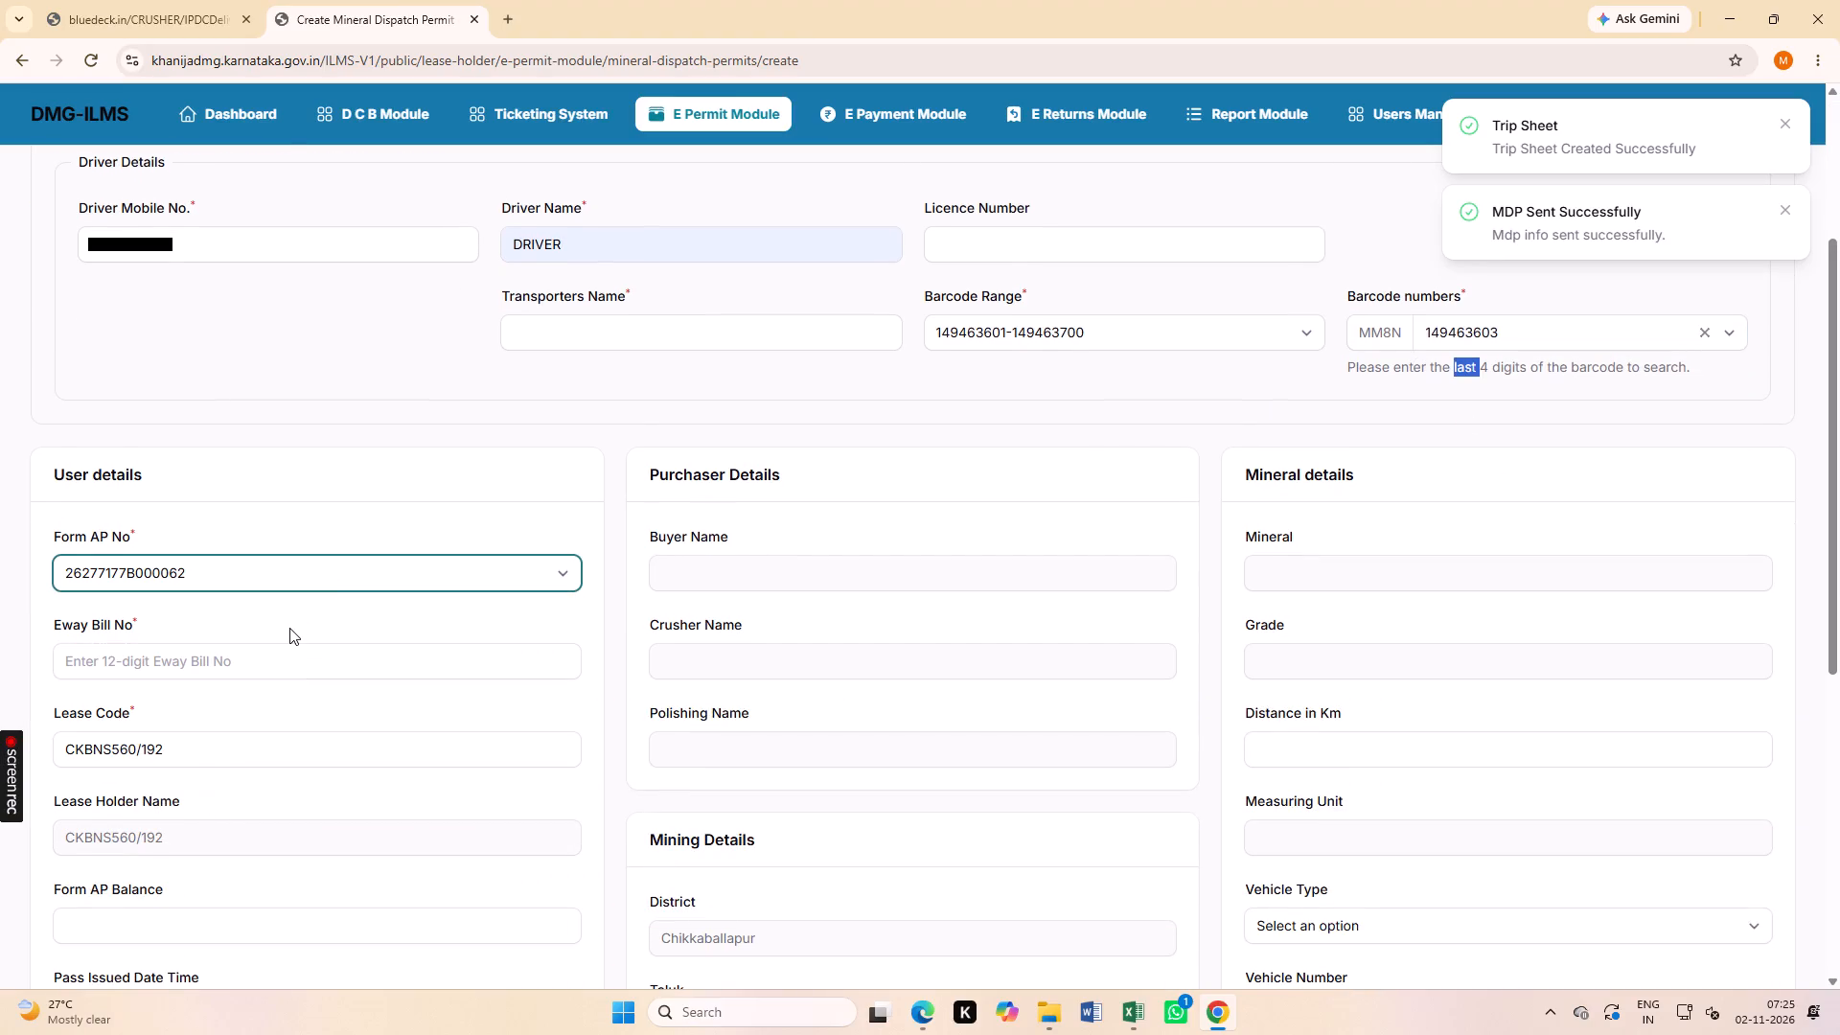
left_click(289, 628)
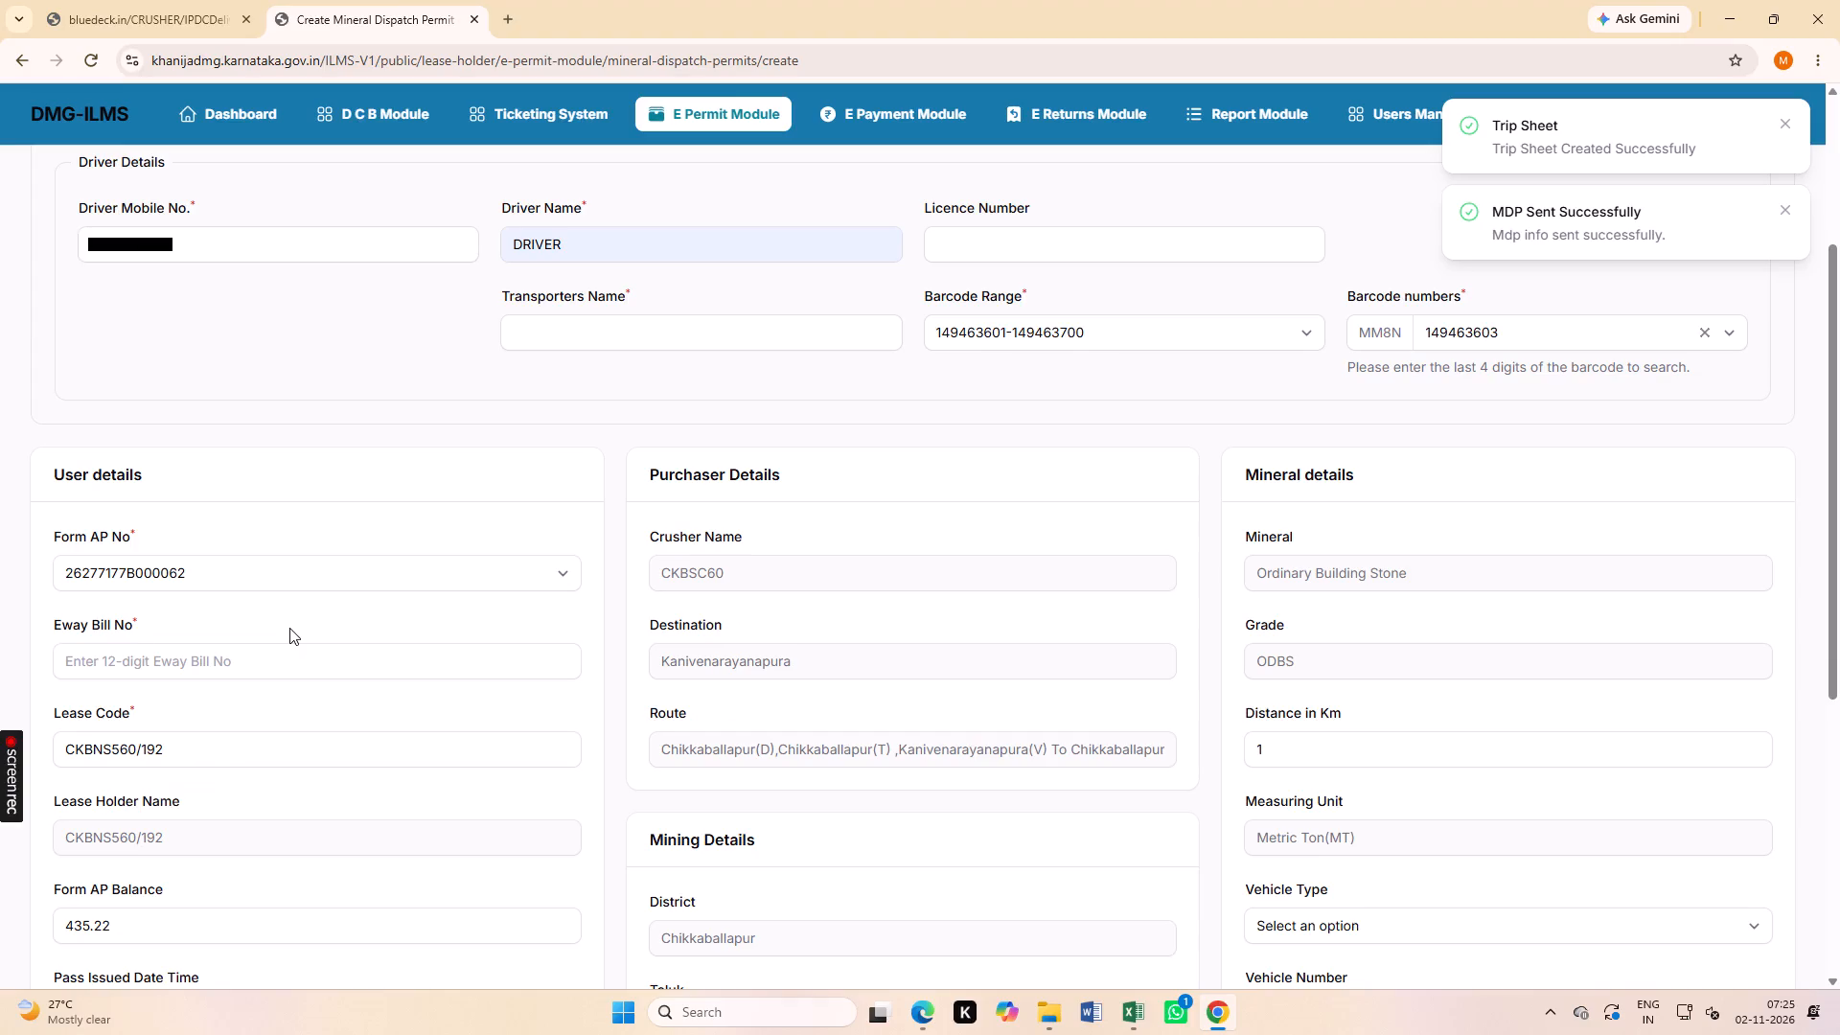
scroll(327, 283, "down", 4)
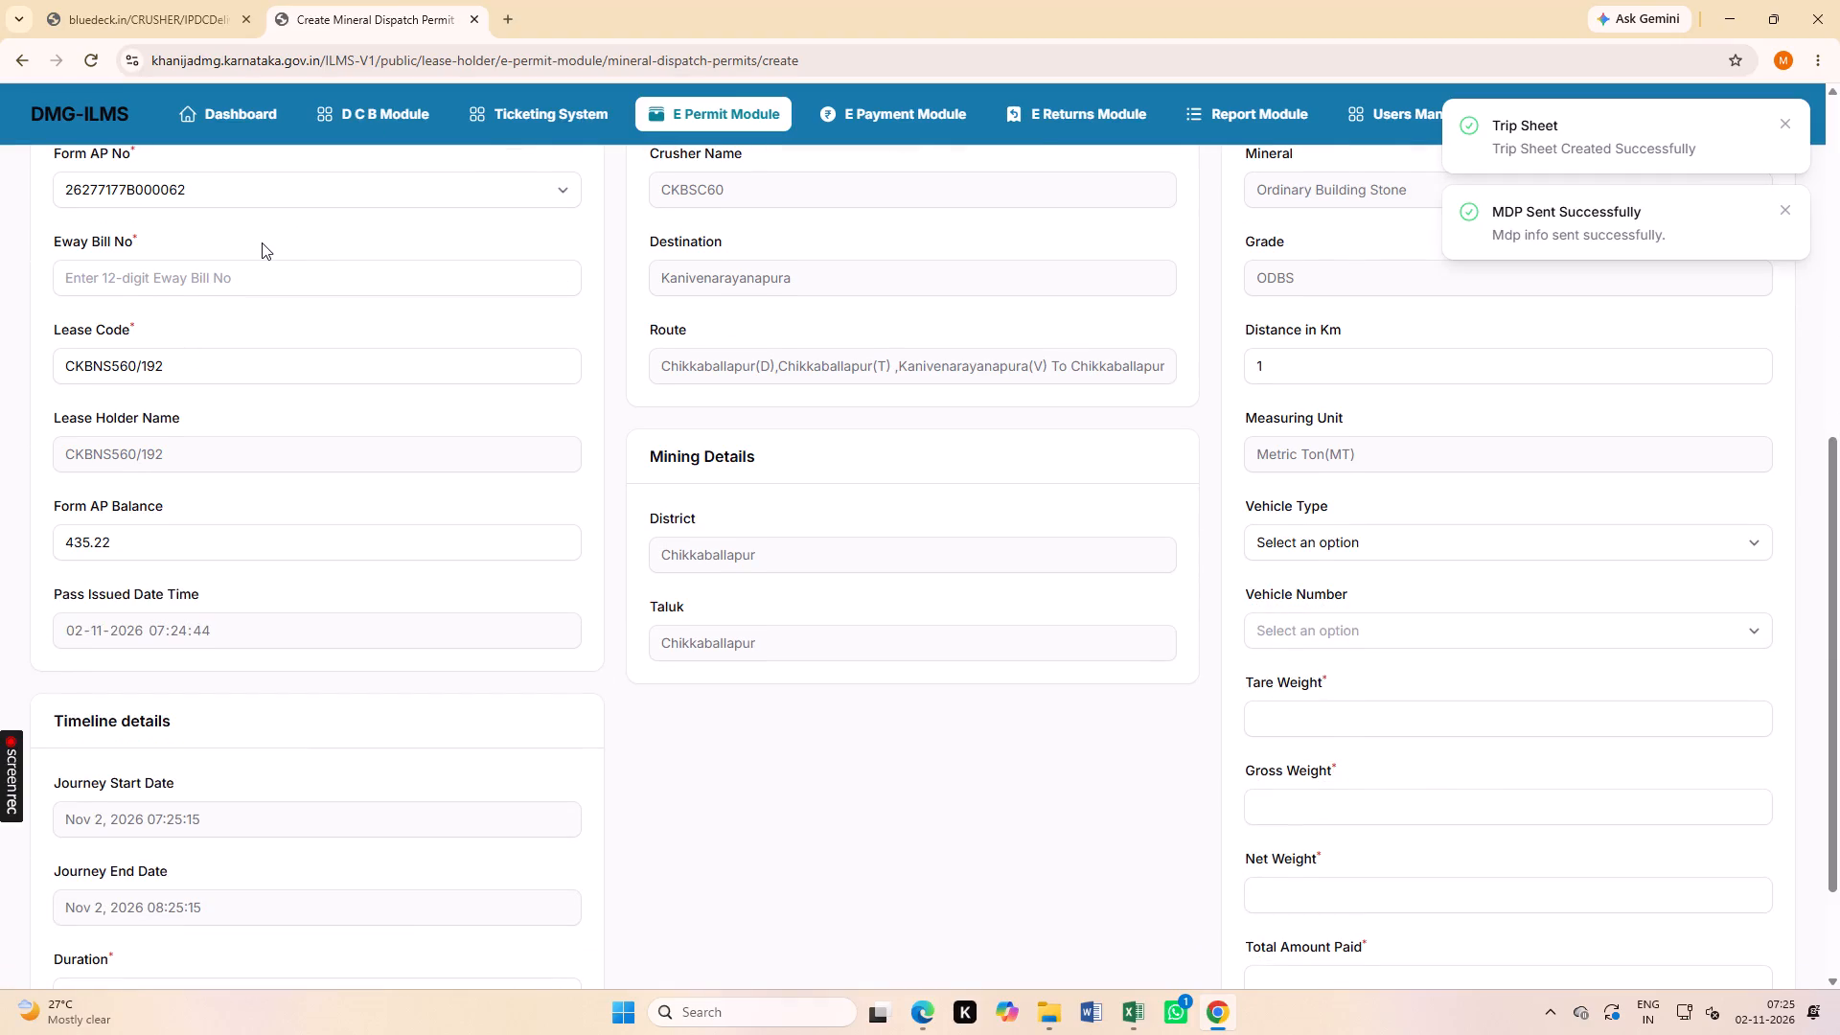
left_click(233, 252)
left_click(169, 289)
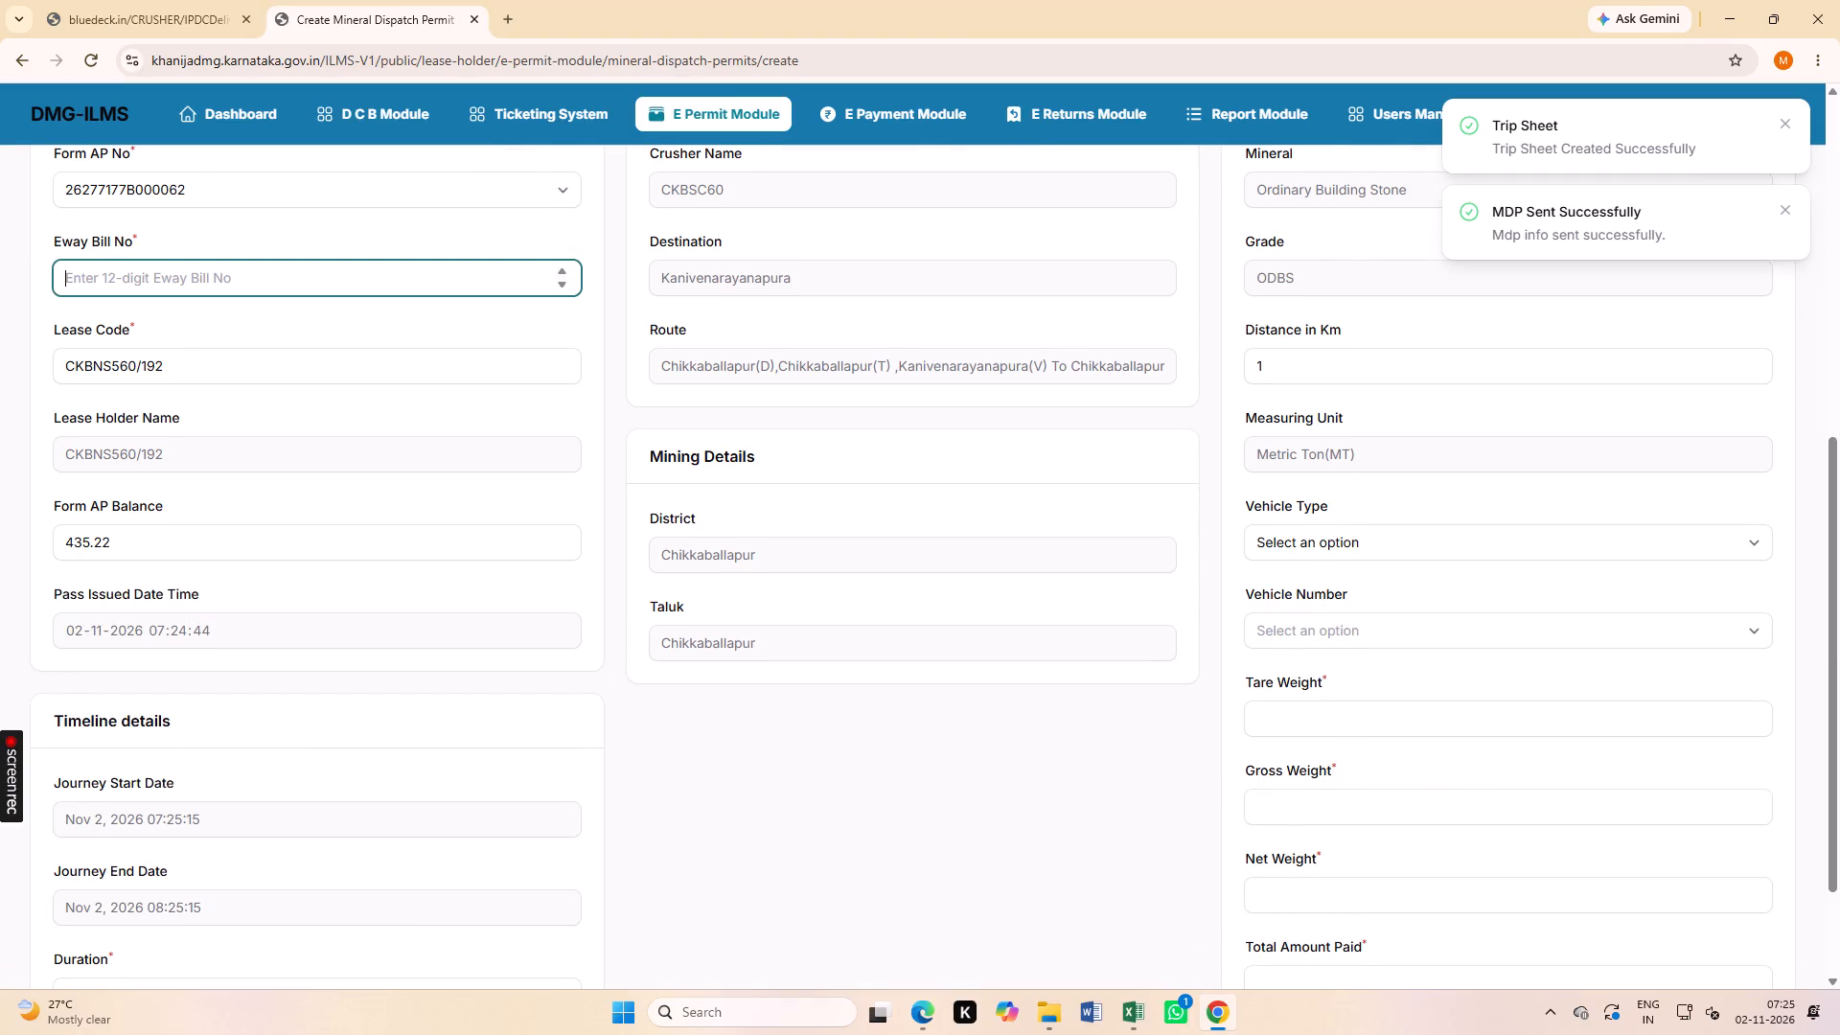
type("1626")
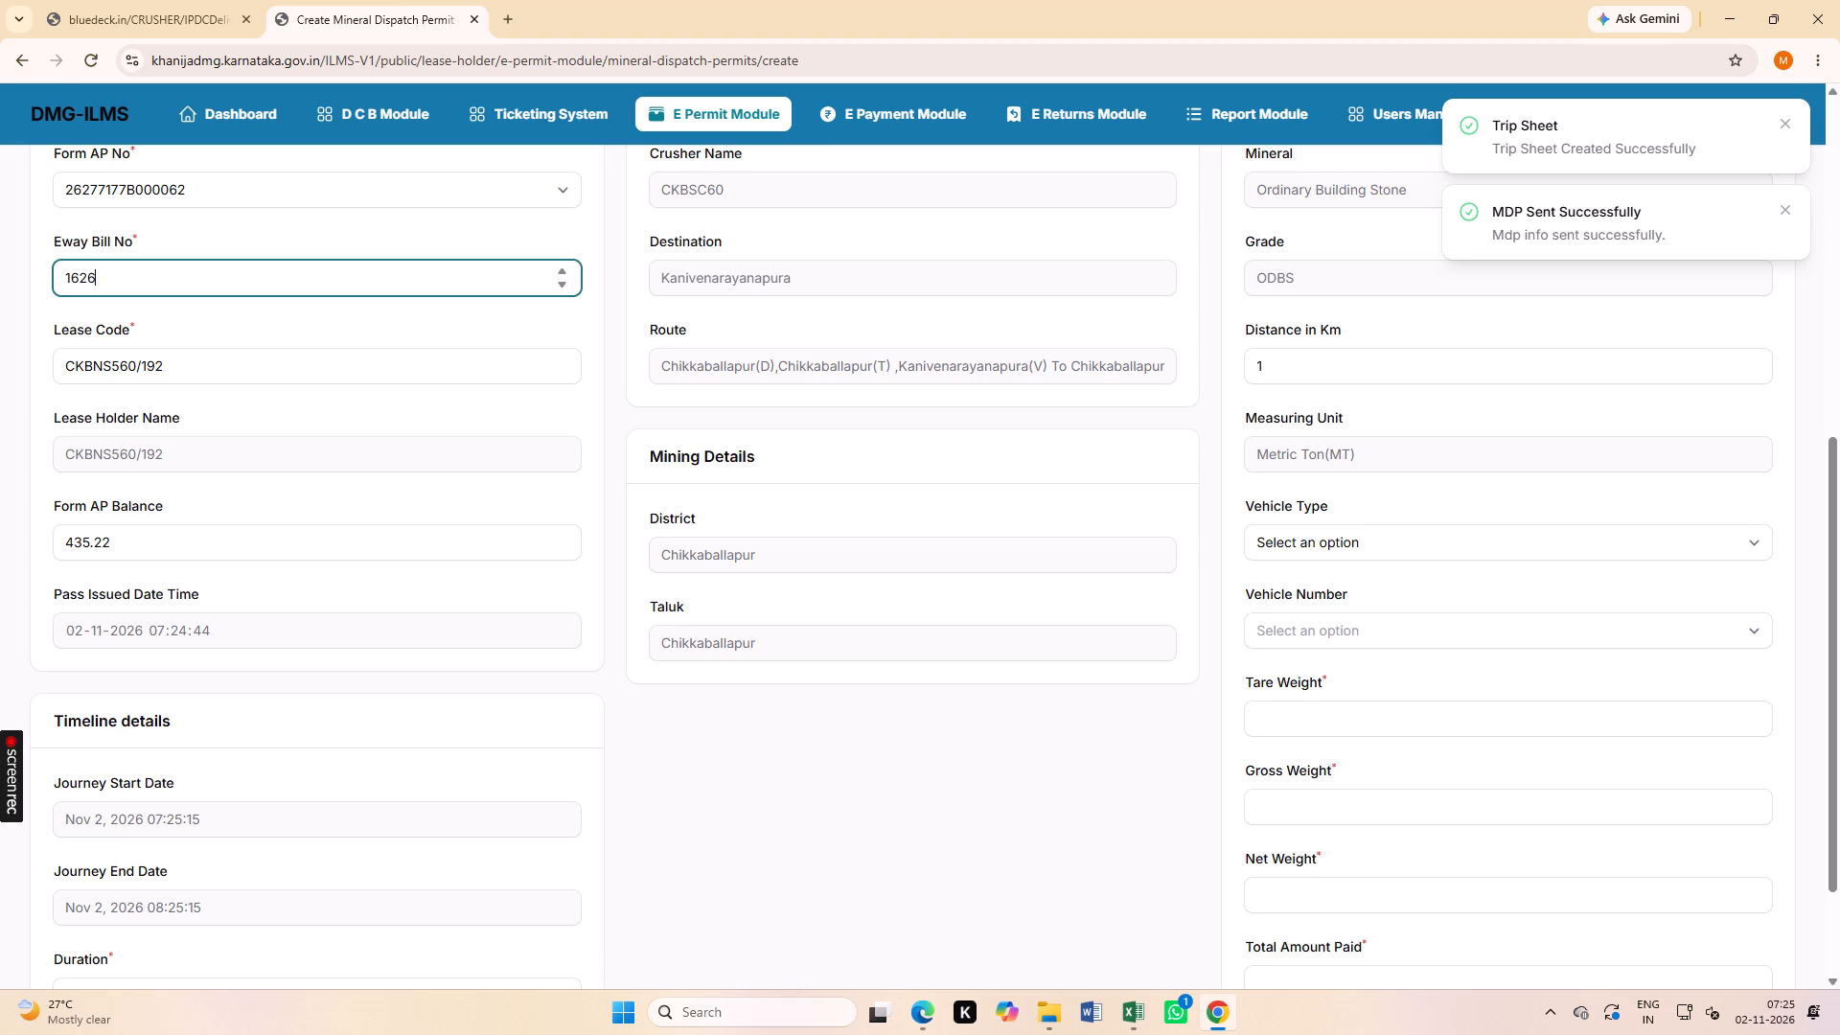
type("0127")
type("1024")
left_click(354, 320)
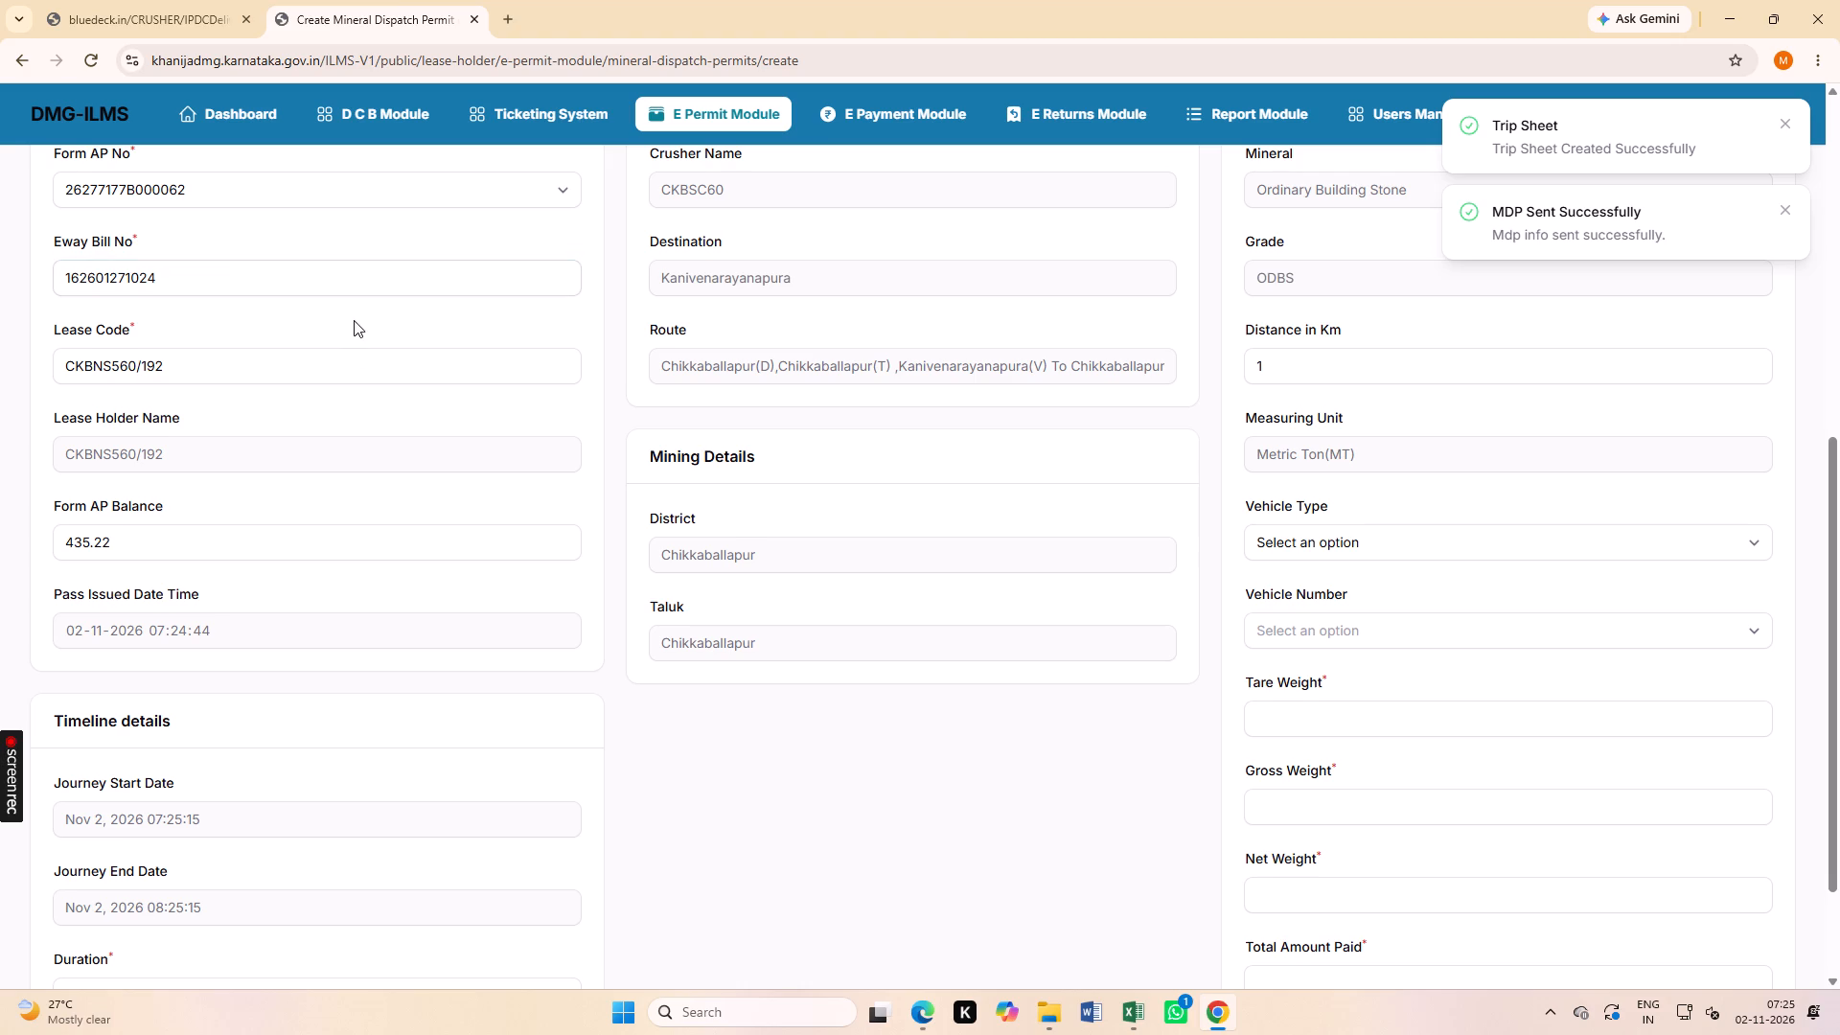
Set the vehicle type to Tipper and search the vehicle numbers for 0015.
scroll(1153, 299, "down", 4)
left_click(1346, 368)
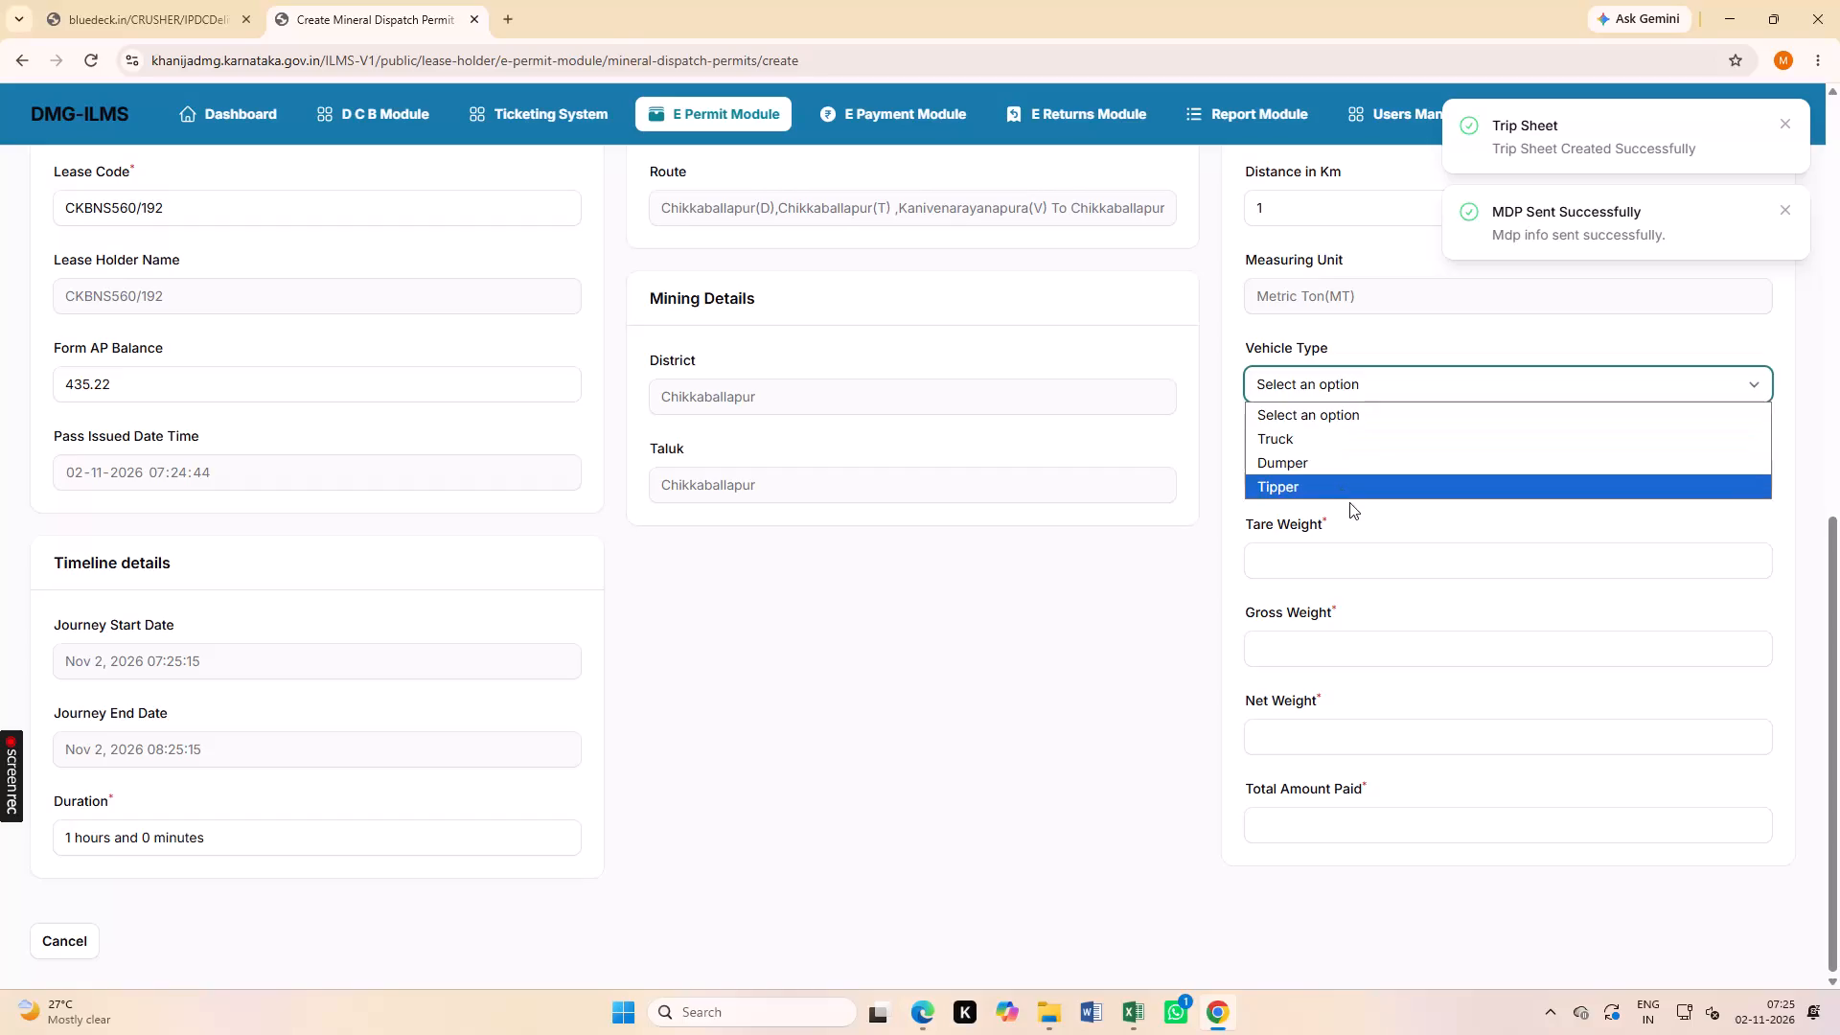
left_click(1346, 492)
left_click(1346, 471)
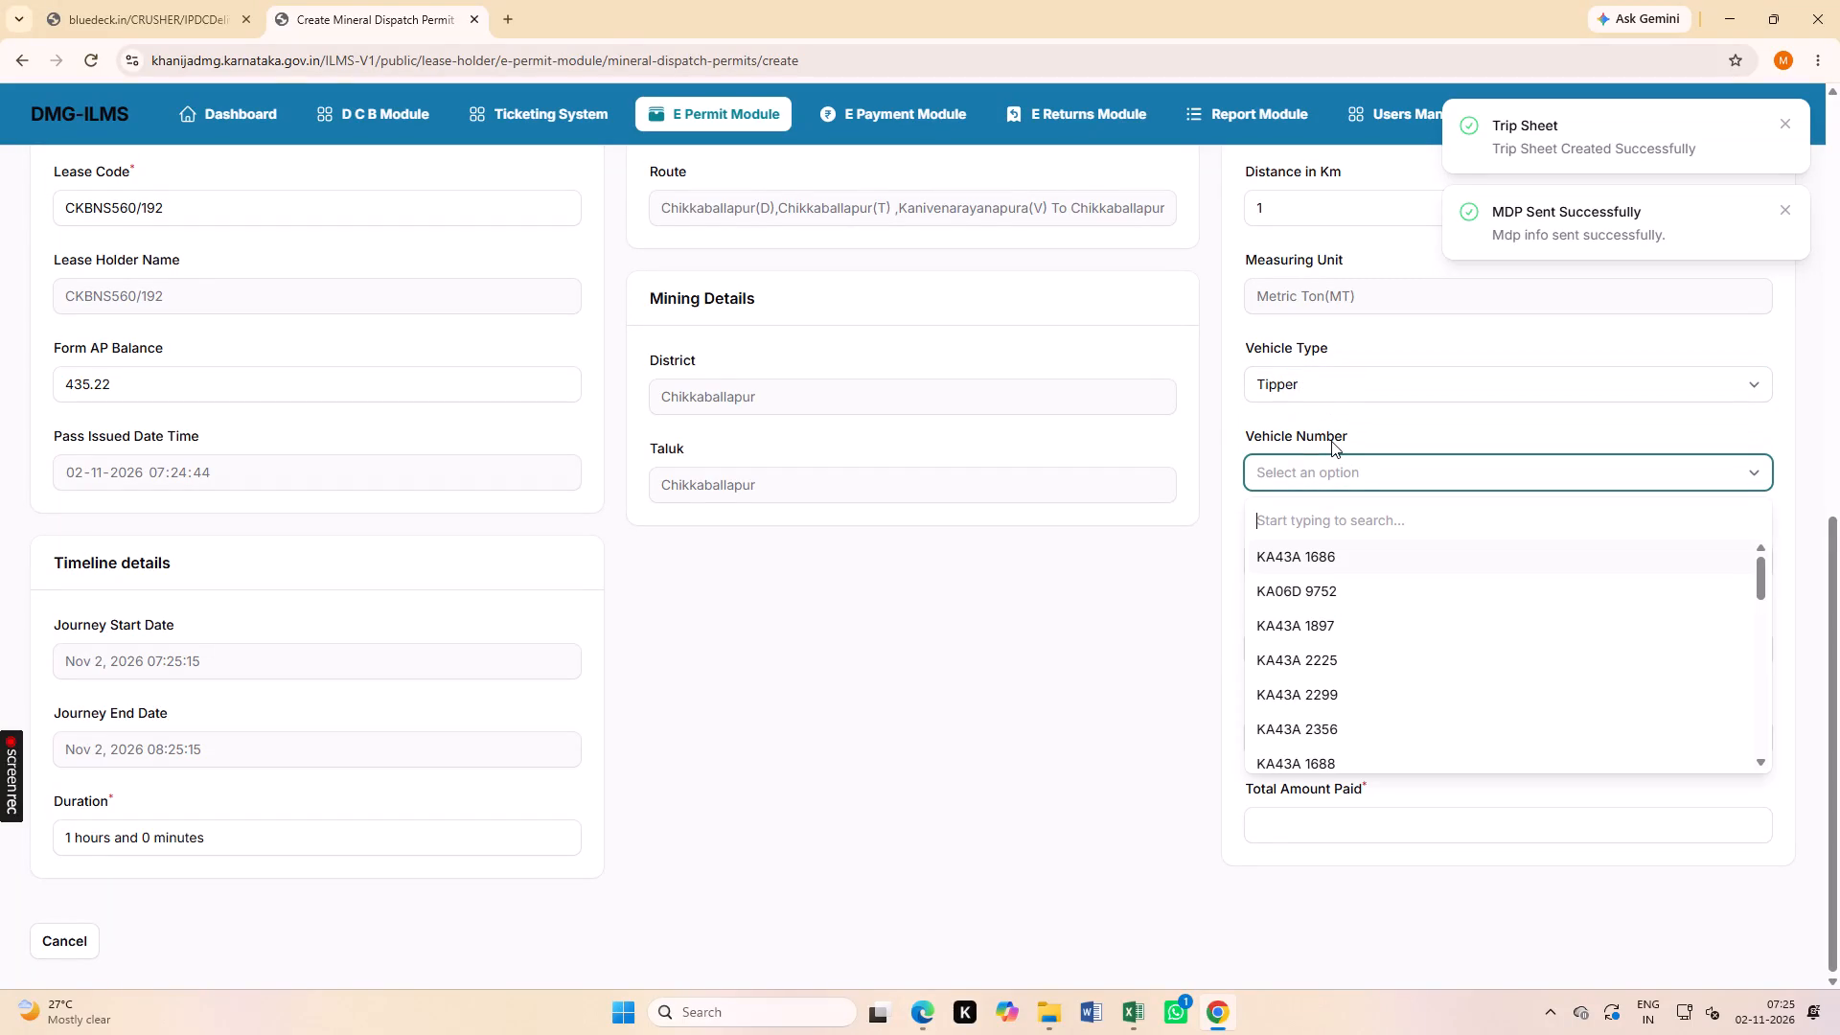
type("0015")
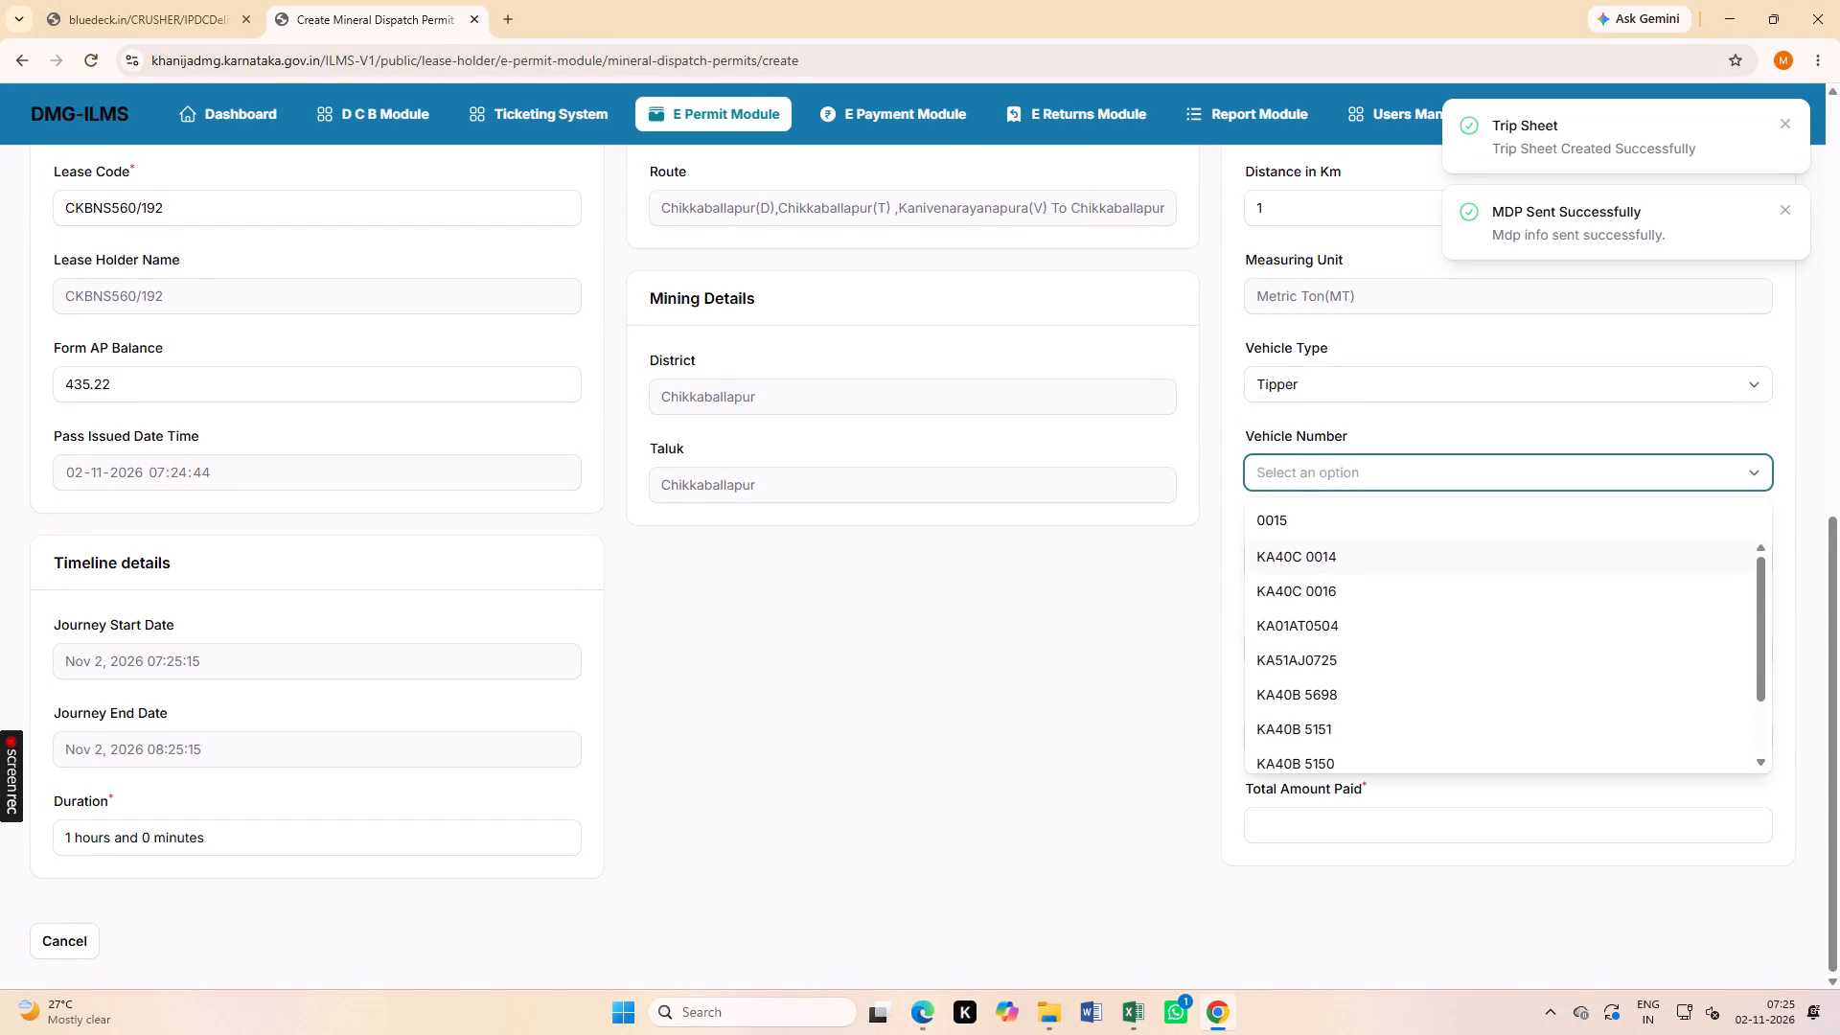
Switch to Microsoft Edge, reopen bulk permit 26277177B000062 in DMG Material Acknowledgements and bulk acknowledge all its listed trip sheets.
left_click(912, 1000)
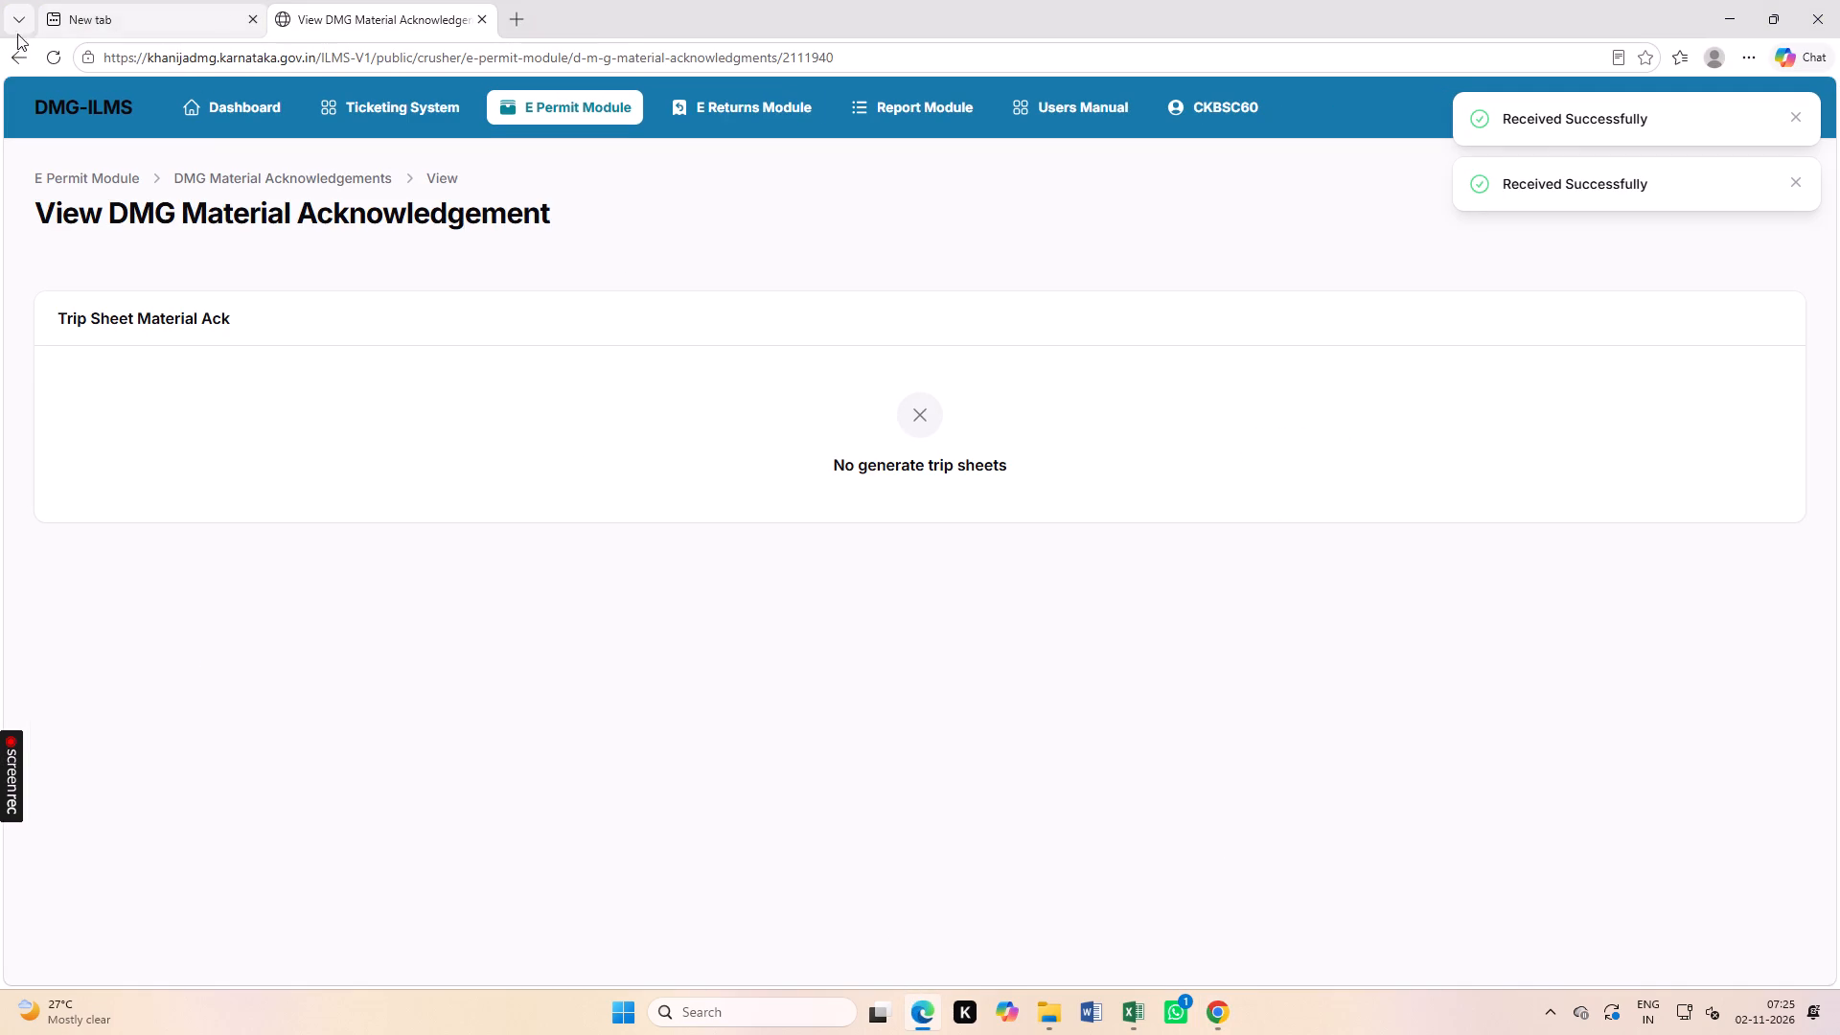
left_click(20, 60)
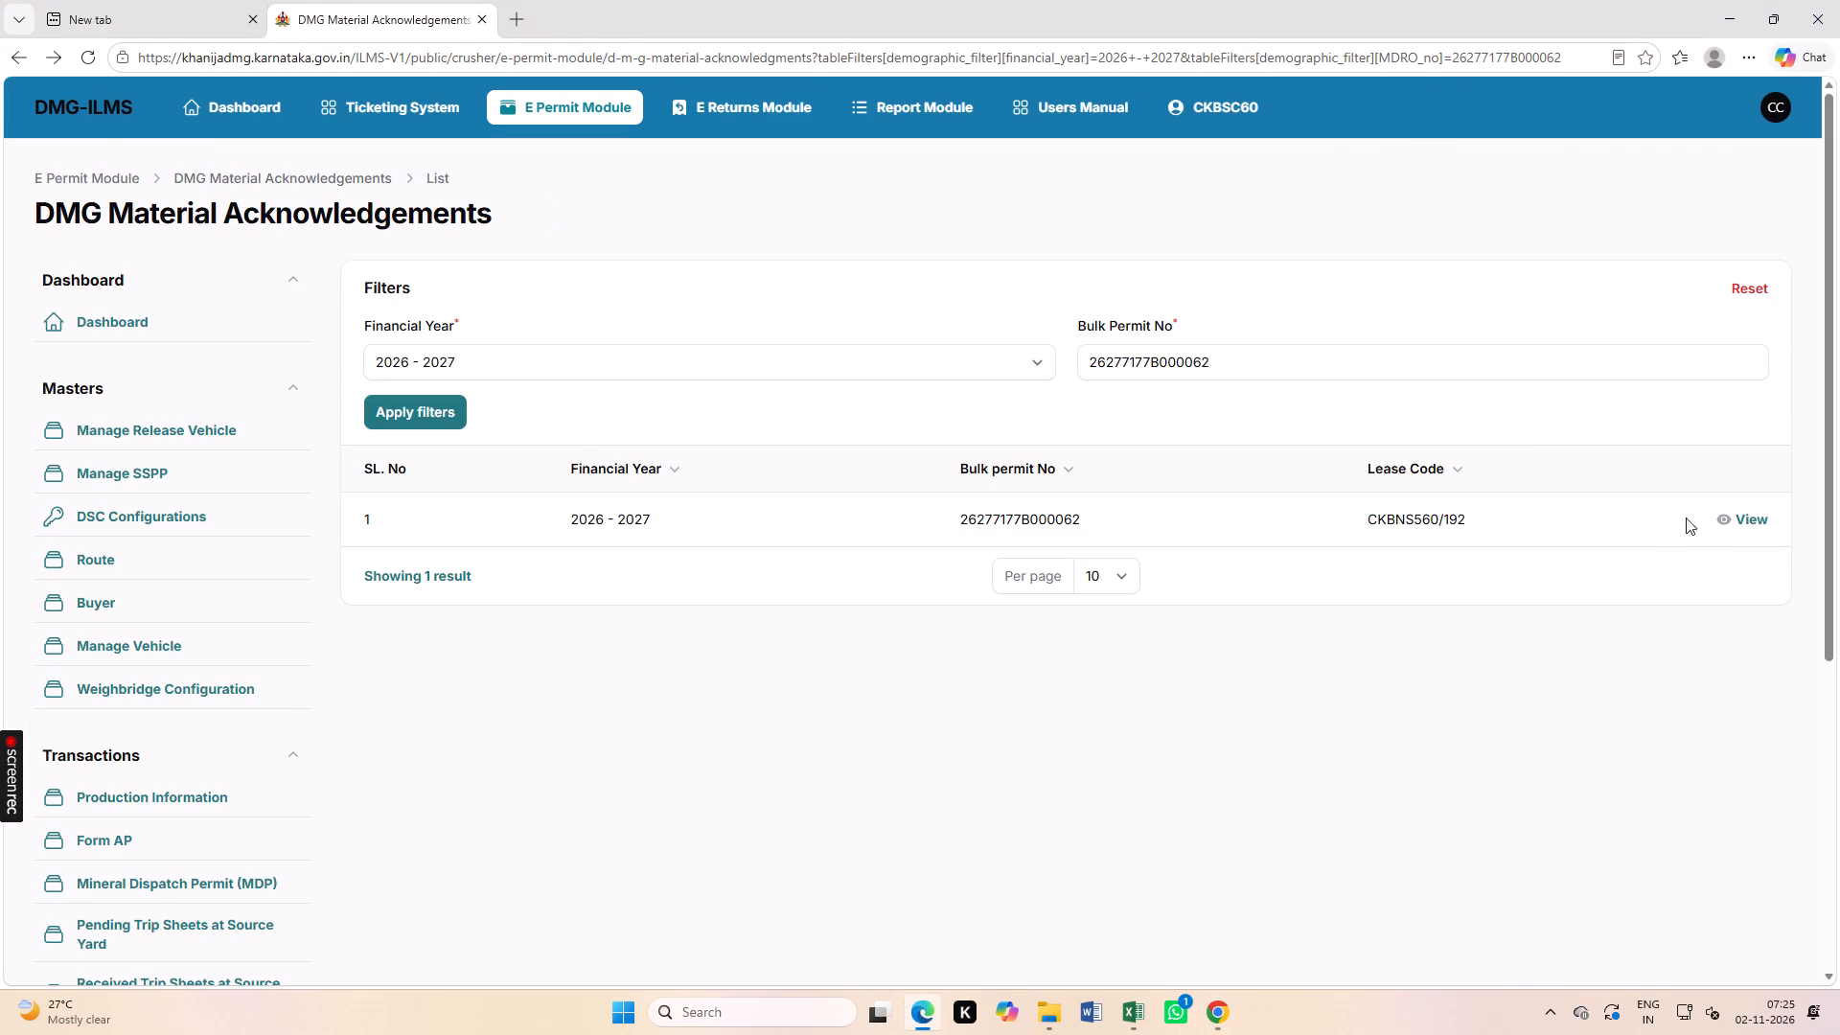
left_click(1759, 517)
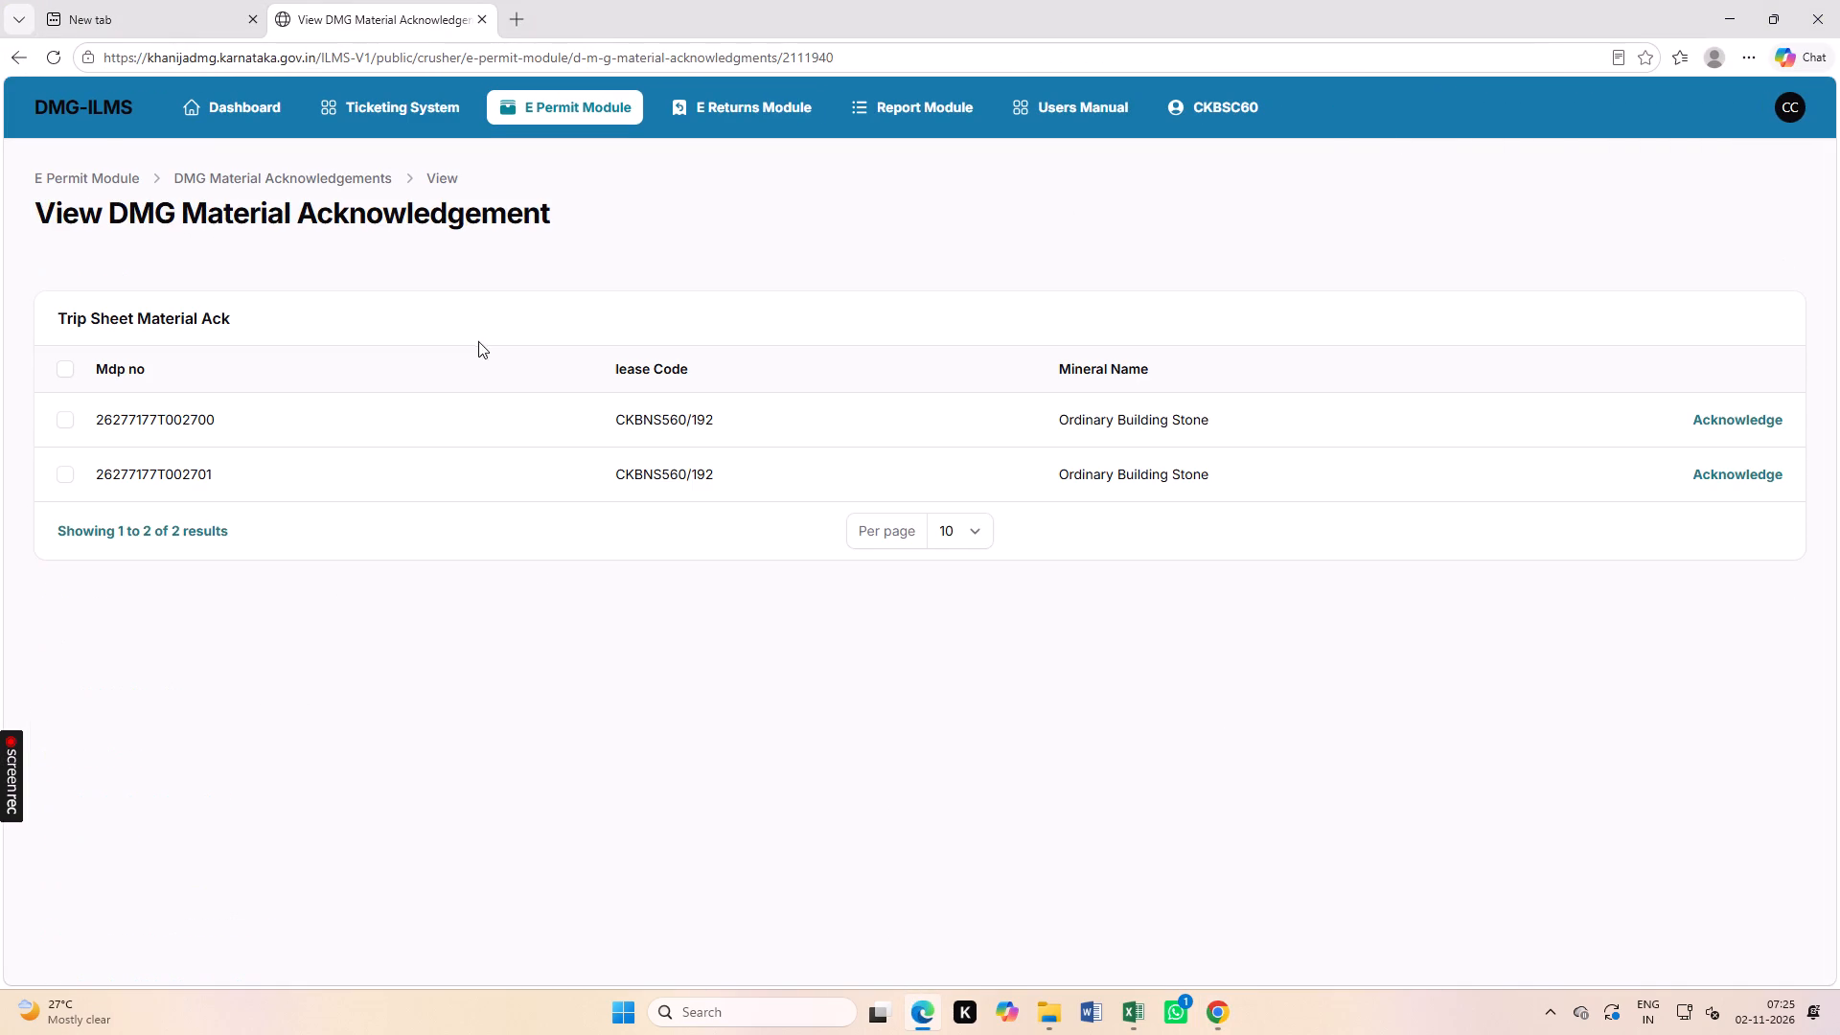
left_click(64, 360)
left_click(68, 371)
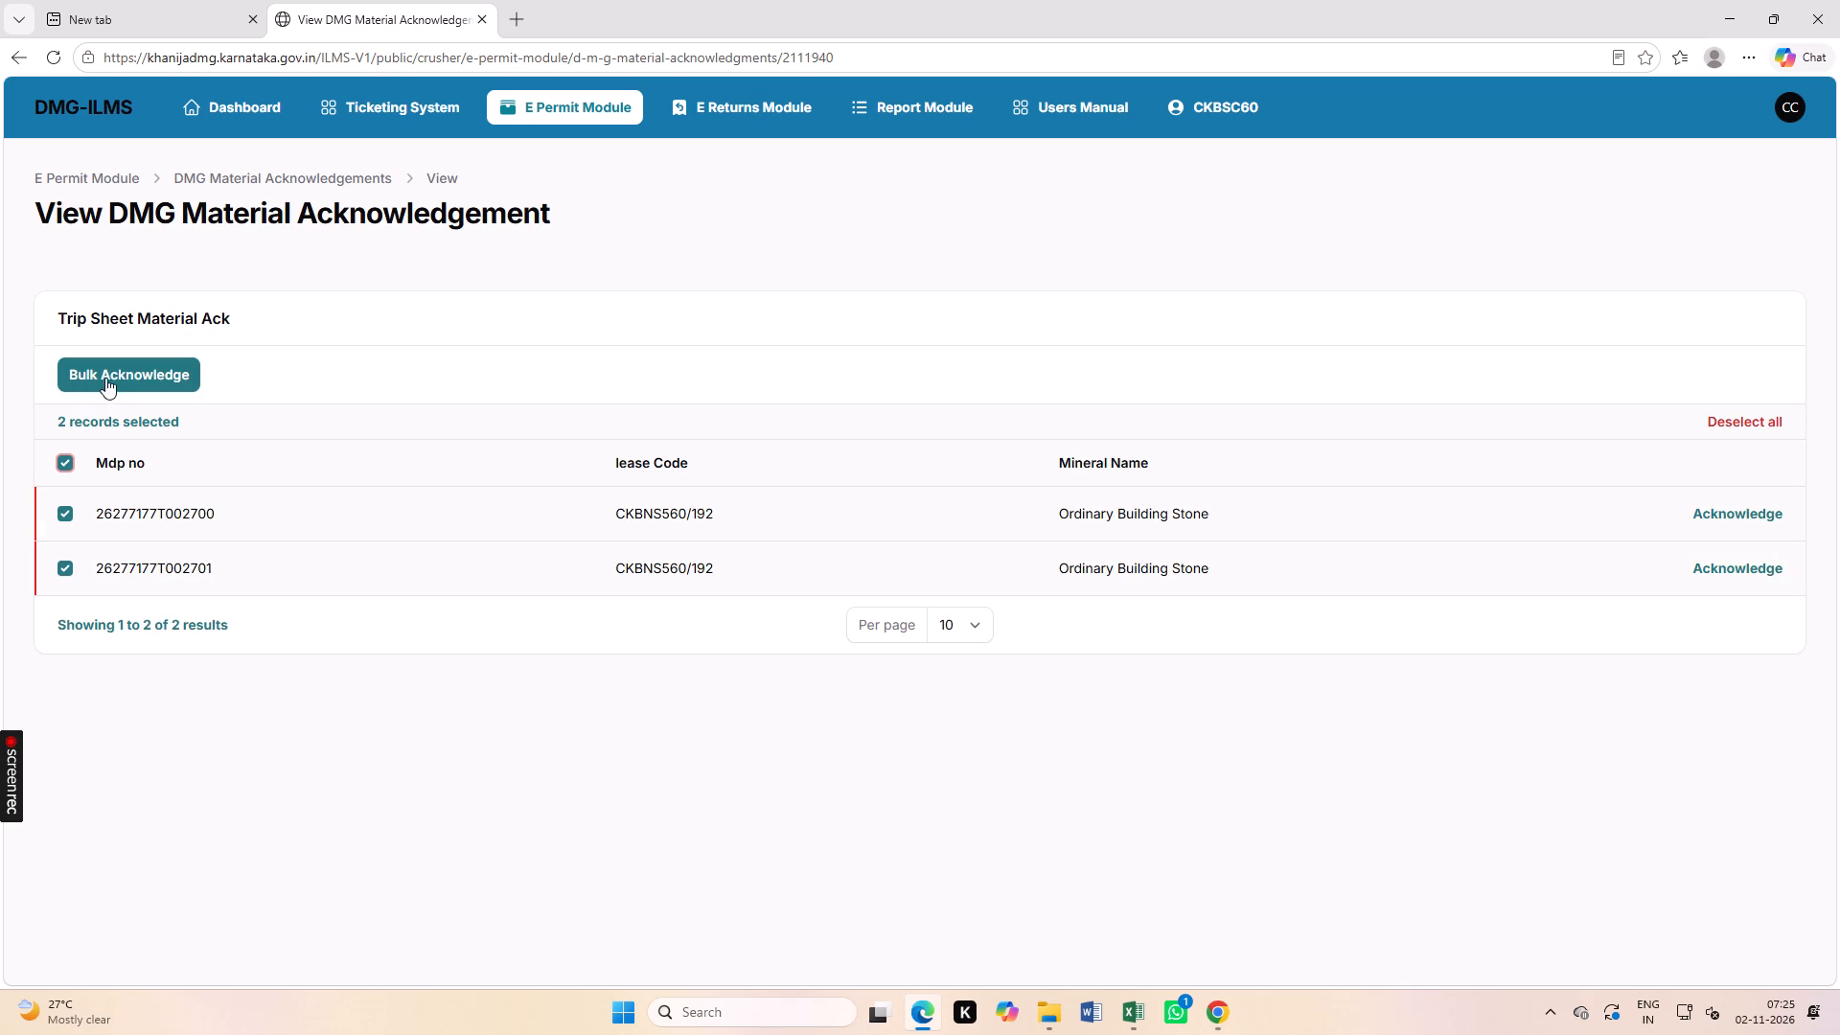
left_click(109, 371)
left_click(989, 435)
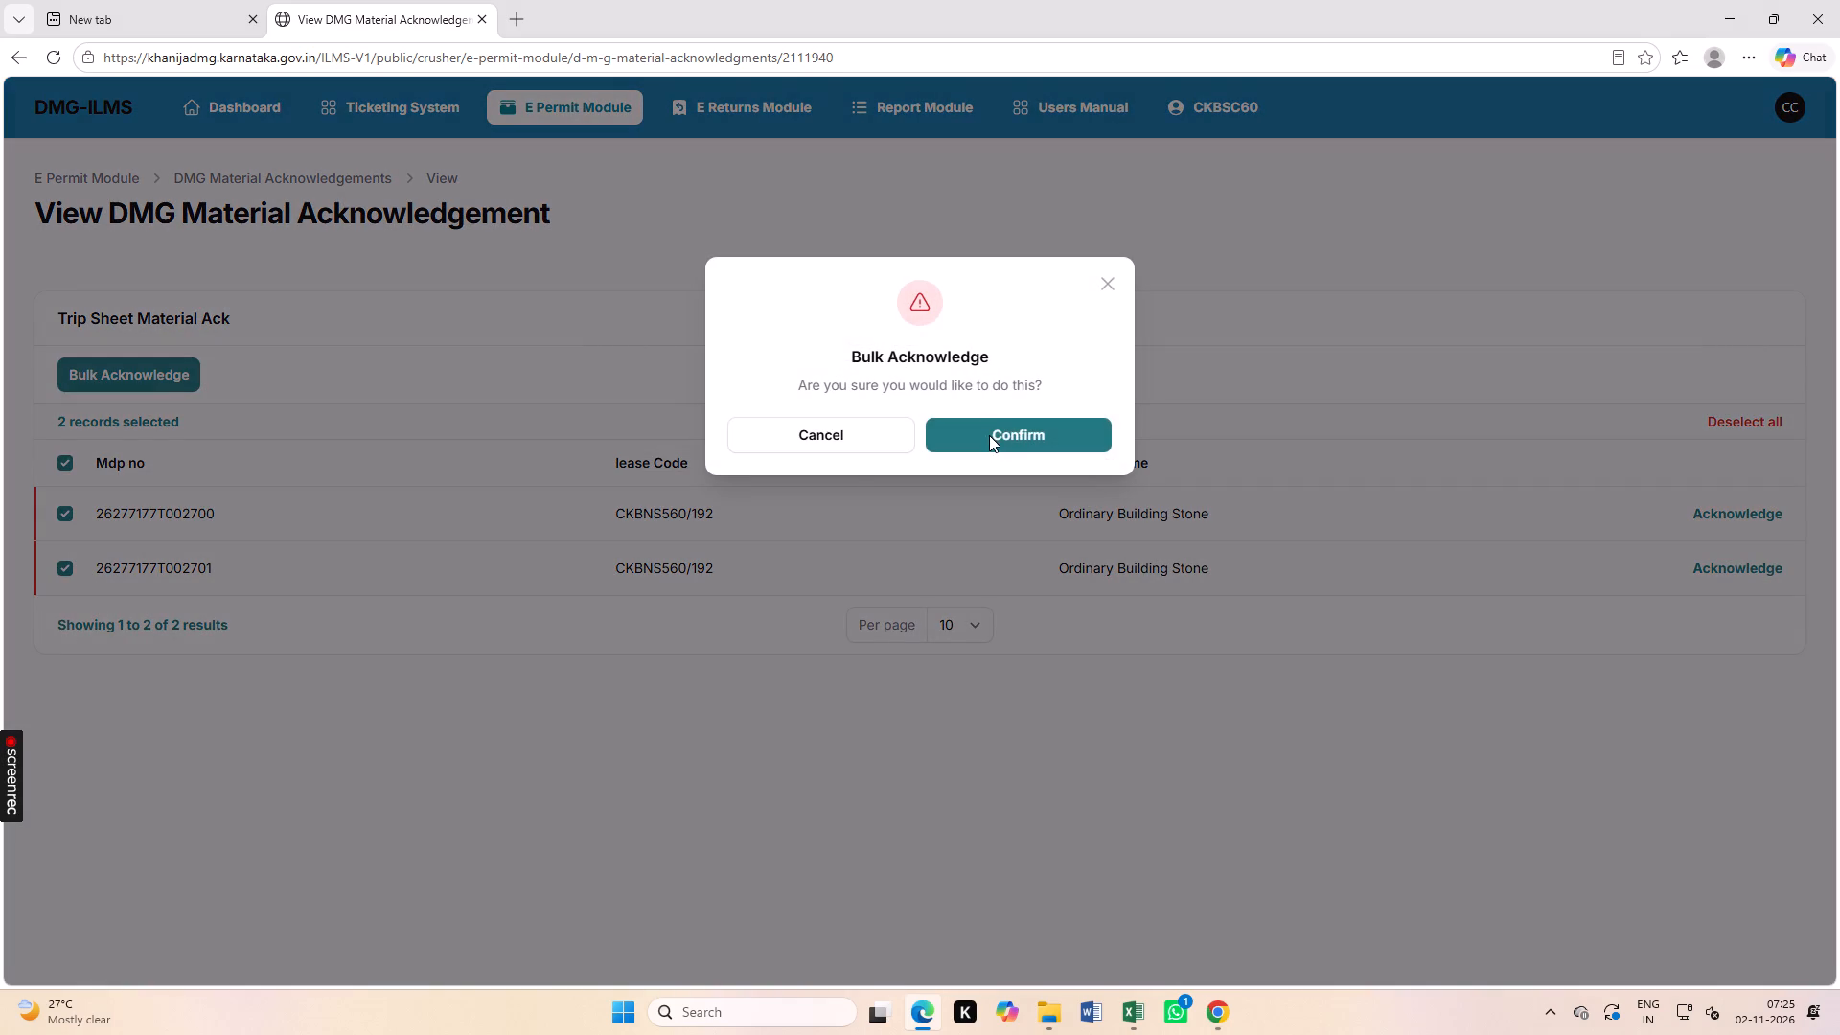
left_click_drag(1003, 445, 1109, 604)
left_click(1205, 1019)
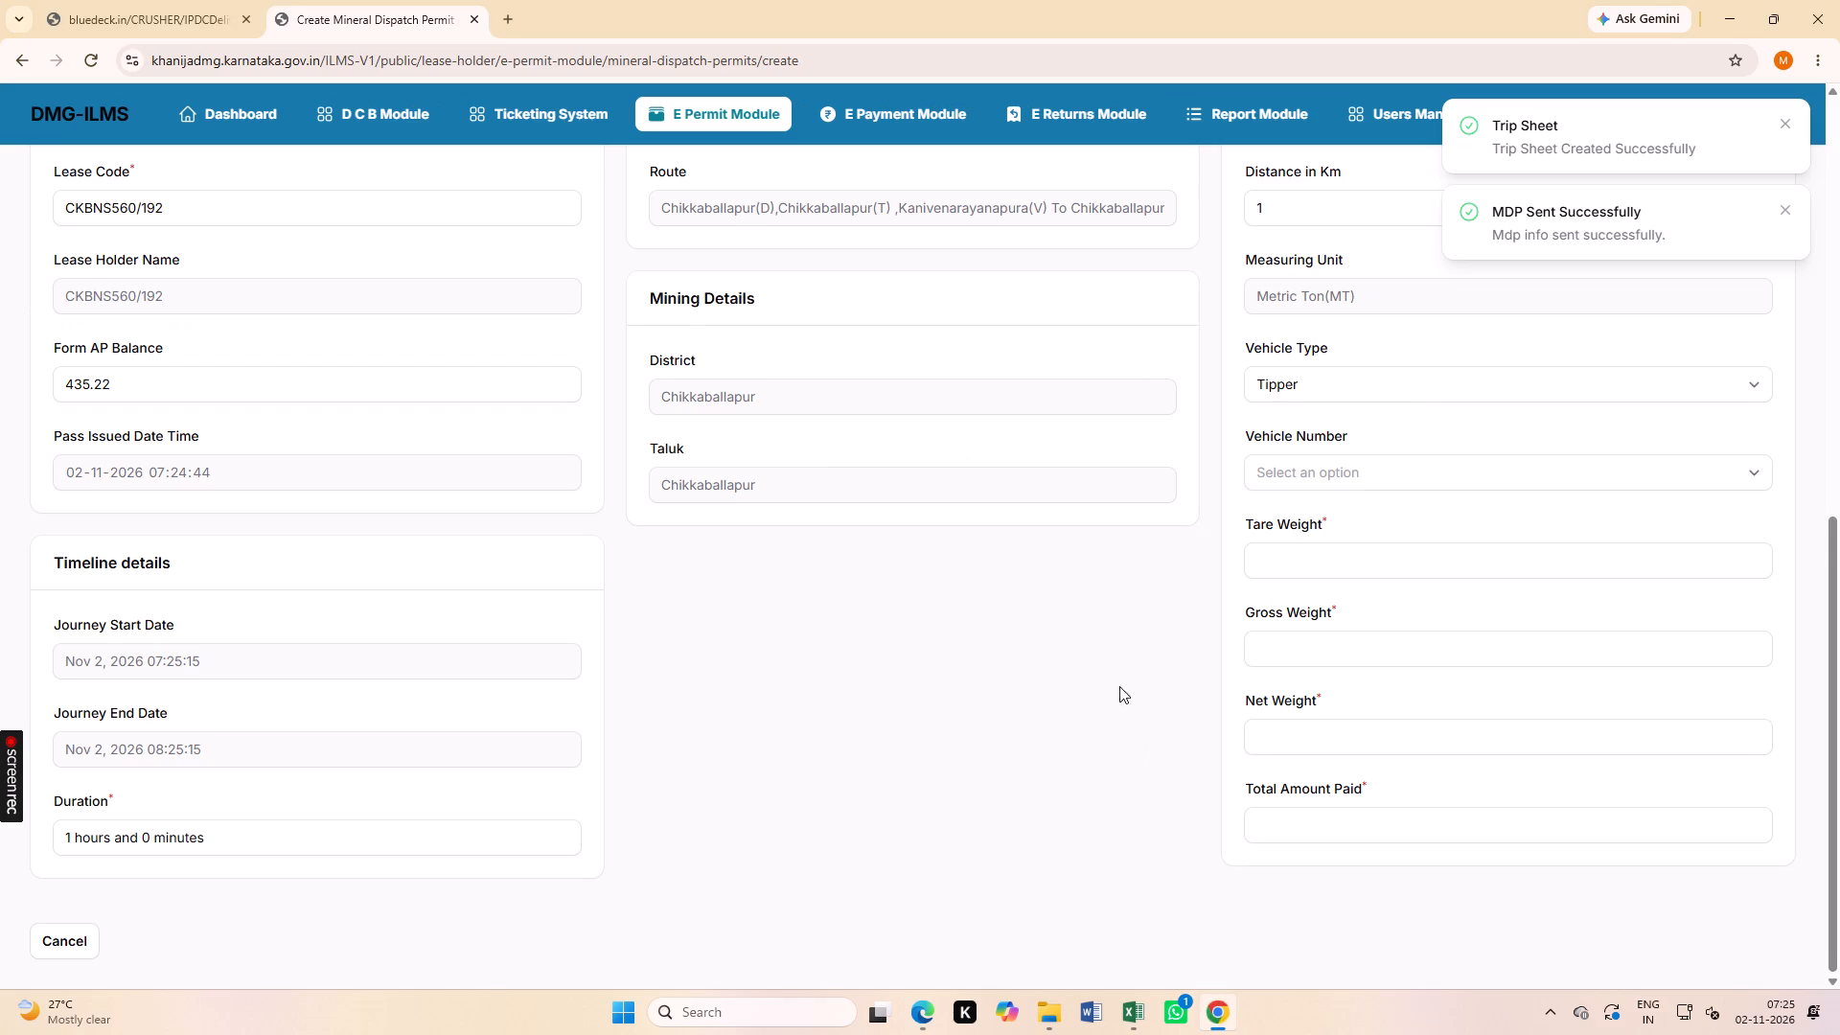
left_click(1393, 468)
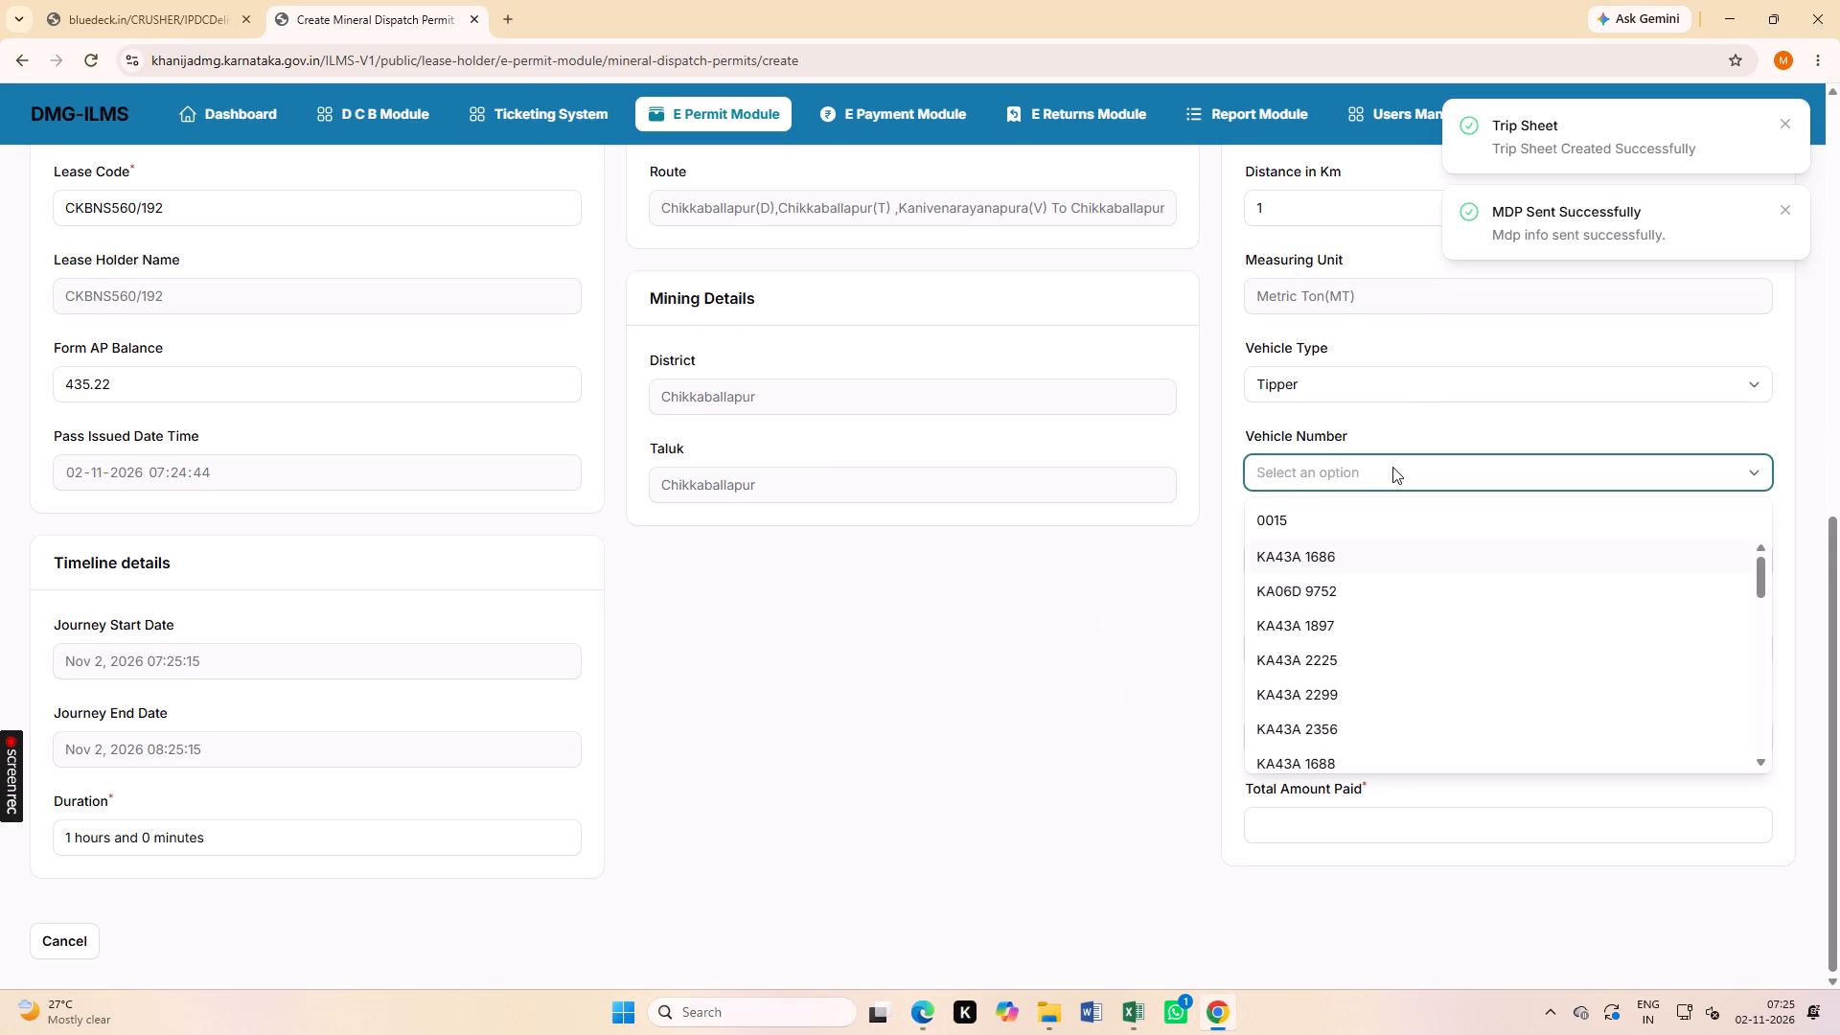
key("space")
left_click(1338, 559)
left_click(1224, 585)
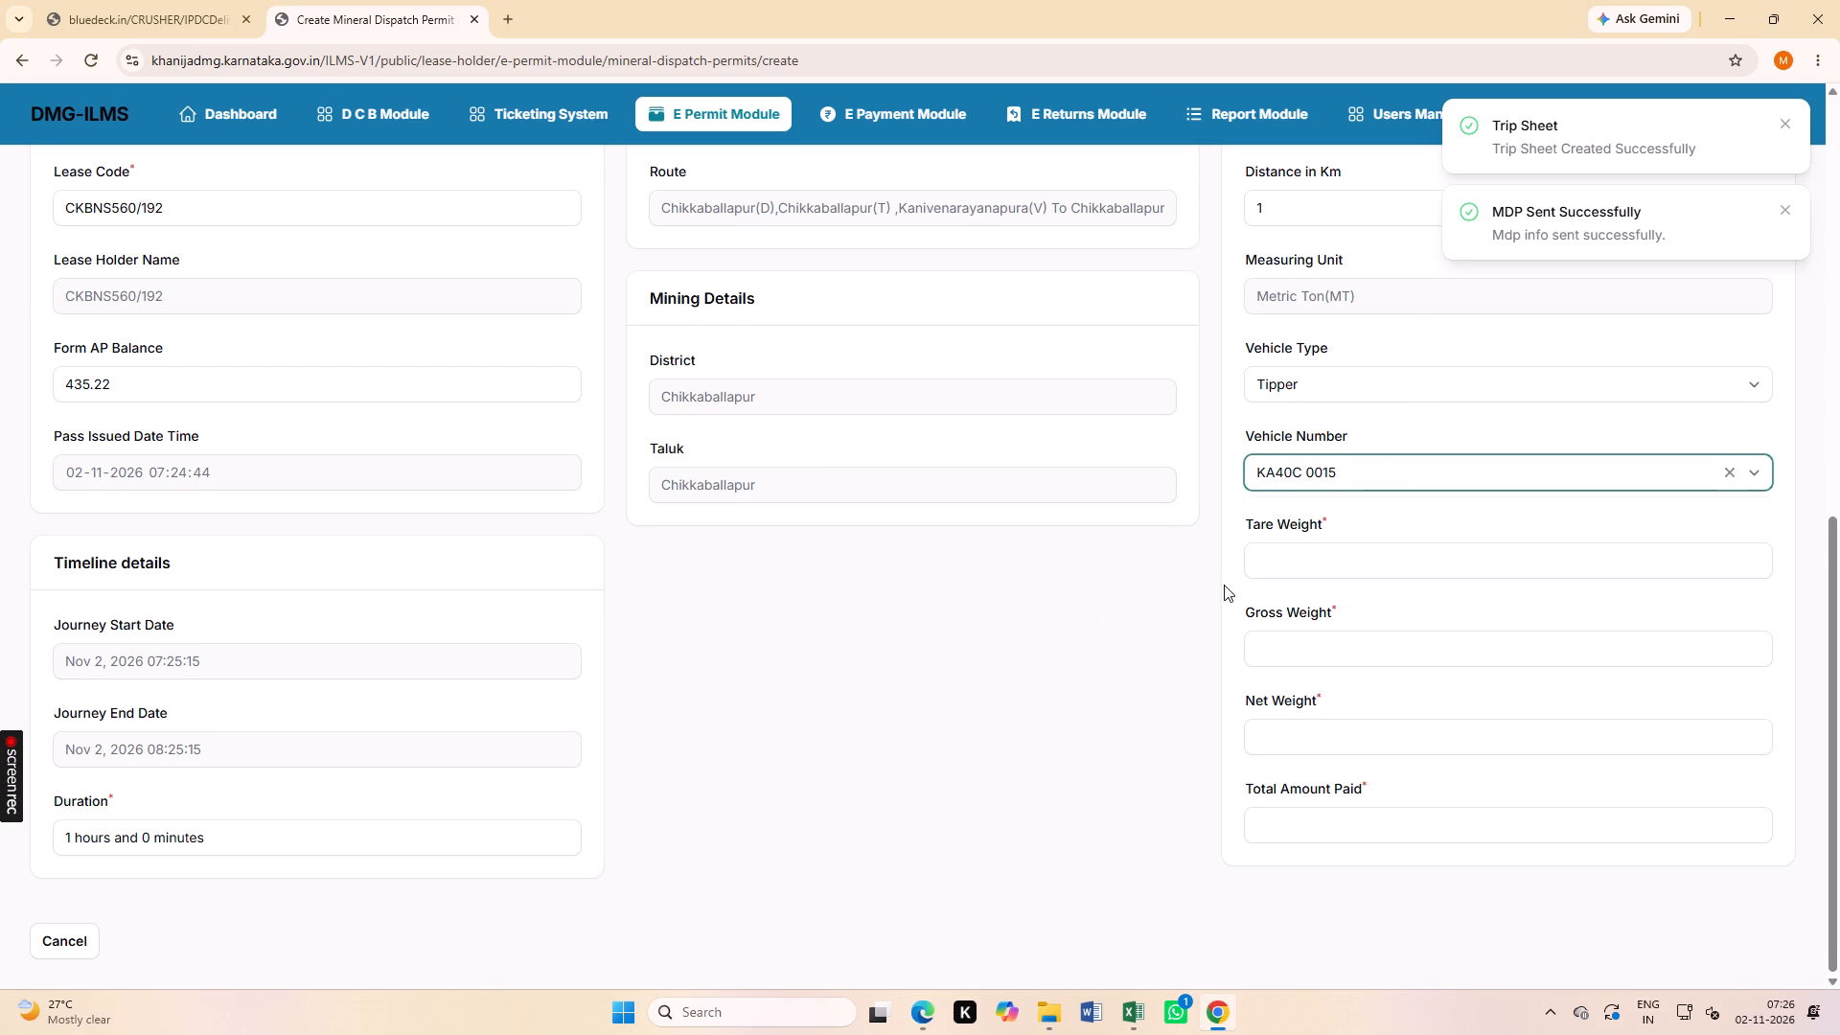
Enter a gross weight of 110, issue the dispatch permit and print it.
left_click(1351, 651)
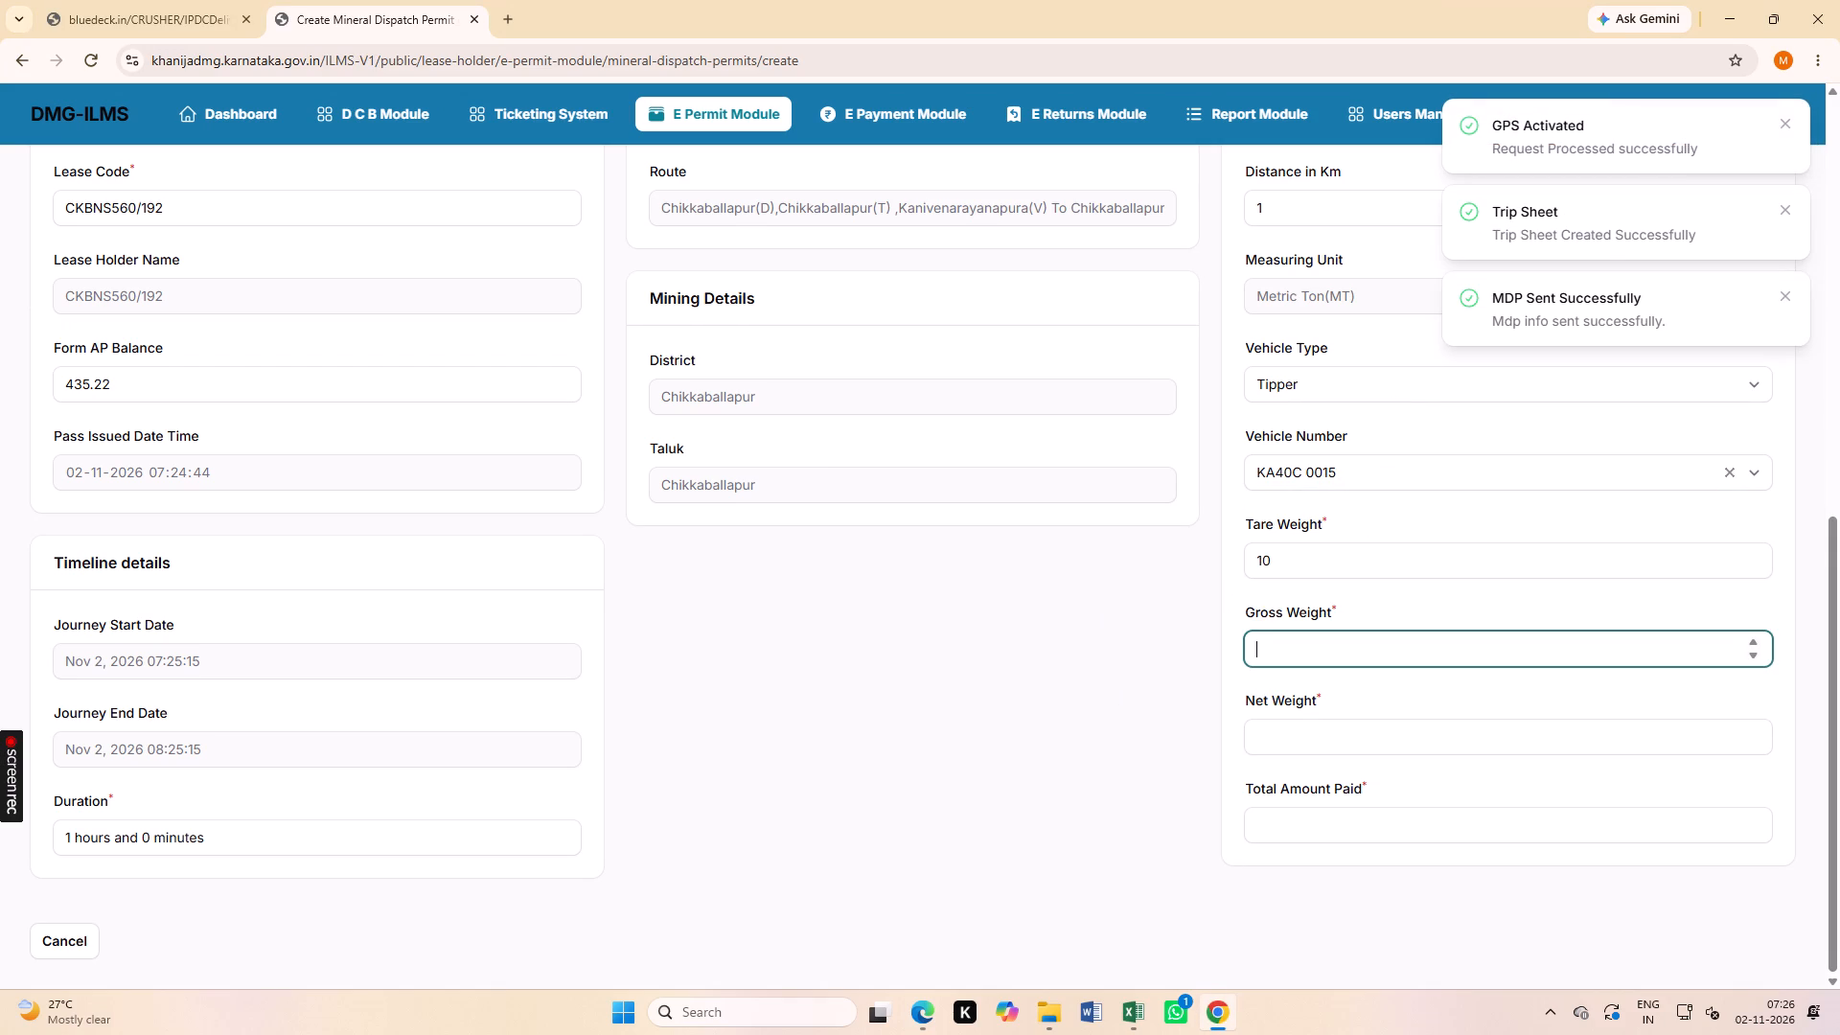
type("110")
left_click_drag(1012, 708, 1011, 688)
left_click(149, 948)
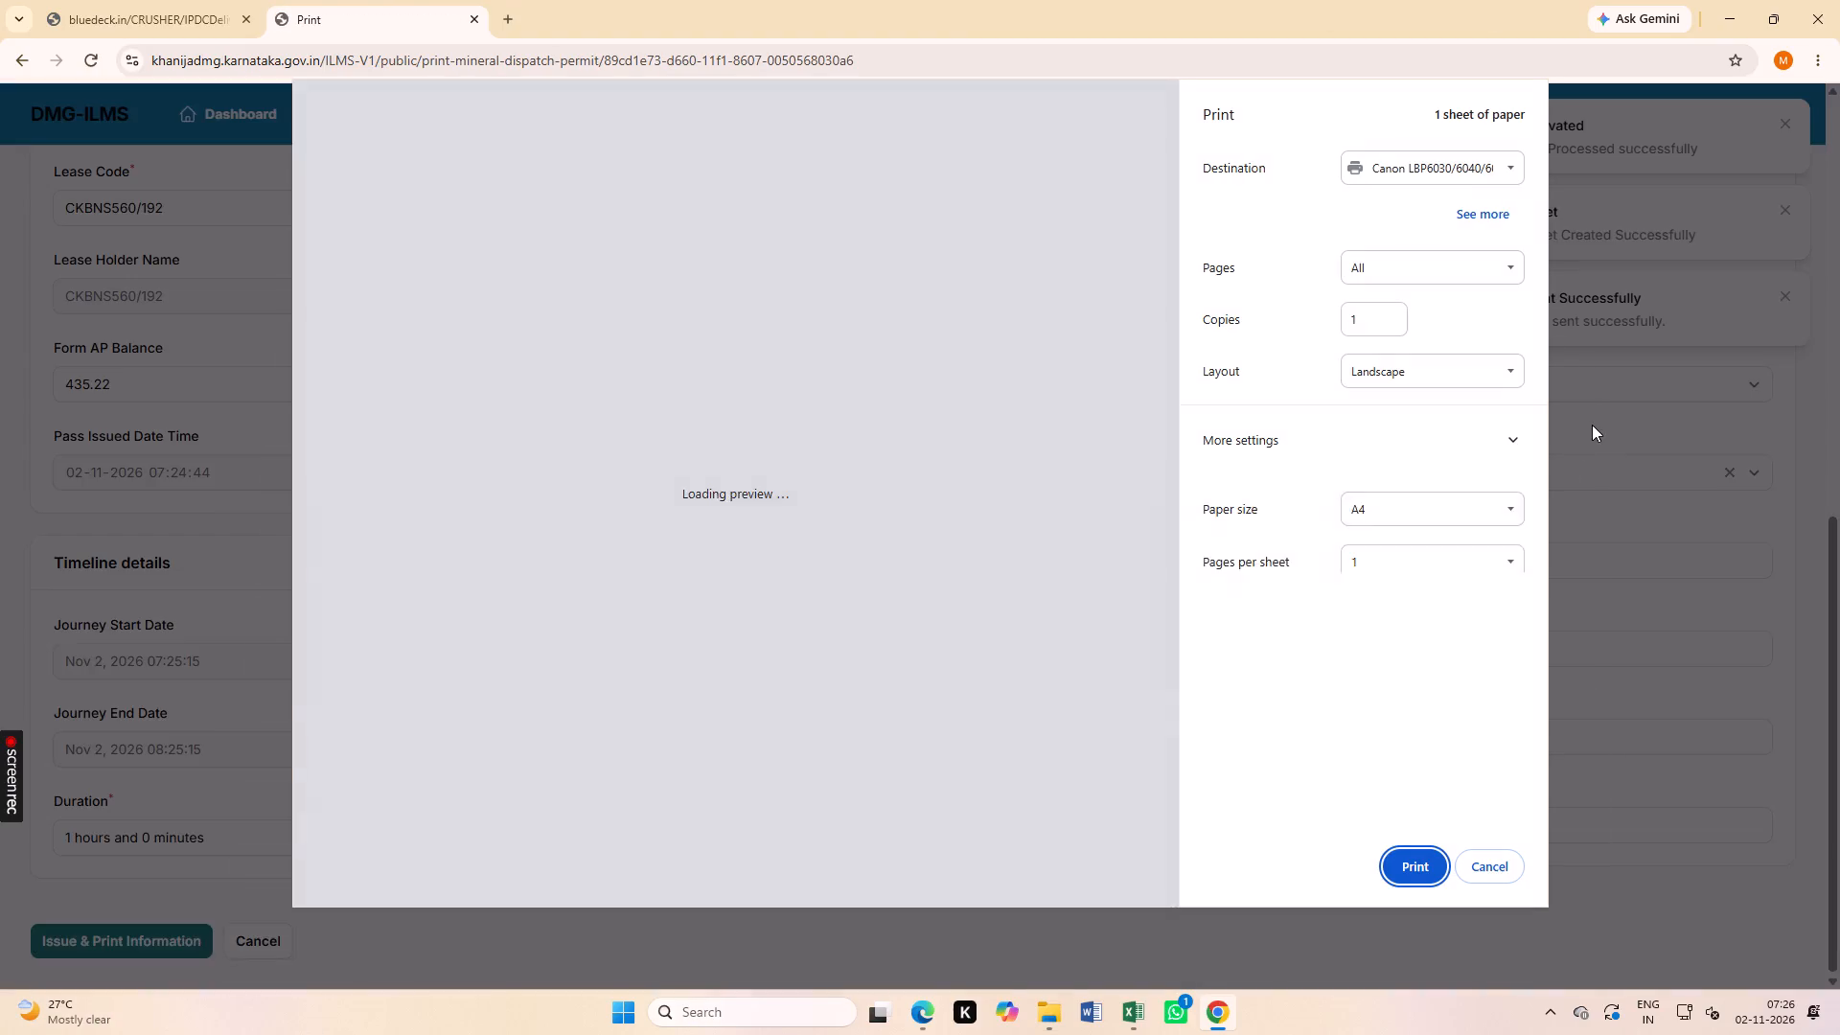
left_click(1431, 856)
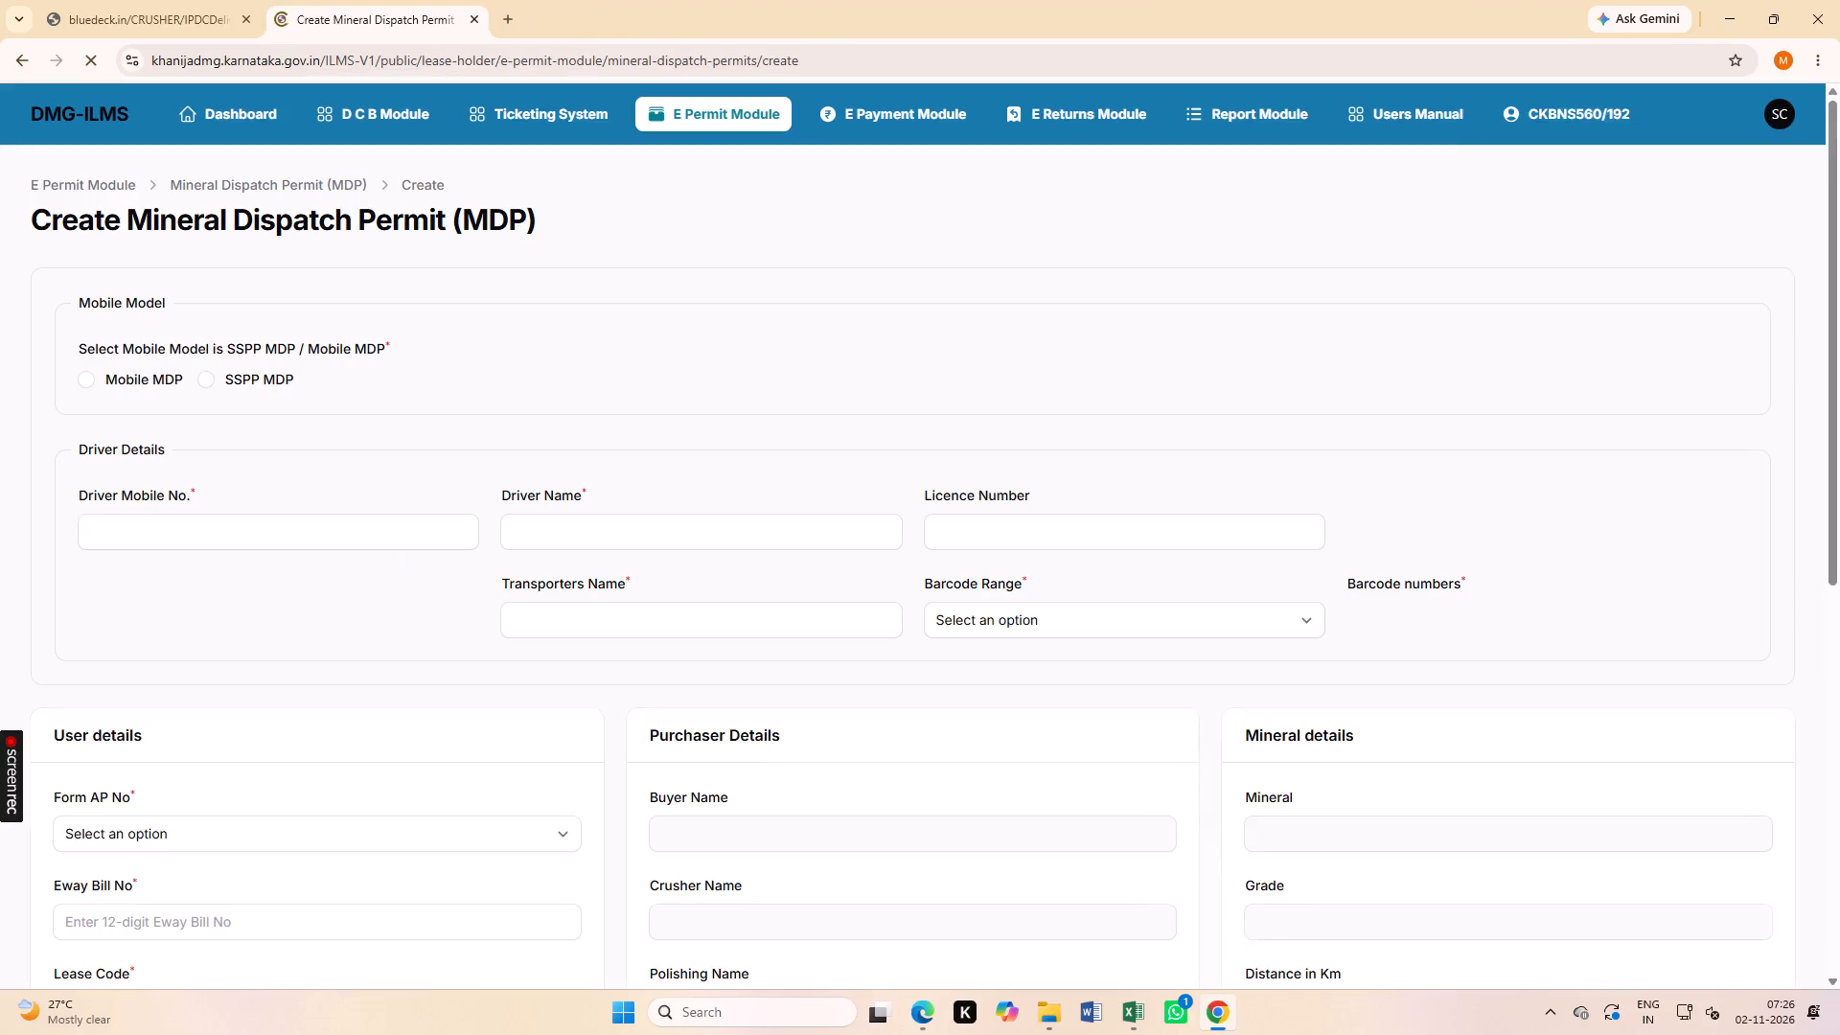
Start another permit as SSPP MDP, using a saved driver mobile number with its ending digits changed and the driver name DRIVER.
left_click(207, 368)
left_click(301, 548)
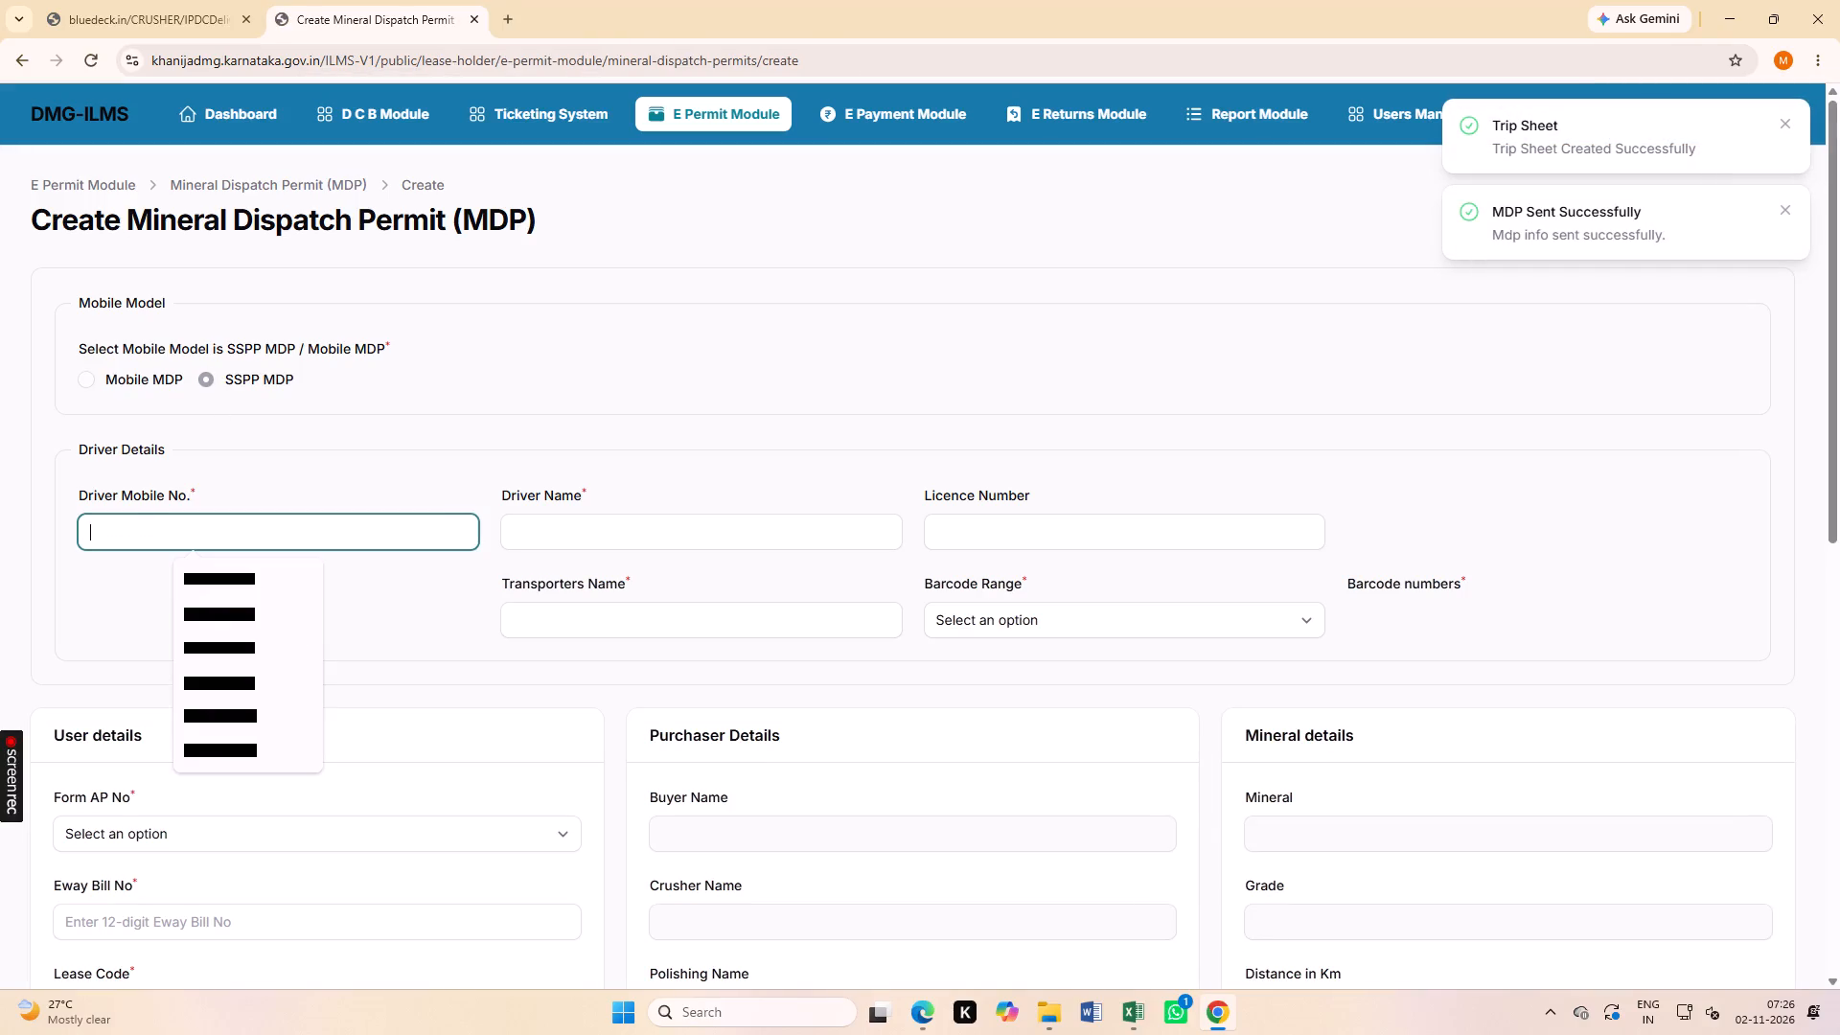
left_click(266, 712)
left_click_drag(135, 526, 422, 530)
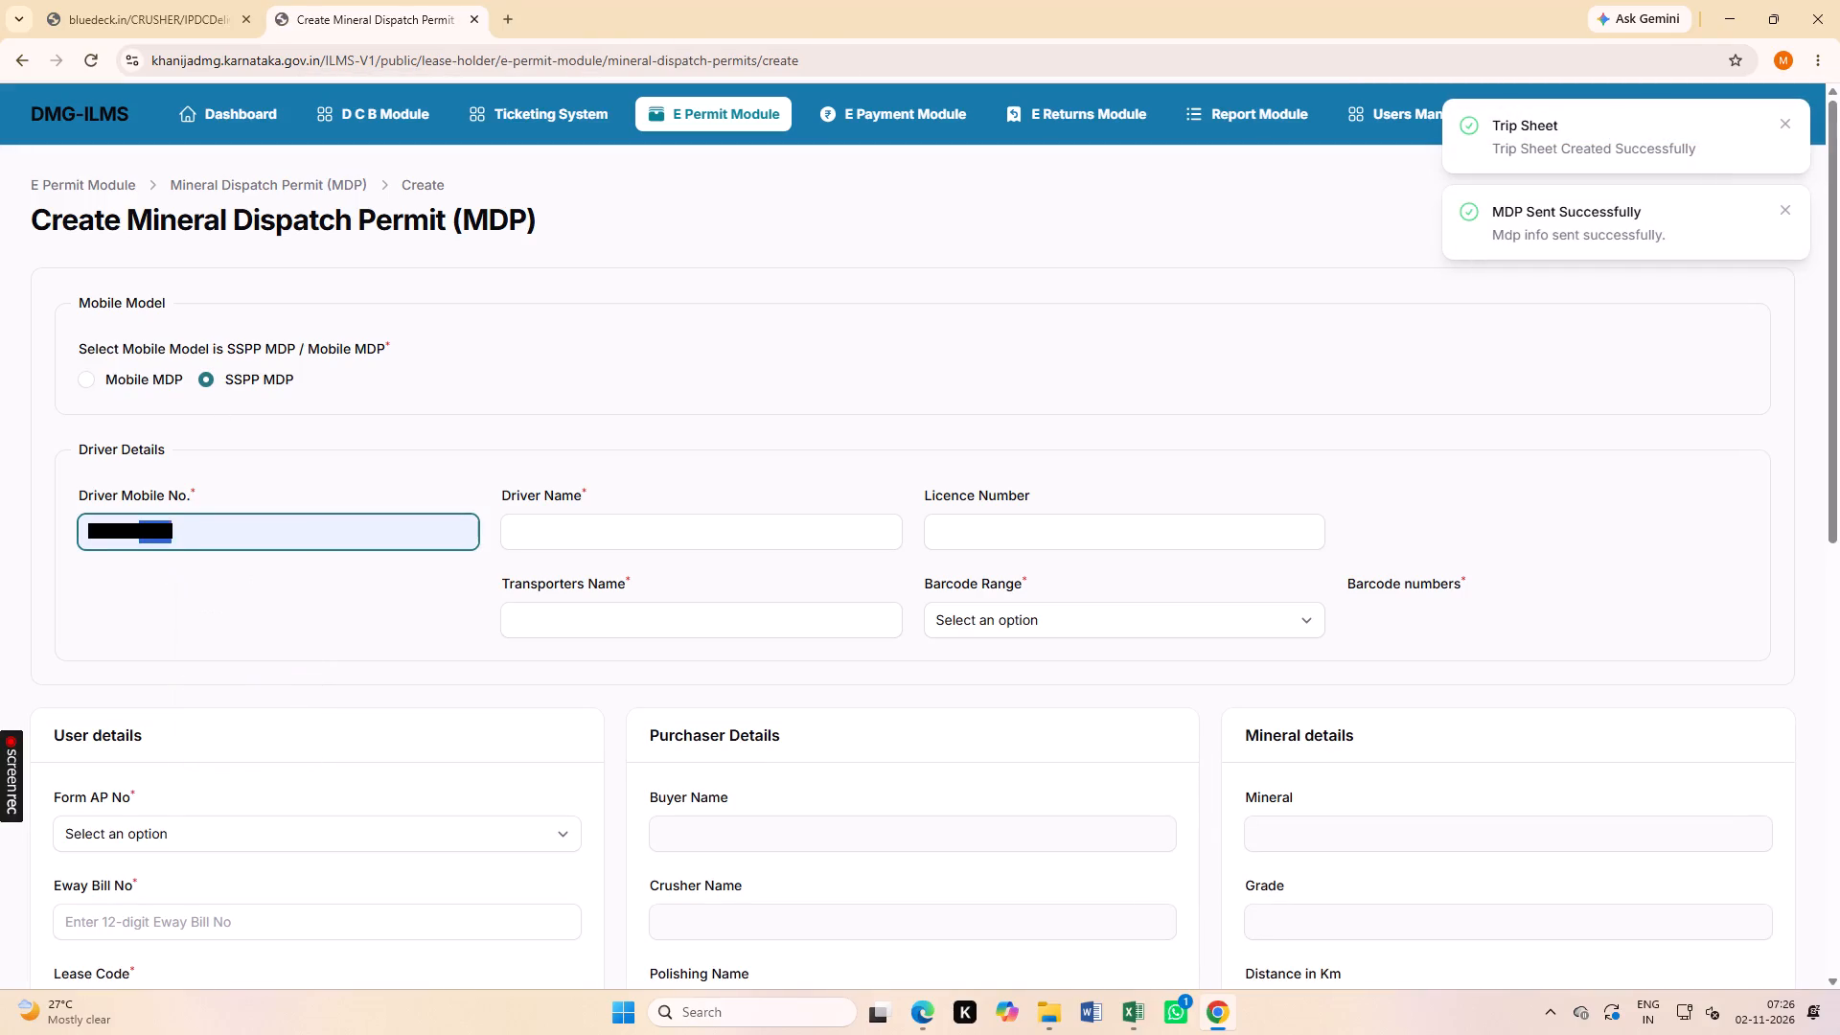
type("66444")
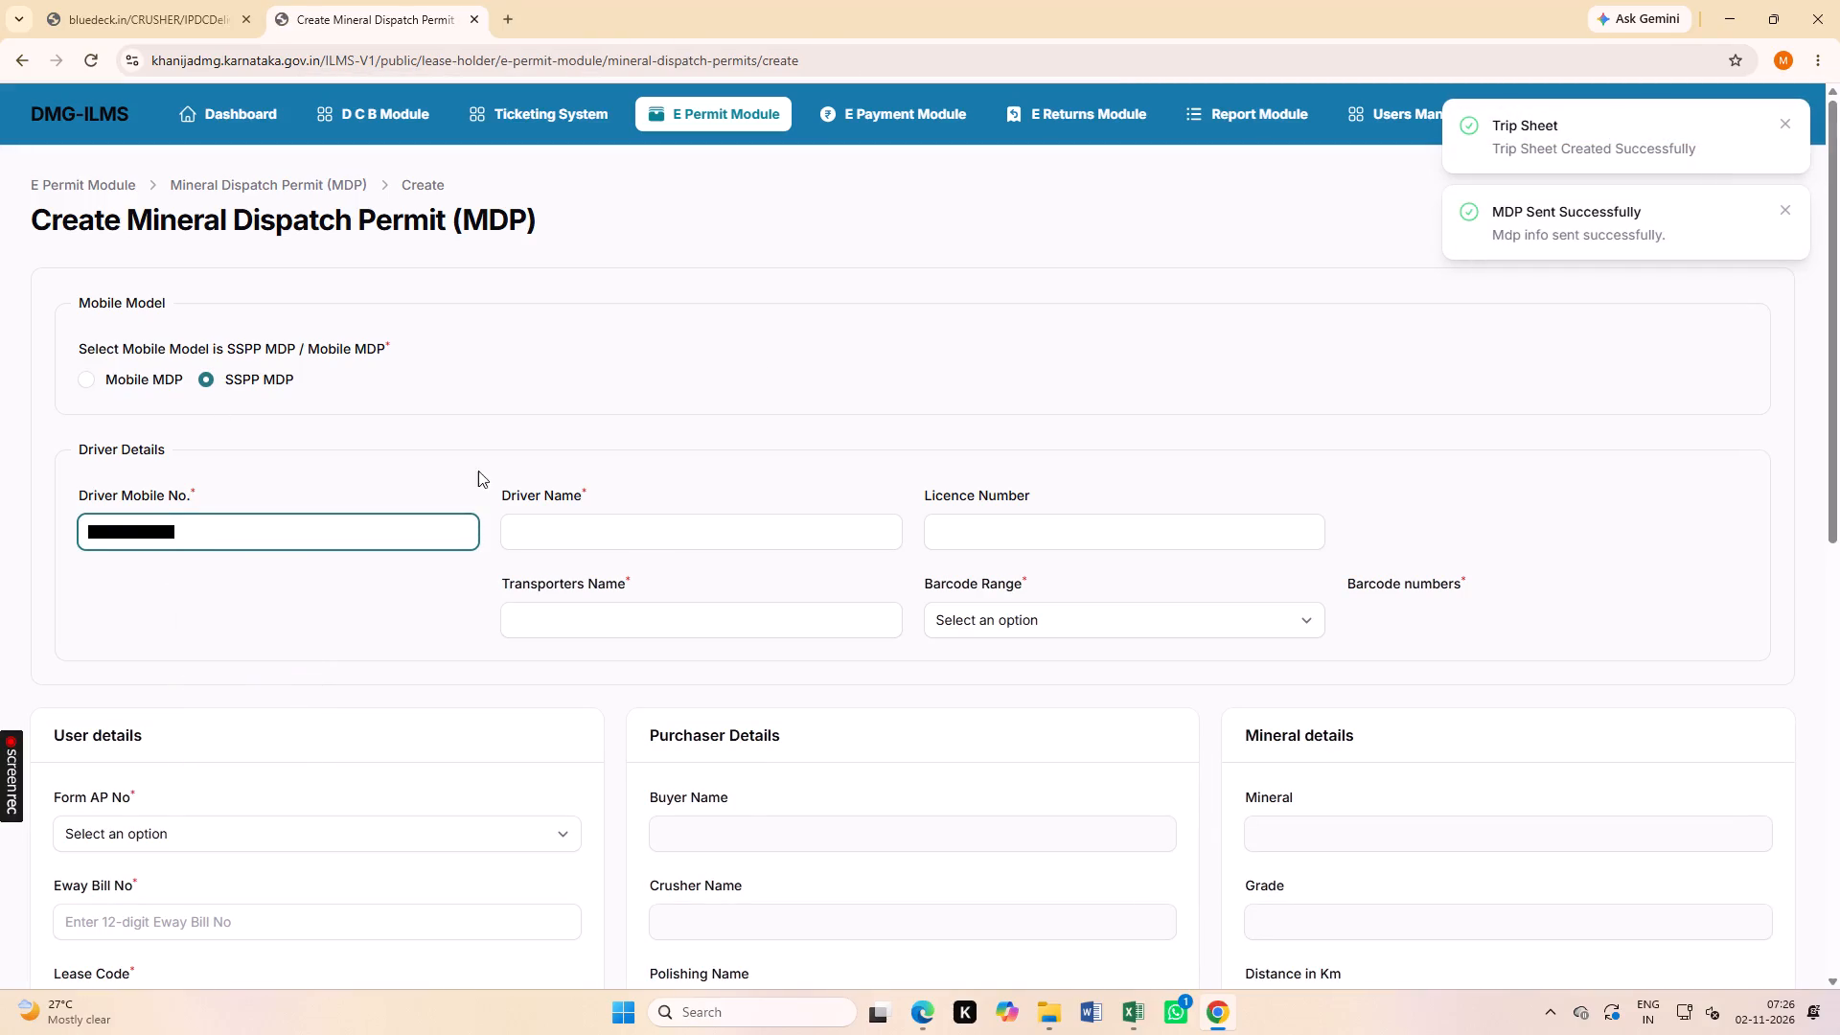
left_click(733, 498)
left_click(712, 528)
left_click(669, 579)
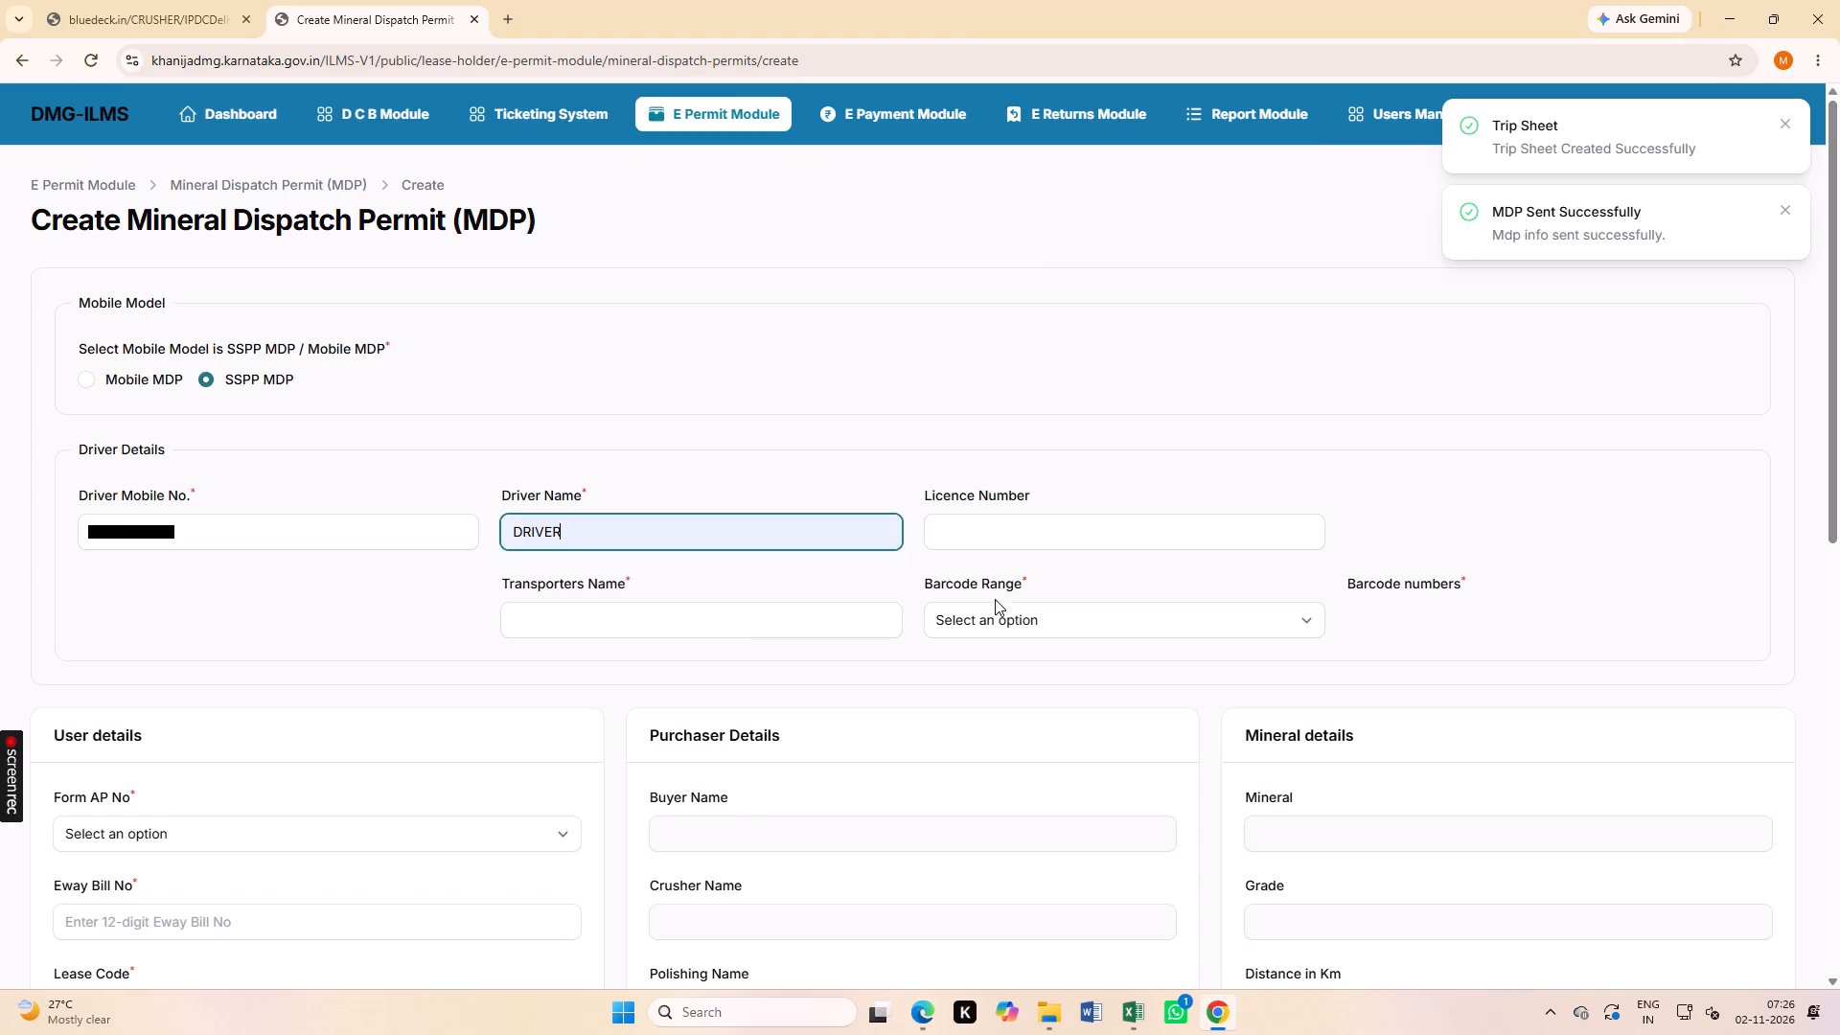
left_click(1008, 612)
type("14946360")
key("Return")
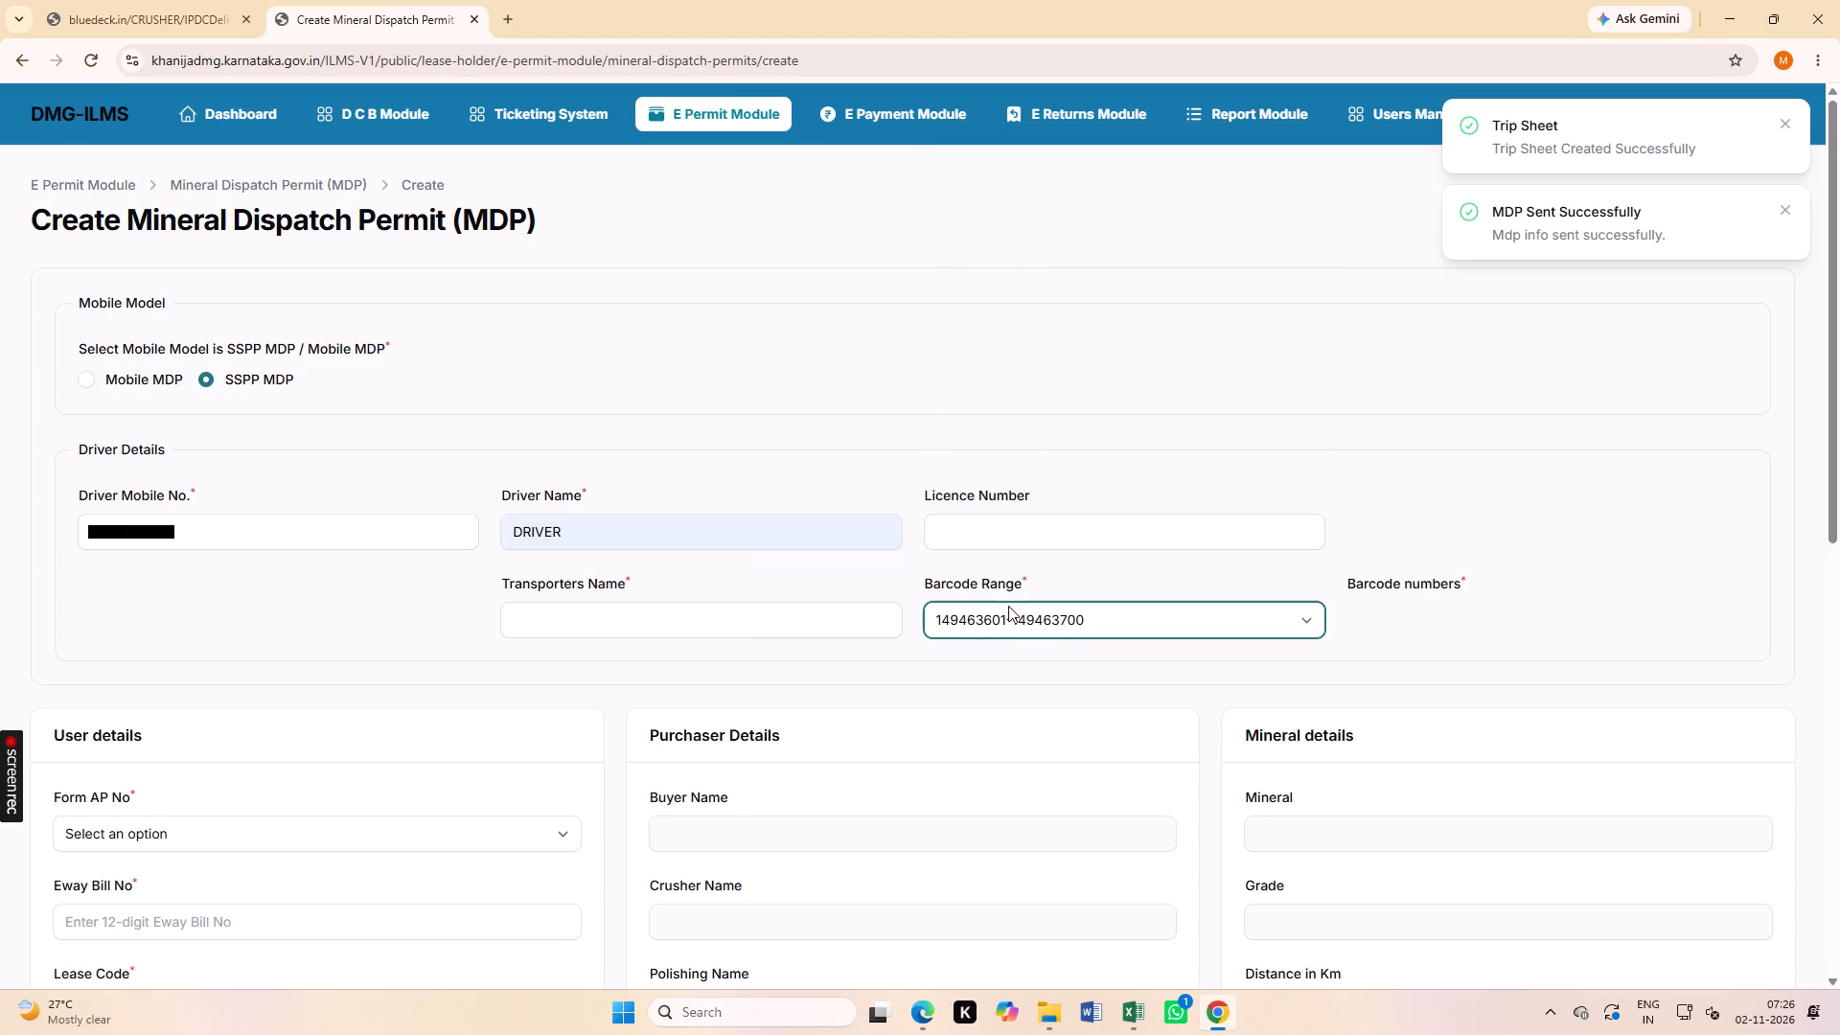
left_click(1506, 623)
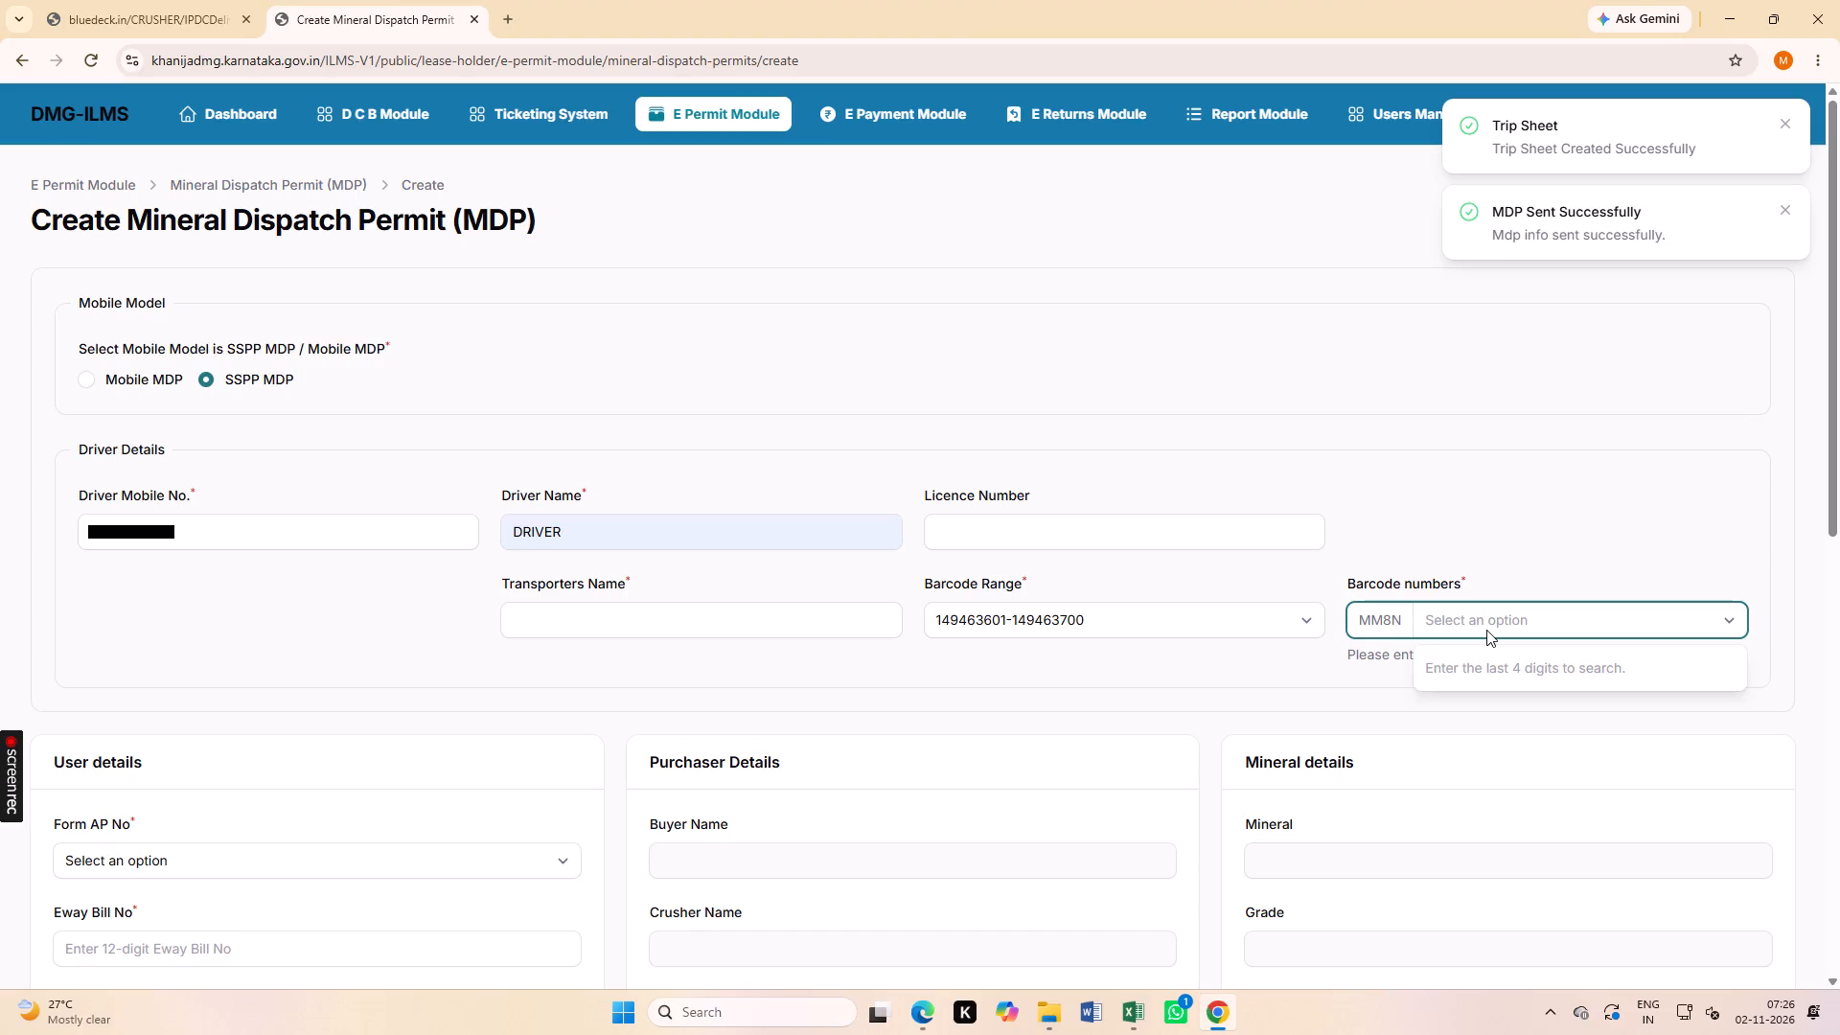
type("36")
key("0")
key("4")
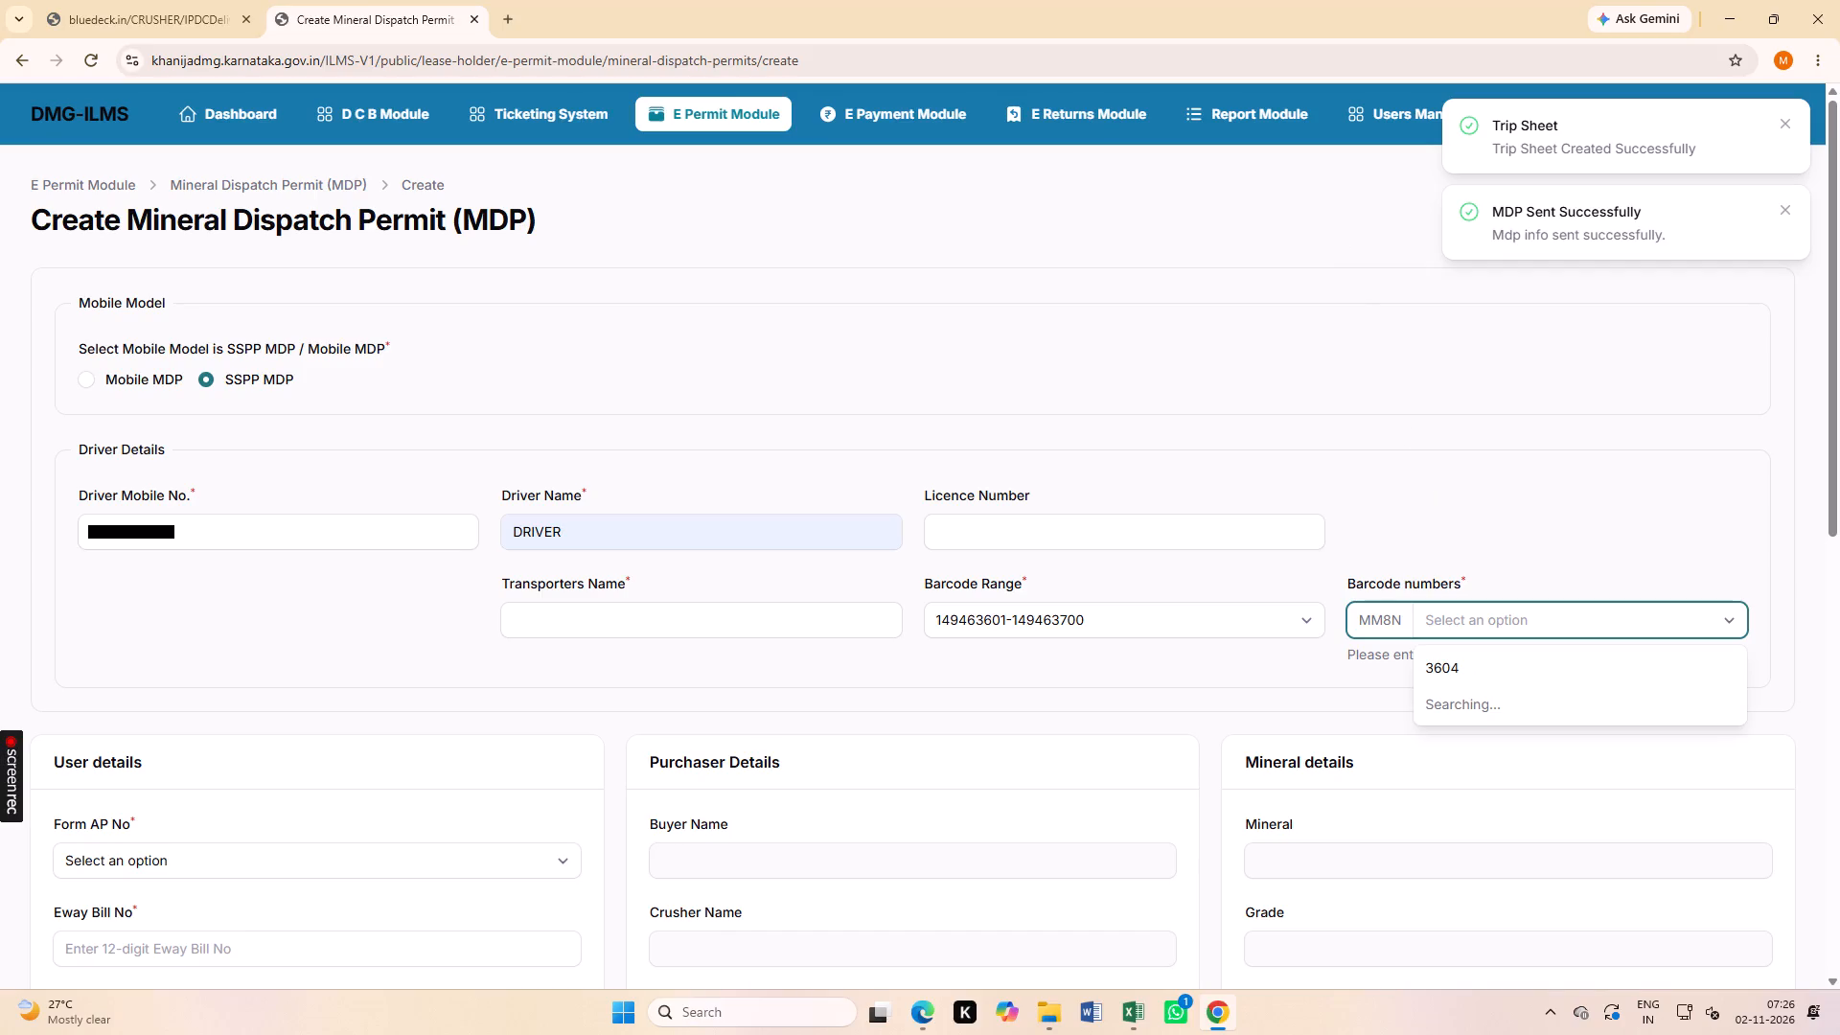
double_click(1470, 704)
scroll(541, 615, "down", 4)
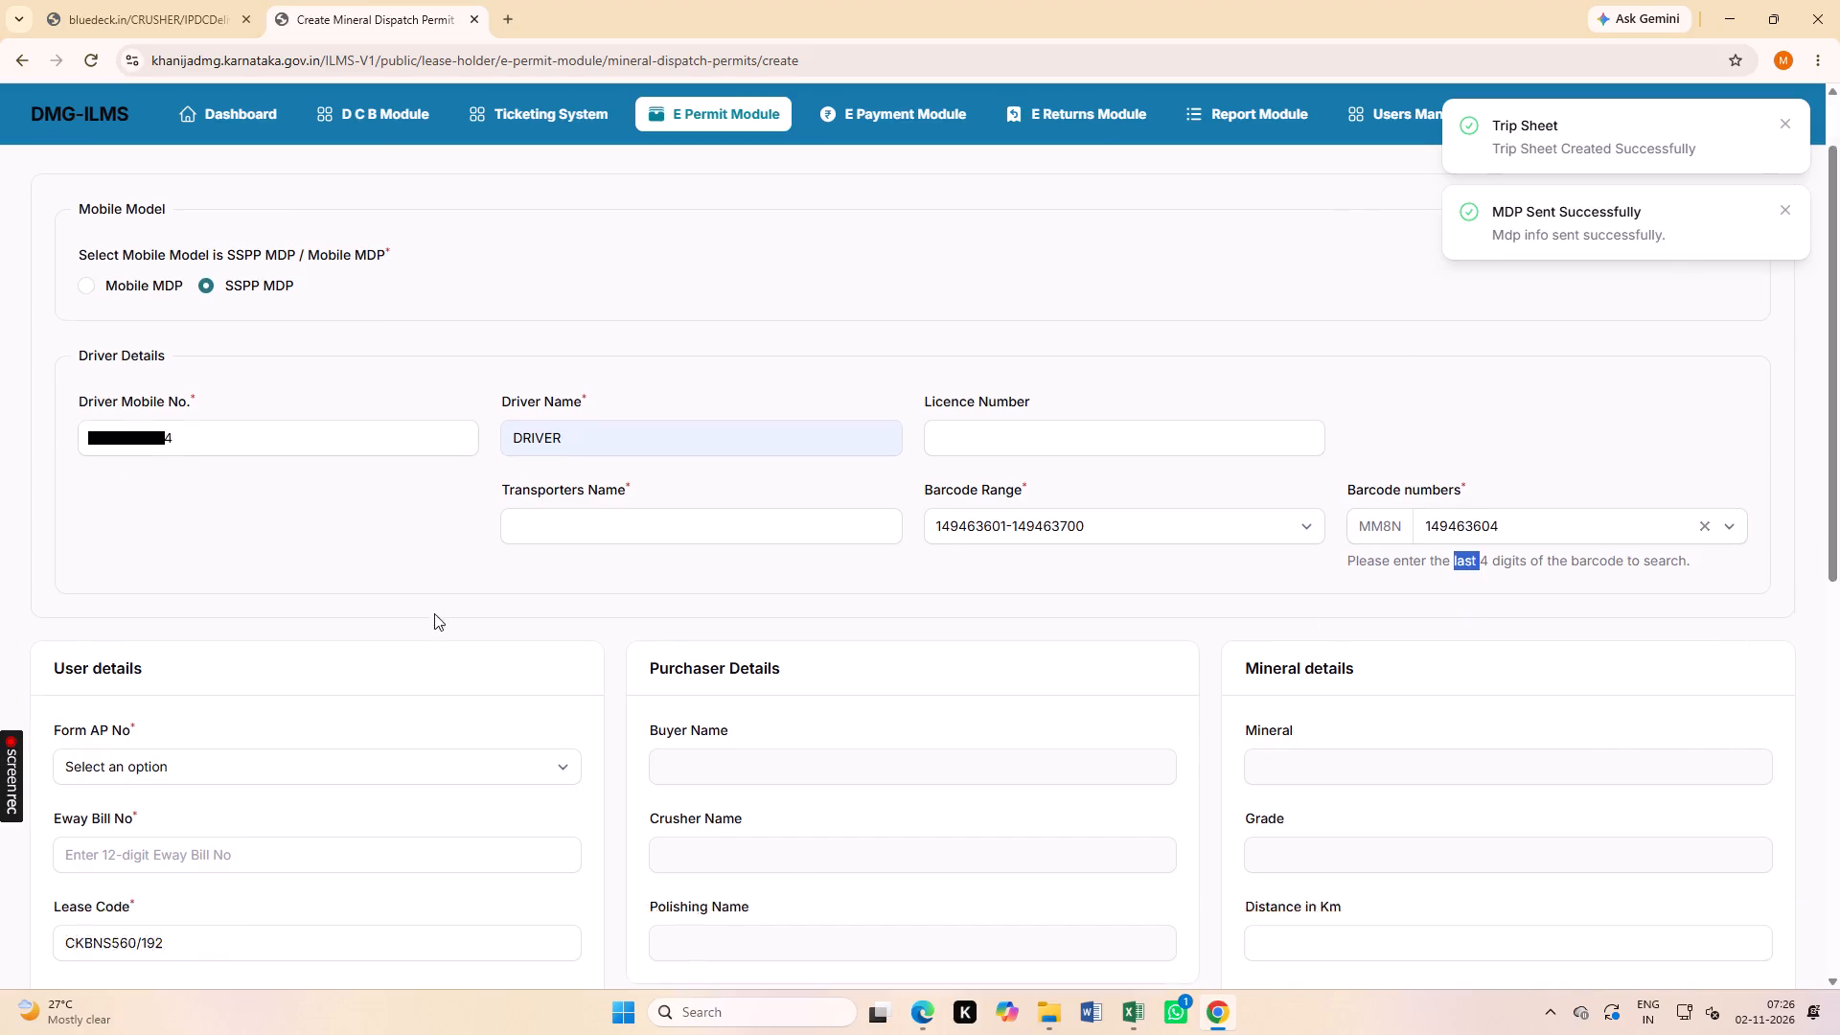
left_click(286, 476)
left_click(279, 672)
left_click(290, 566)
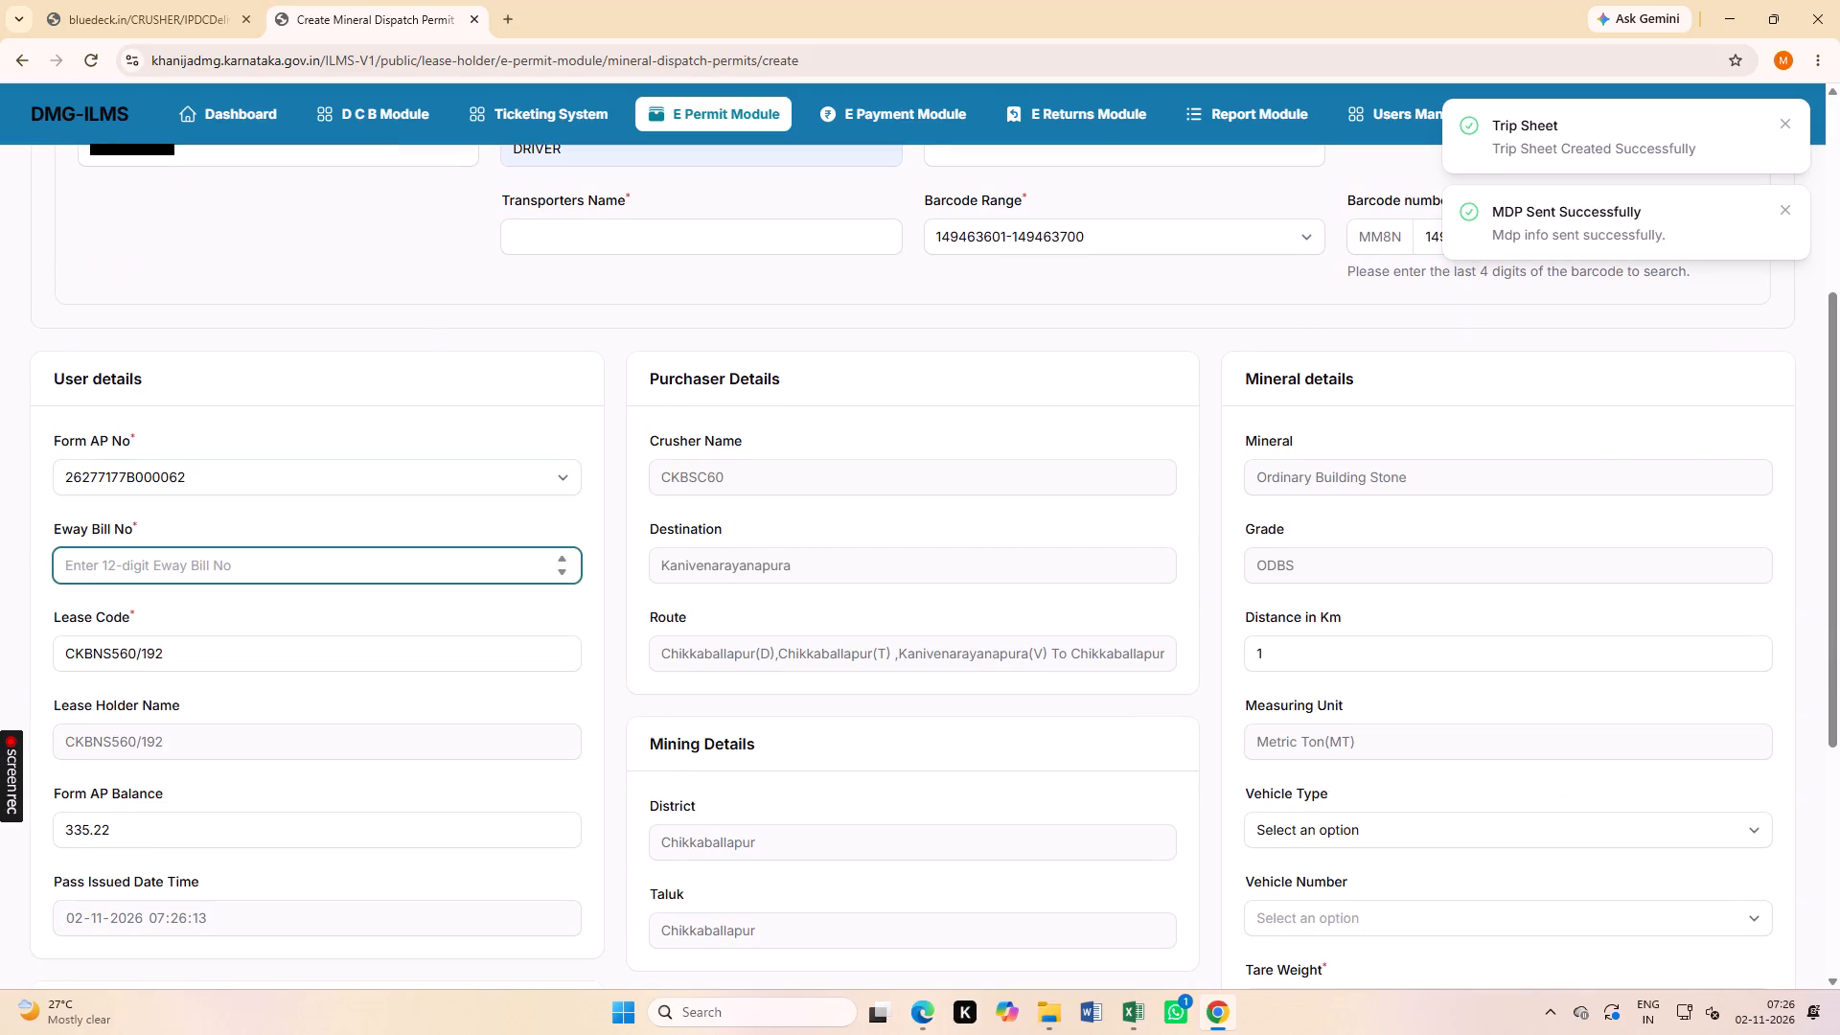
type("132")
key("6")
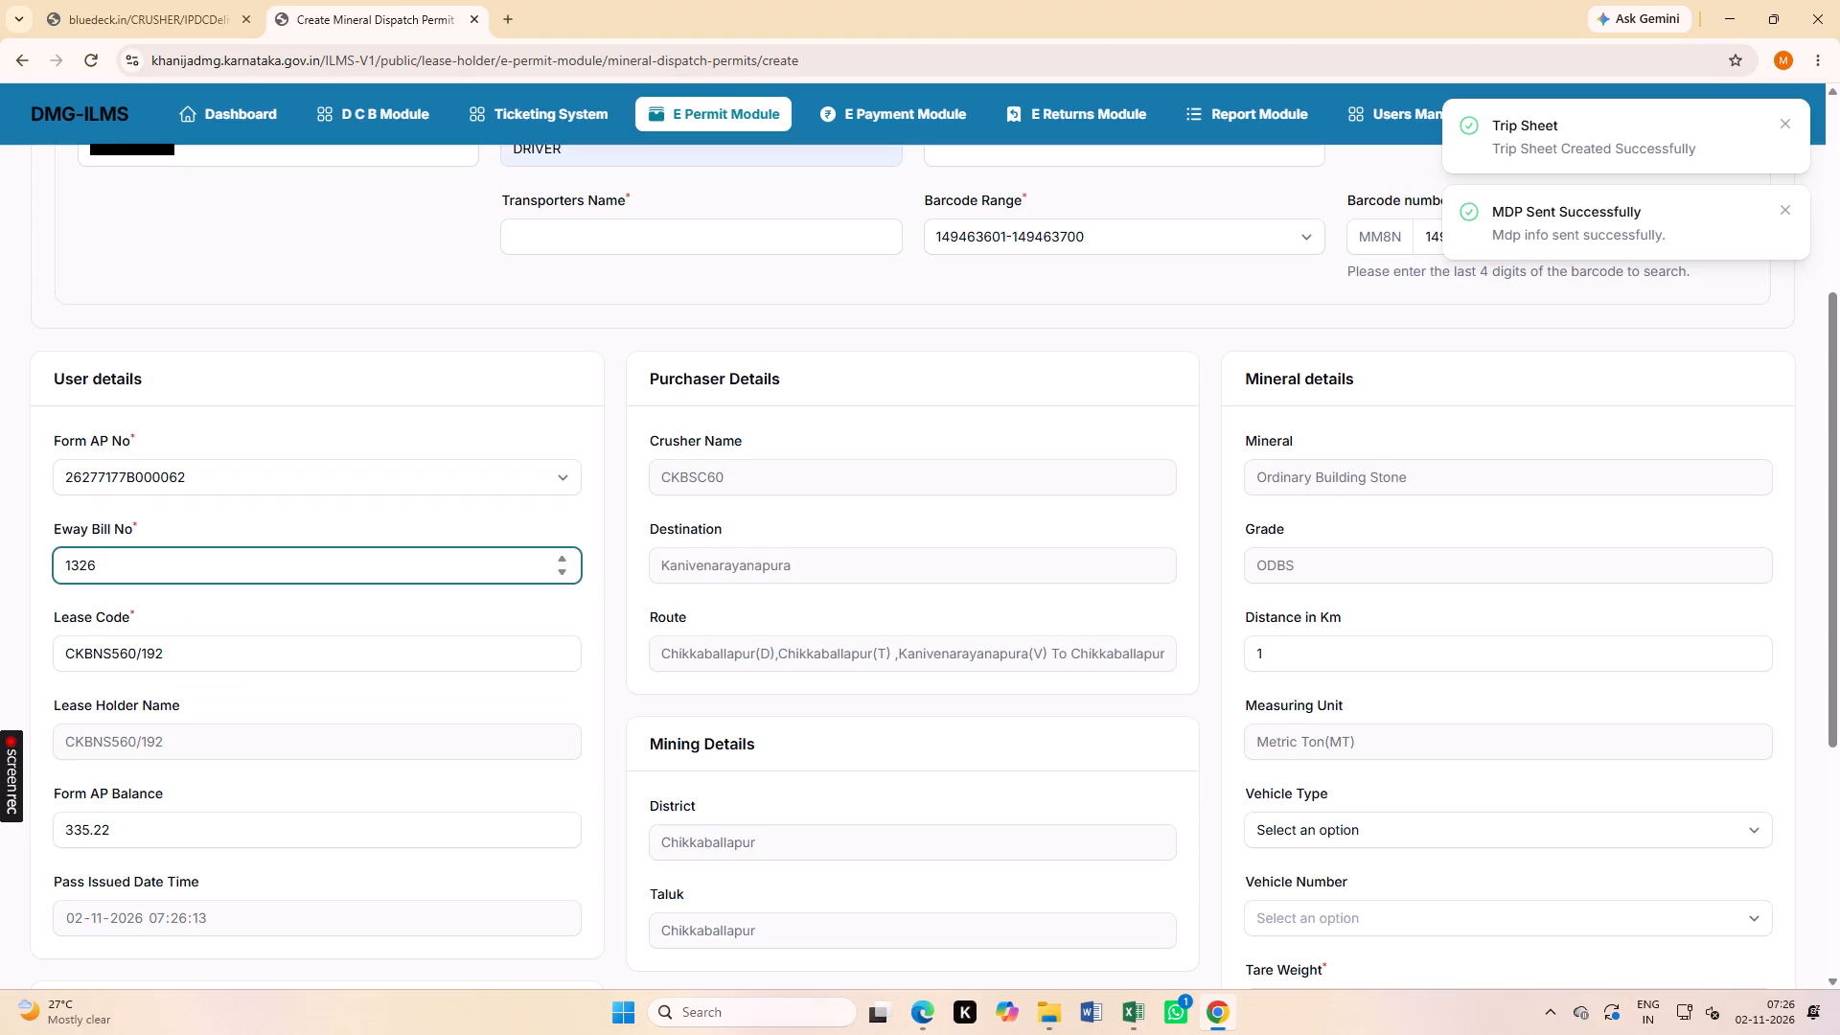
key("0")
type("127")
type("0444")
left_click(411, 625)
scroll(1251, 474, "down", 5)
left_click(1430, 366)
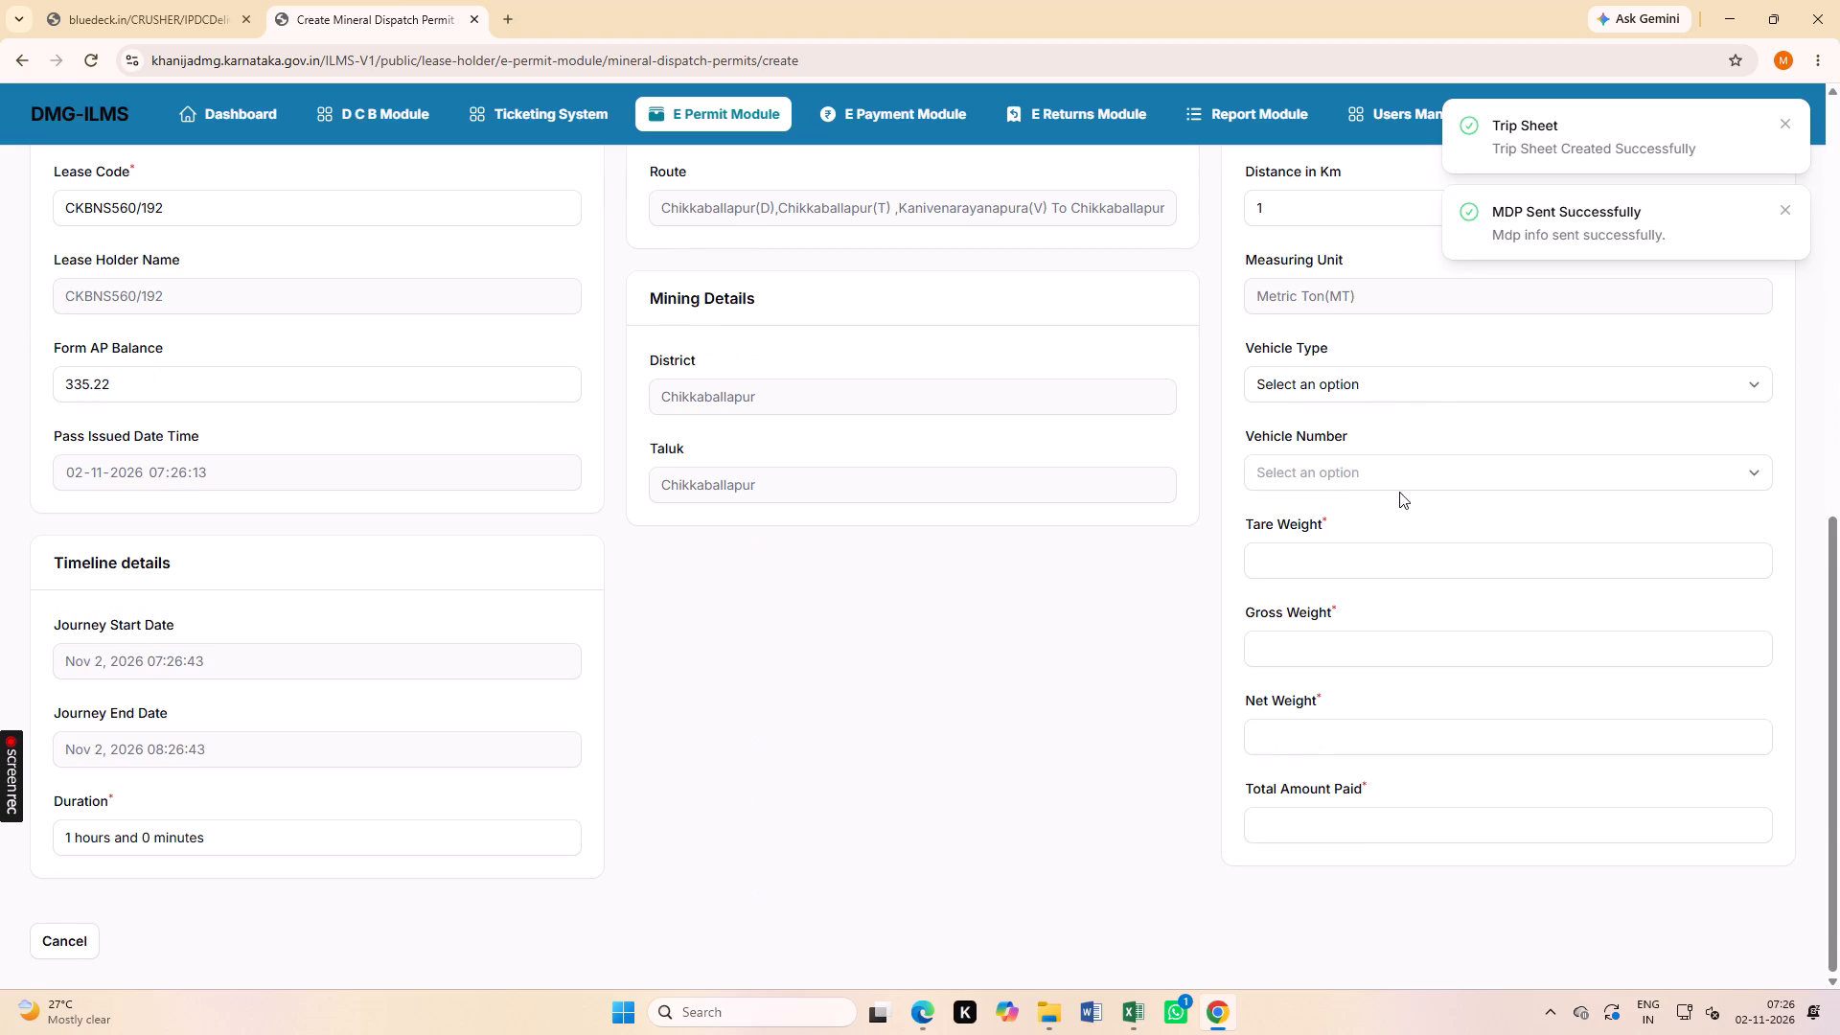
left_click(1373, 376)
left_click(1337, 476)
left_click(1337, 476)
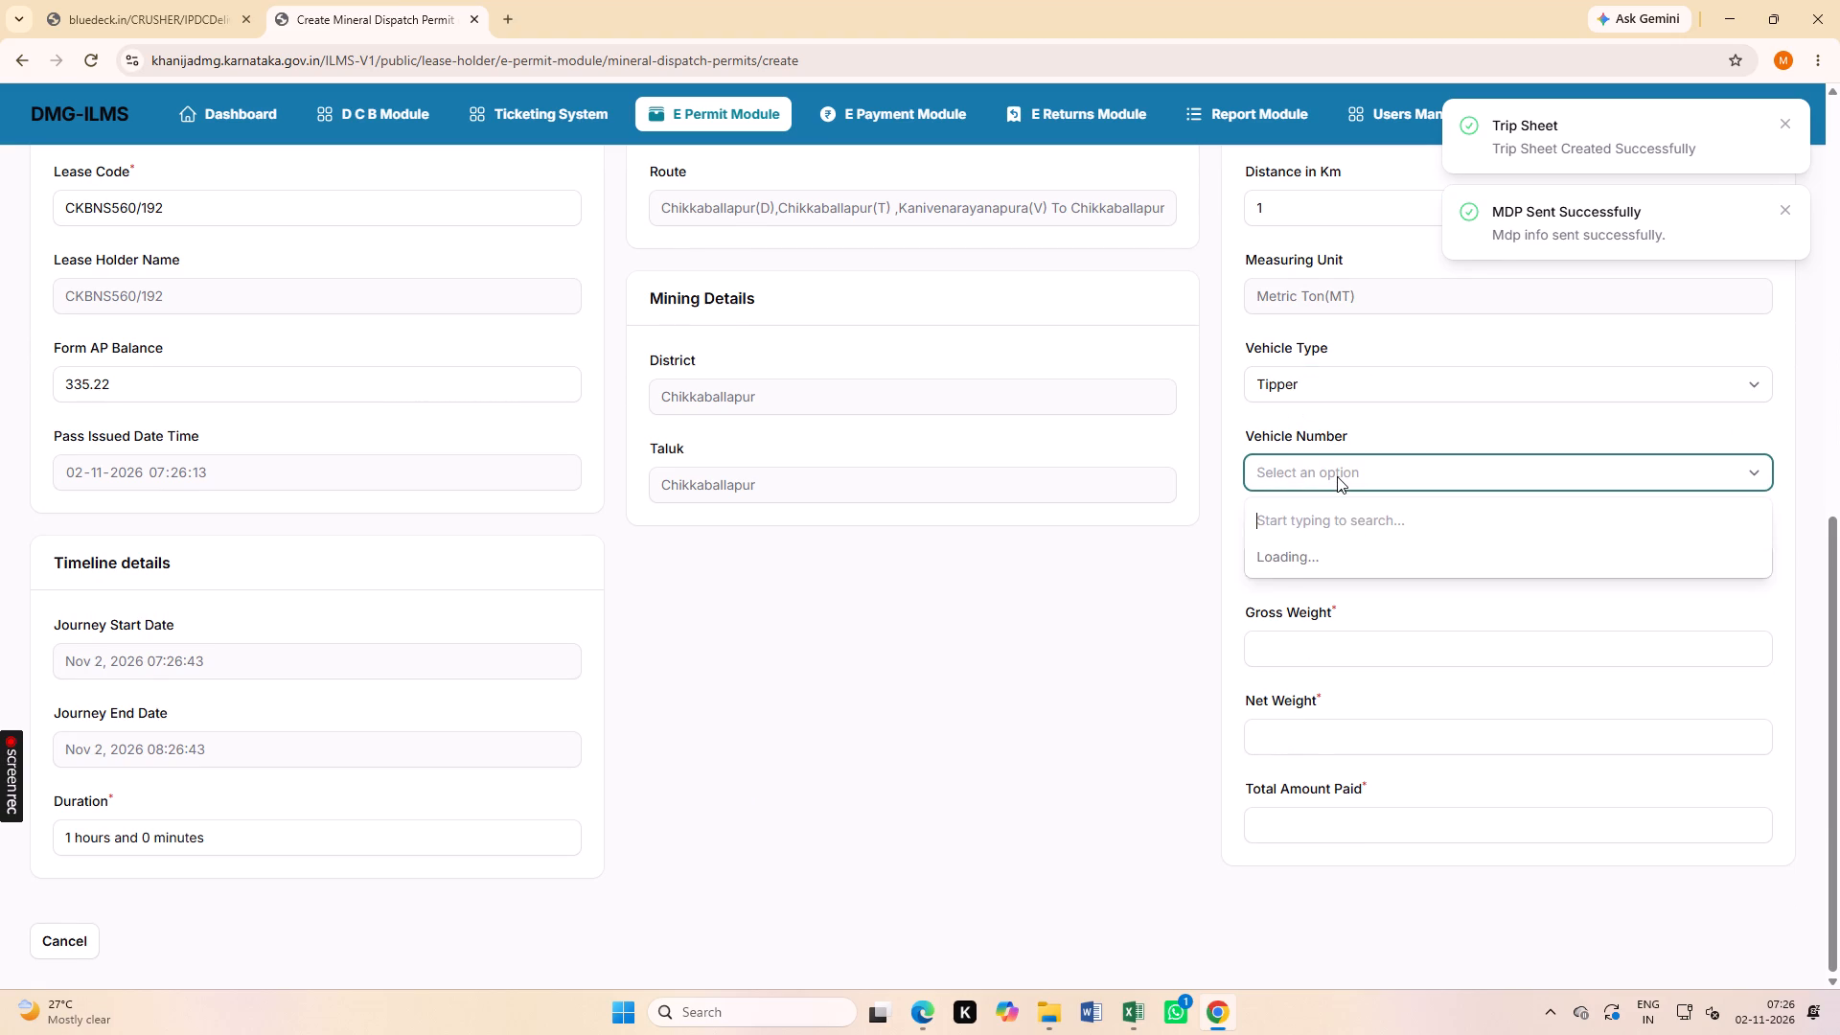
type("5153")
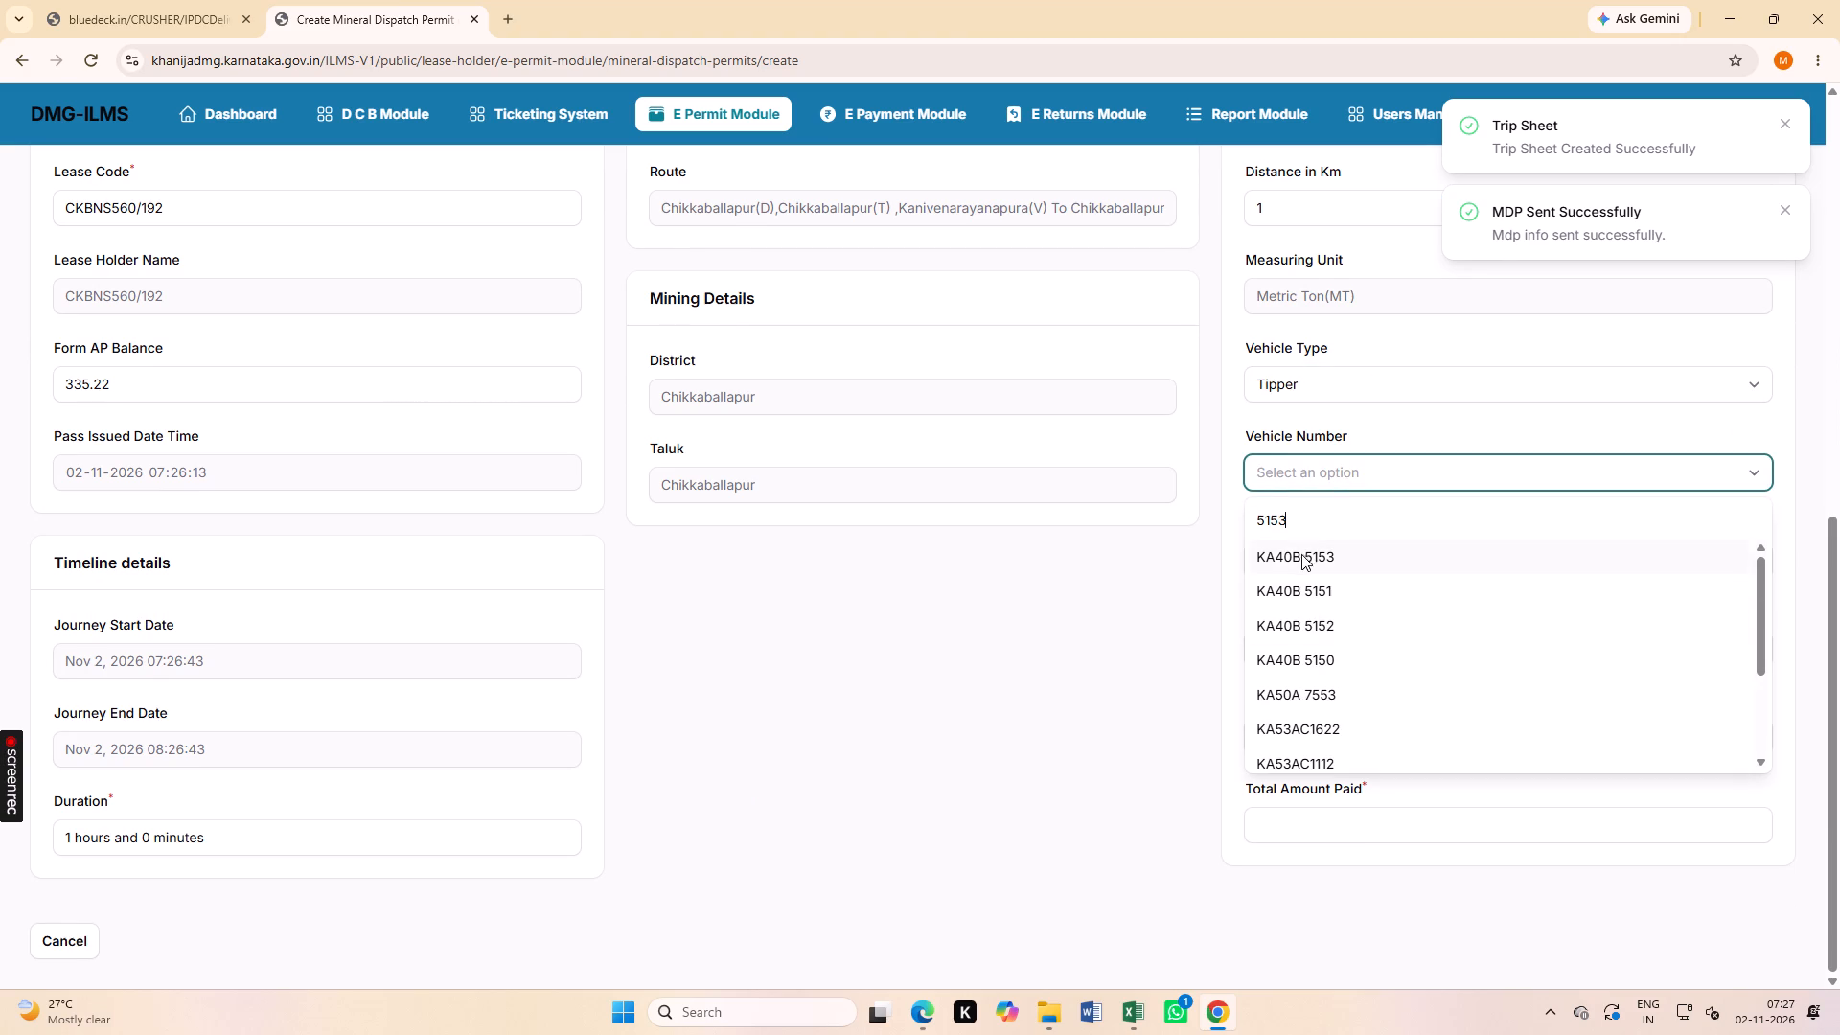
left_click(1301, 553)
left_click(1077, 629)
left_click(1283, 642)
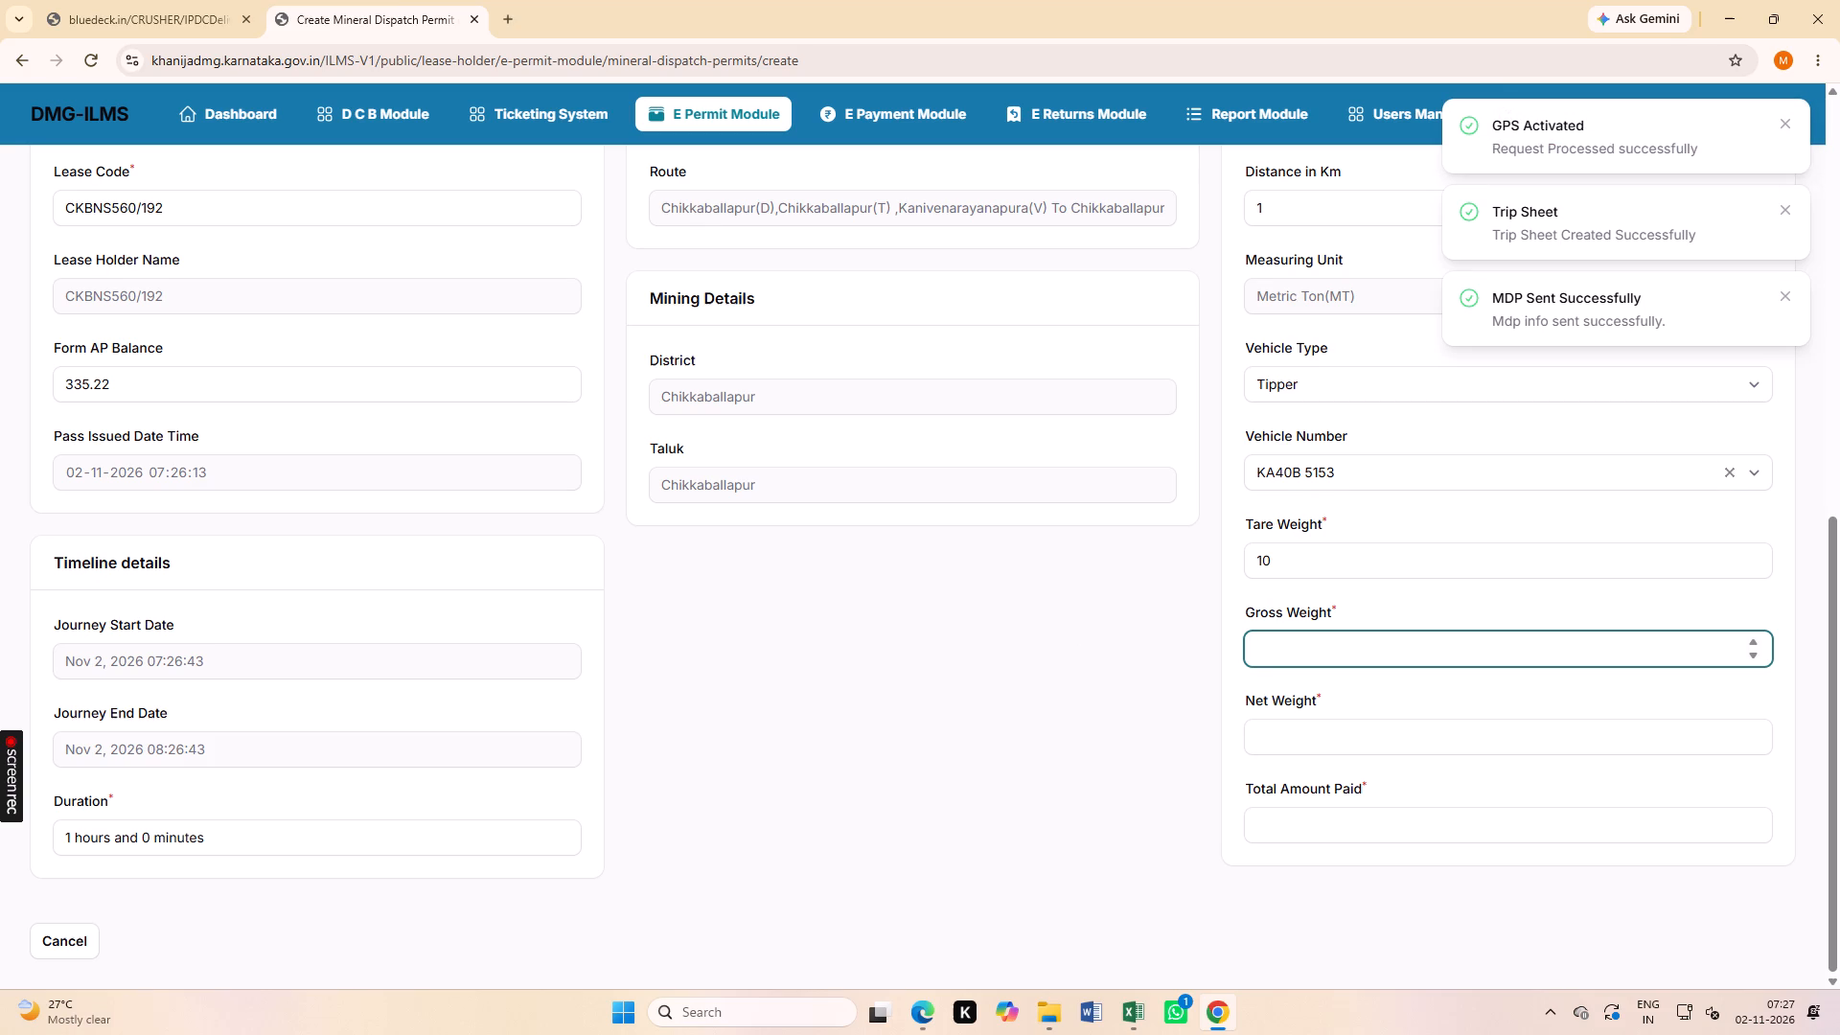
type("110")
left_click(822, 673)
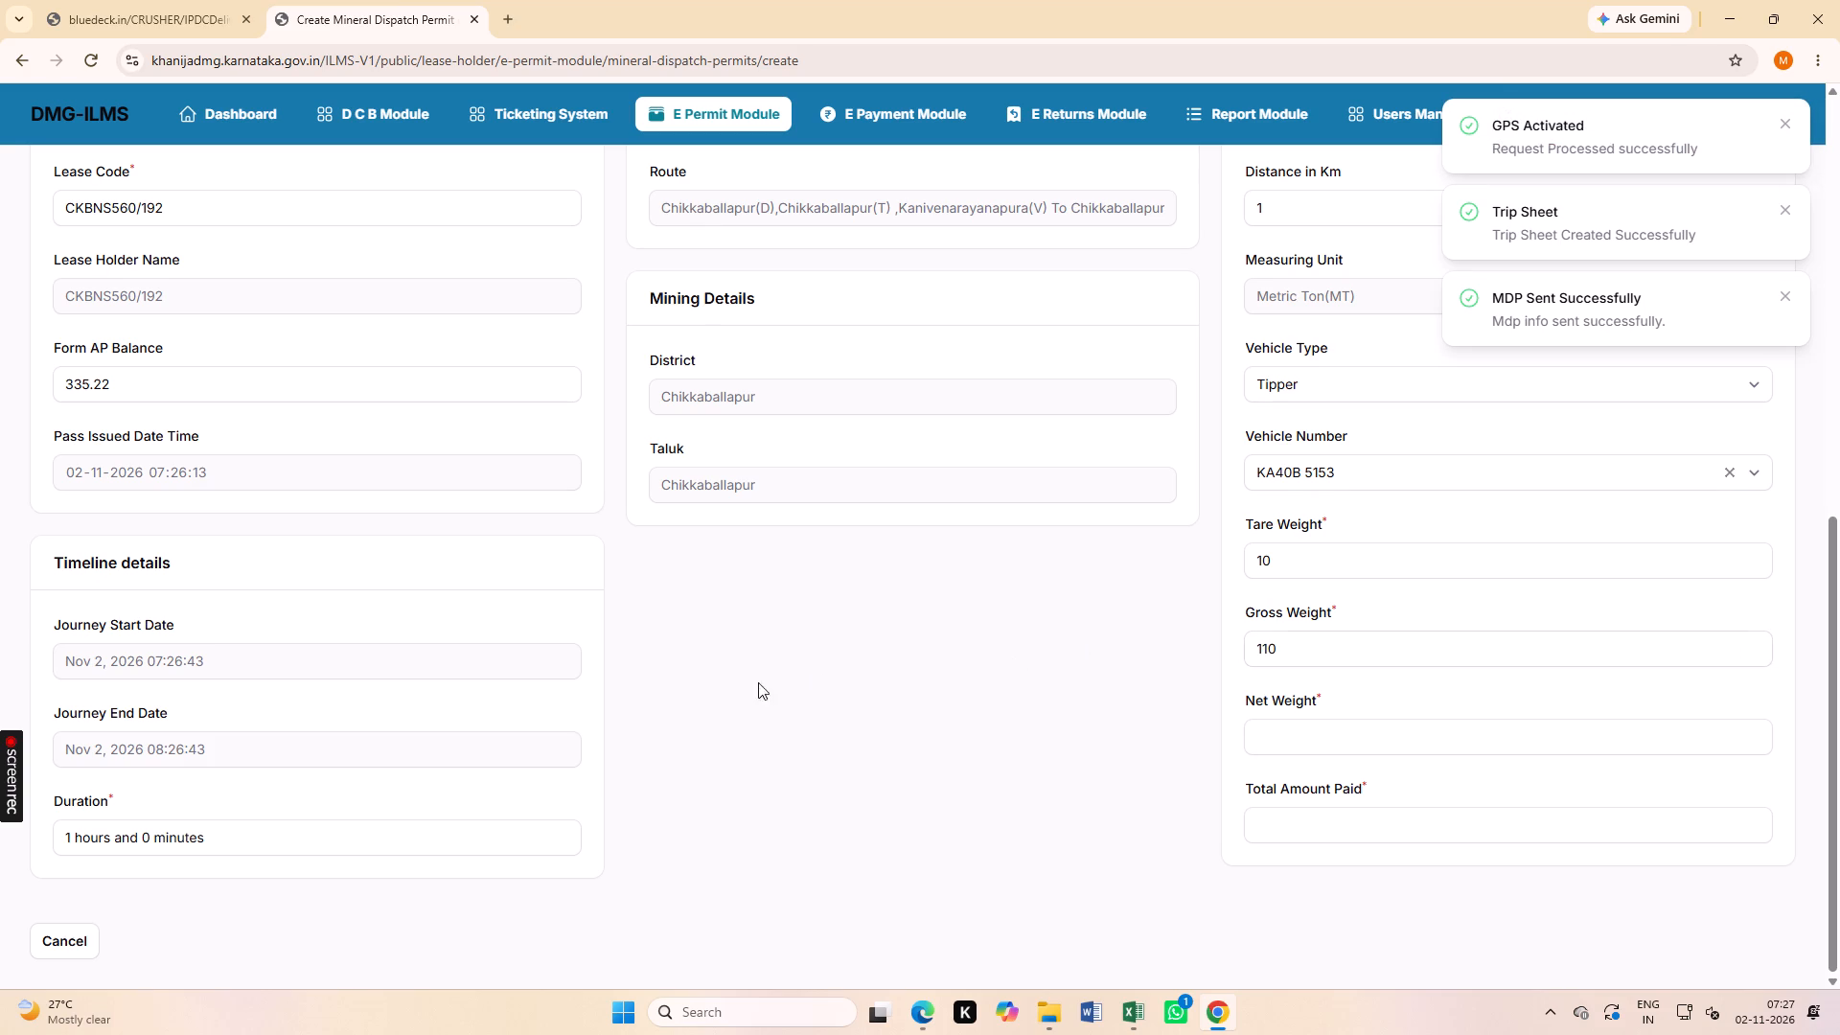
left_click(101, 927)
left_click(101, 927)
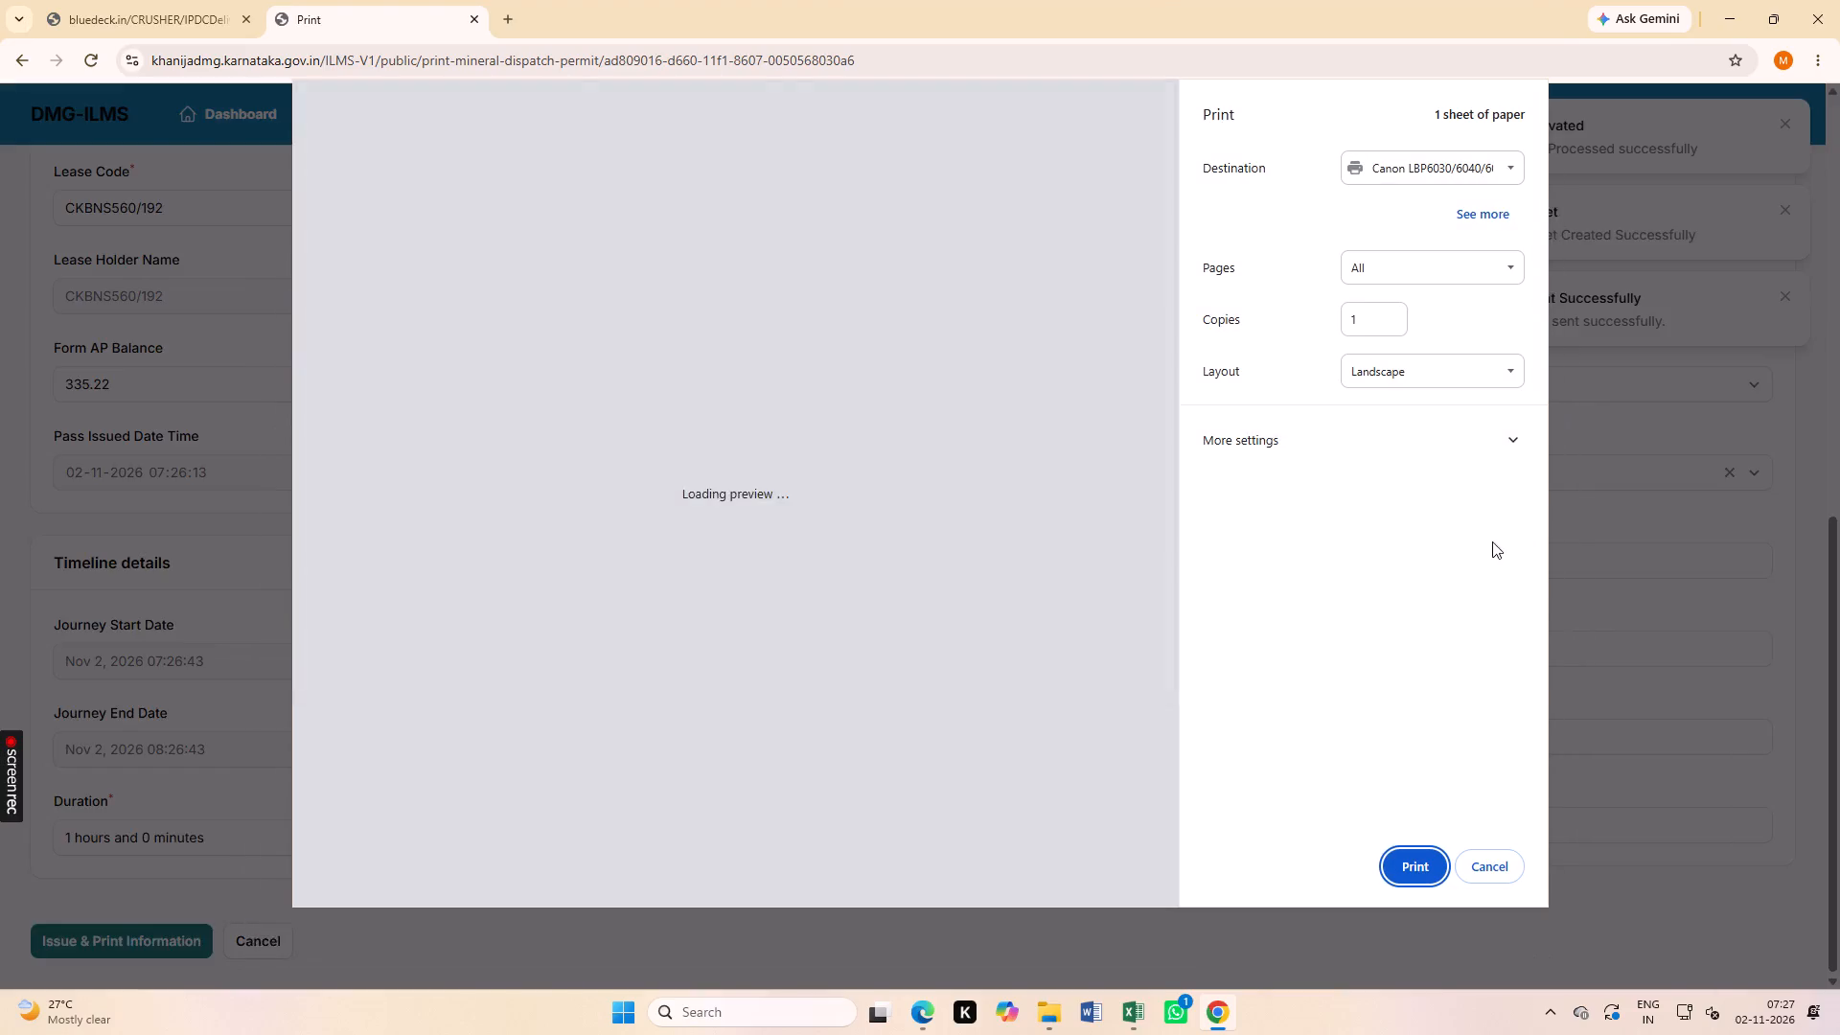
left_click(1420, 858)
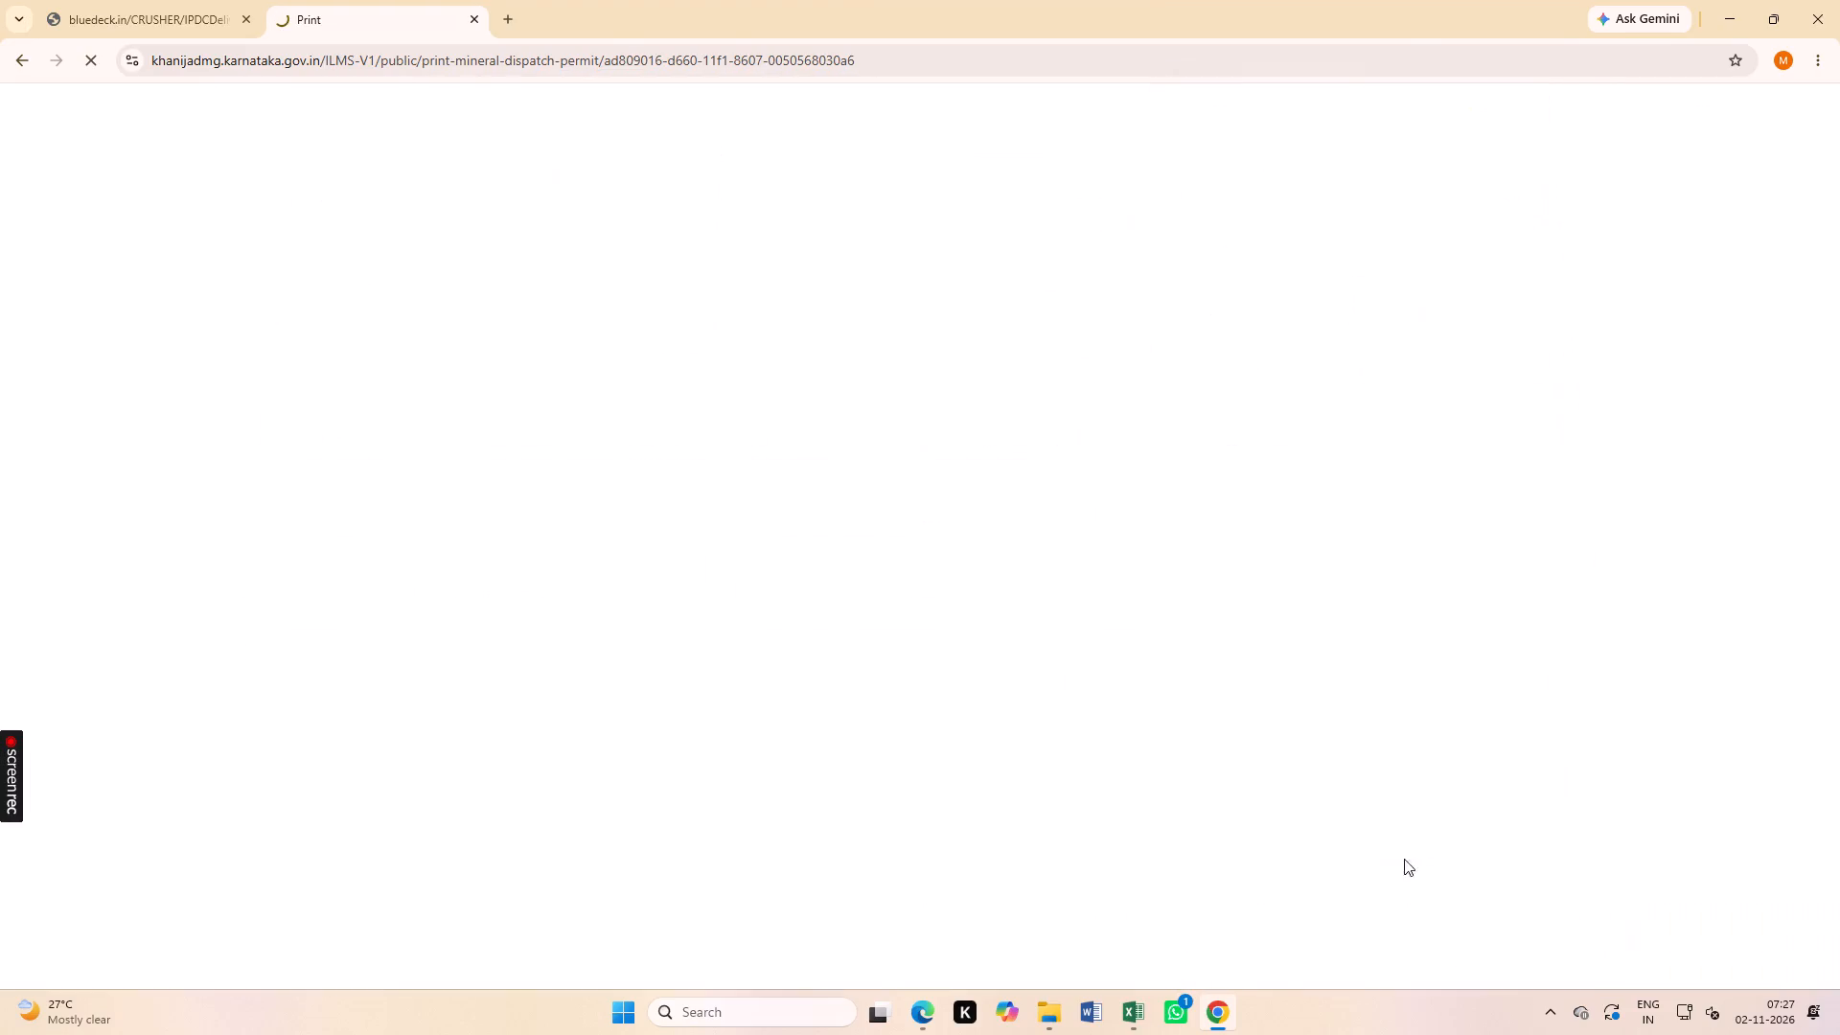
Start another permit as SSPP MDP, using a saved driver mobile number with its ending digits changed and the driver name DRIVER.
left_click(195, 375)
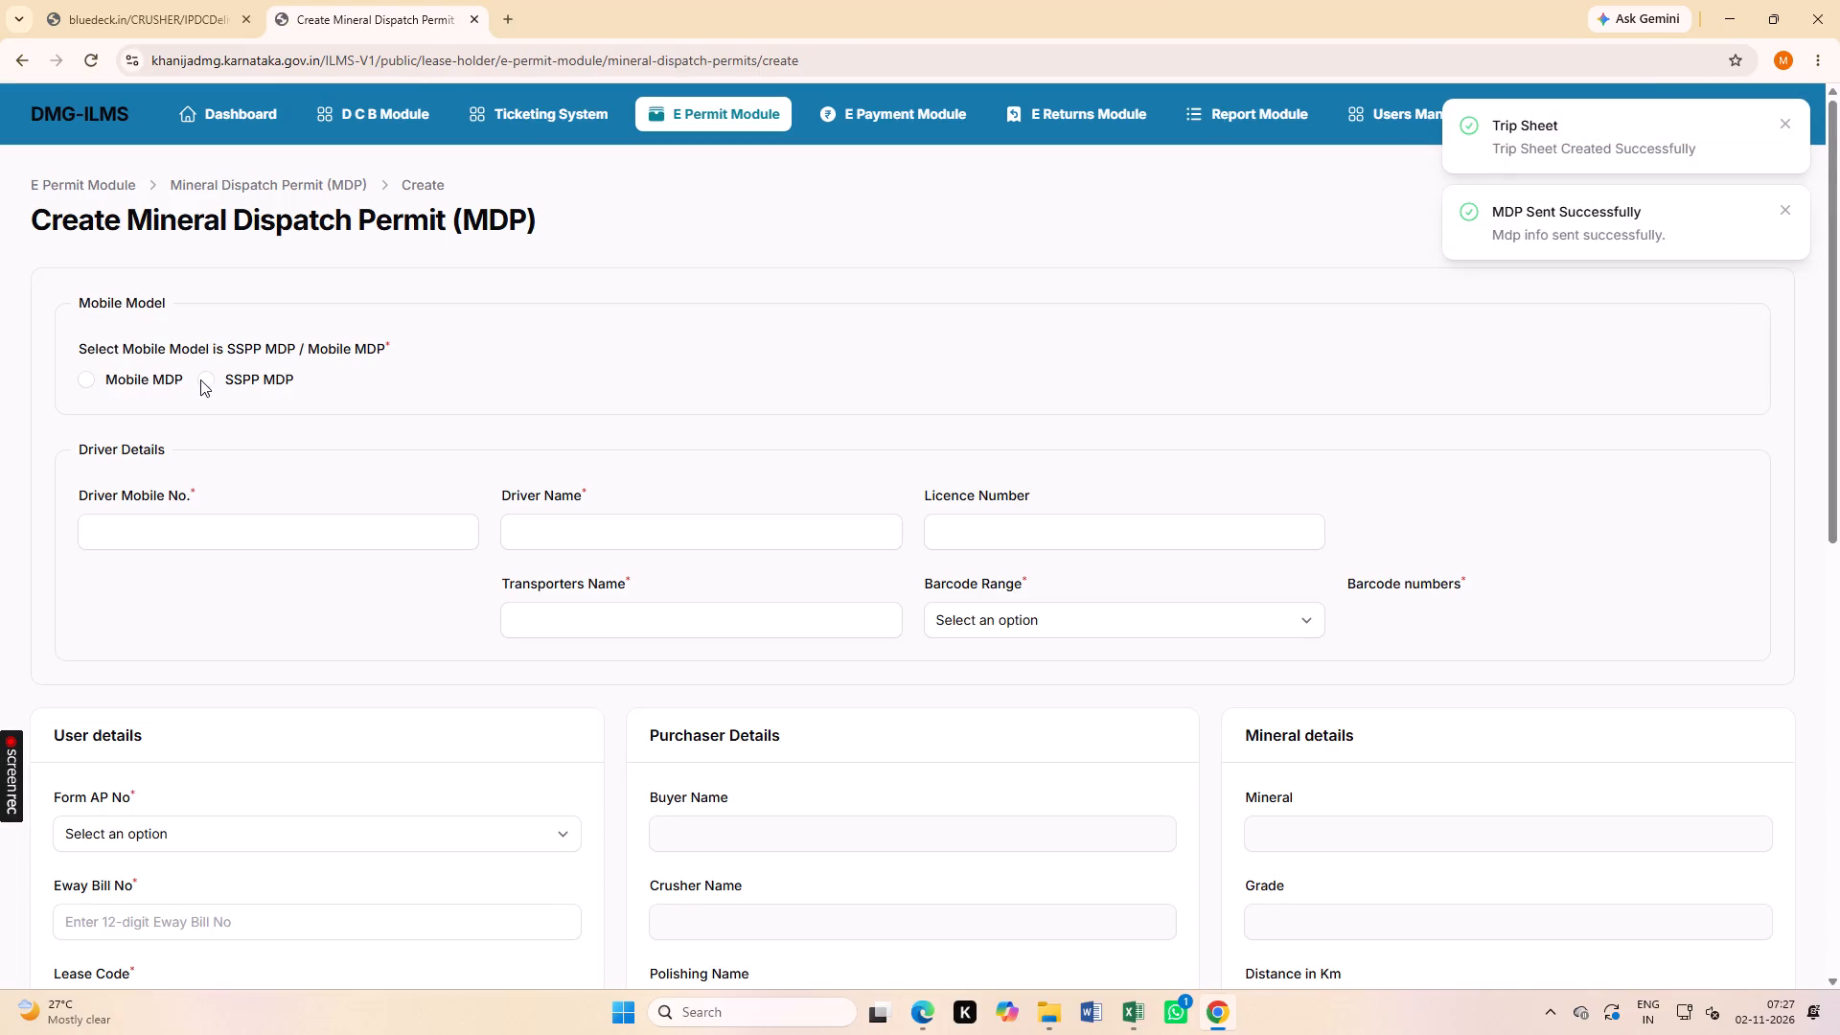
left_click(201, 379)
left_click(253, 536)
left_click(252, 756)
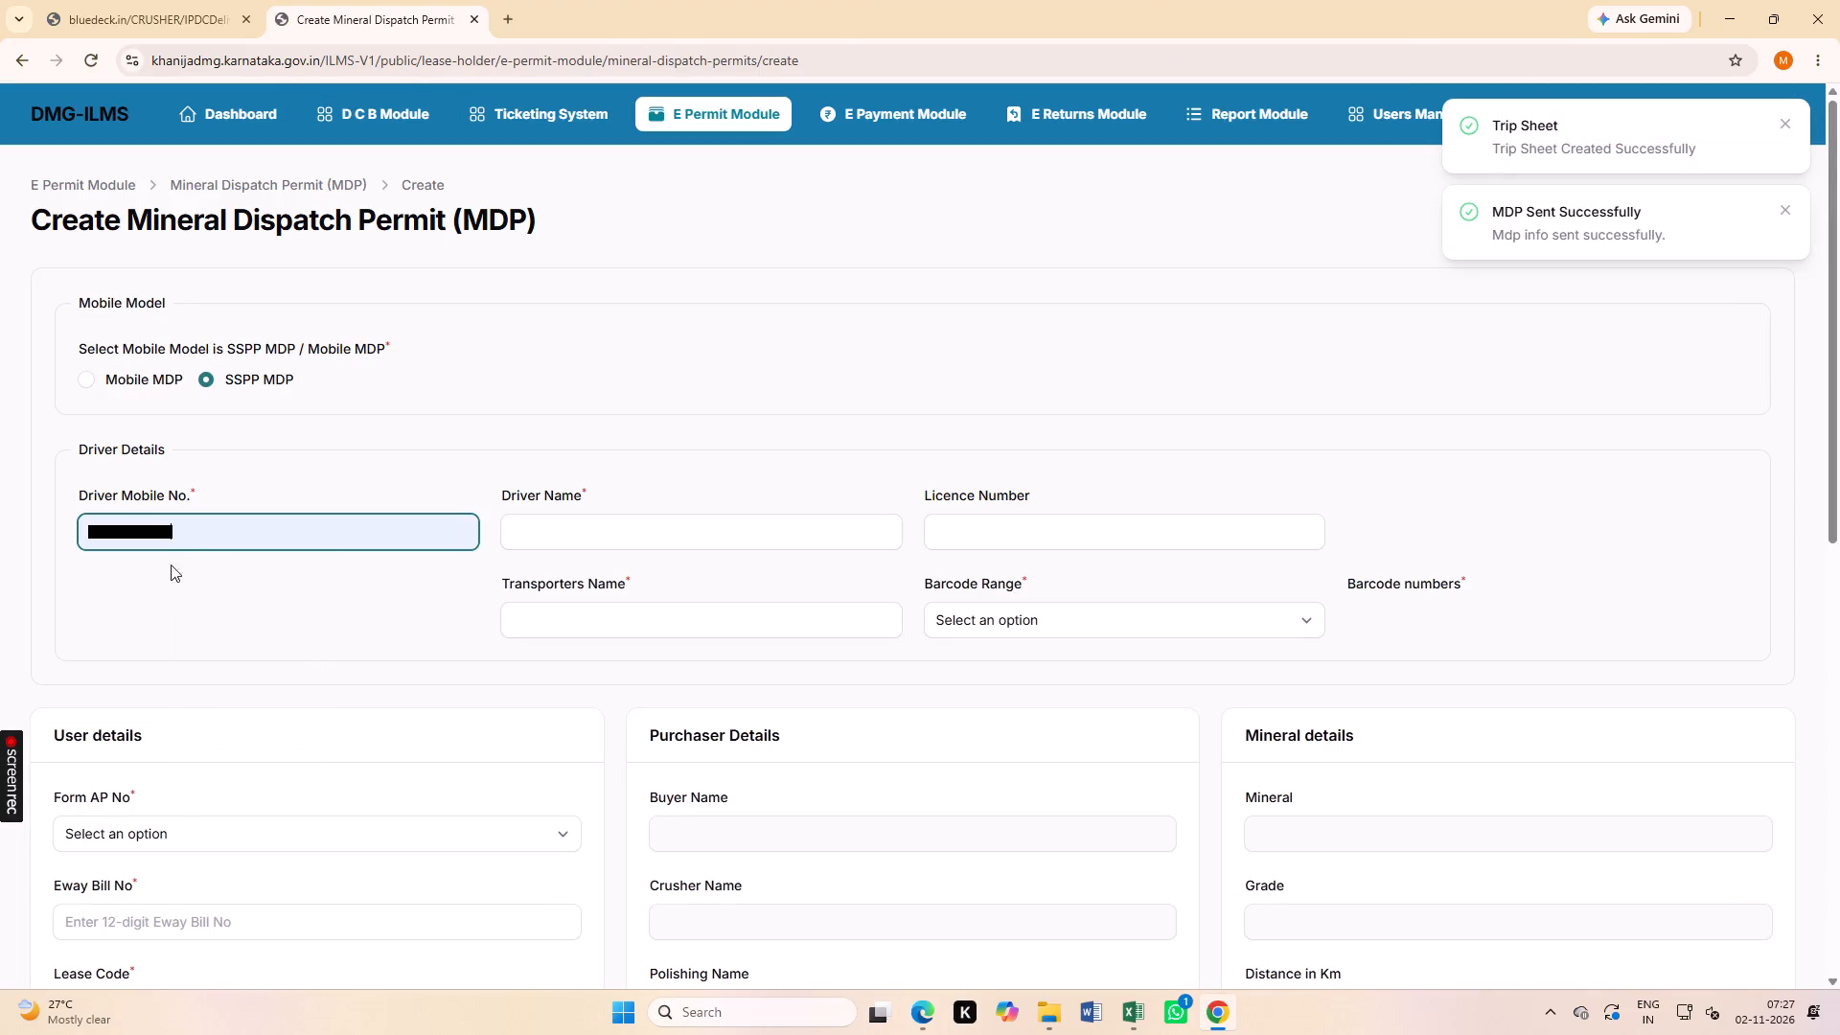
left_click(150, 531)
left_click_drag(150, 531, 231, 531)
left_click(204, 562)
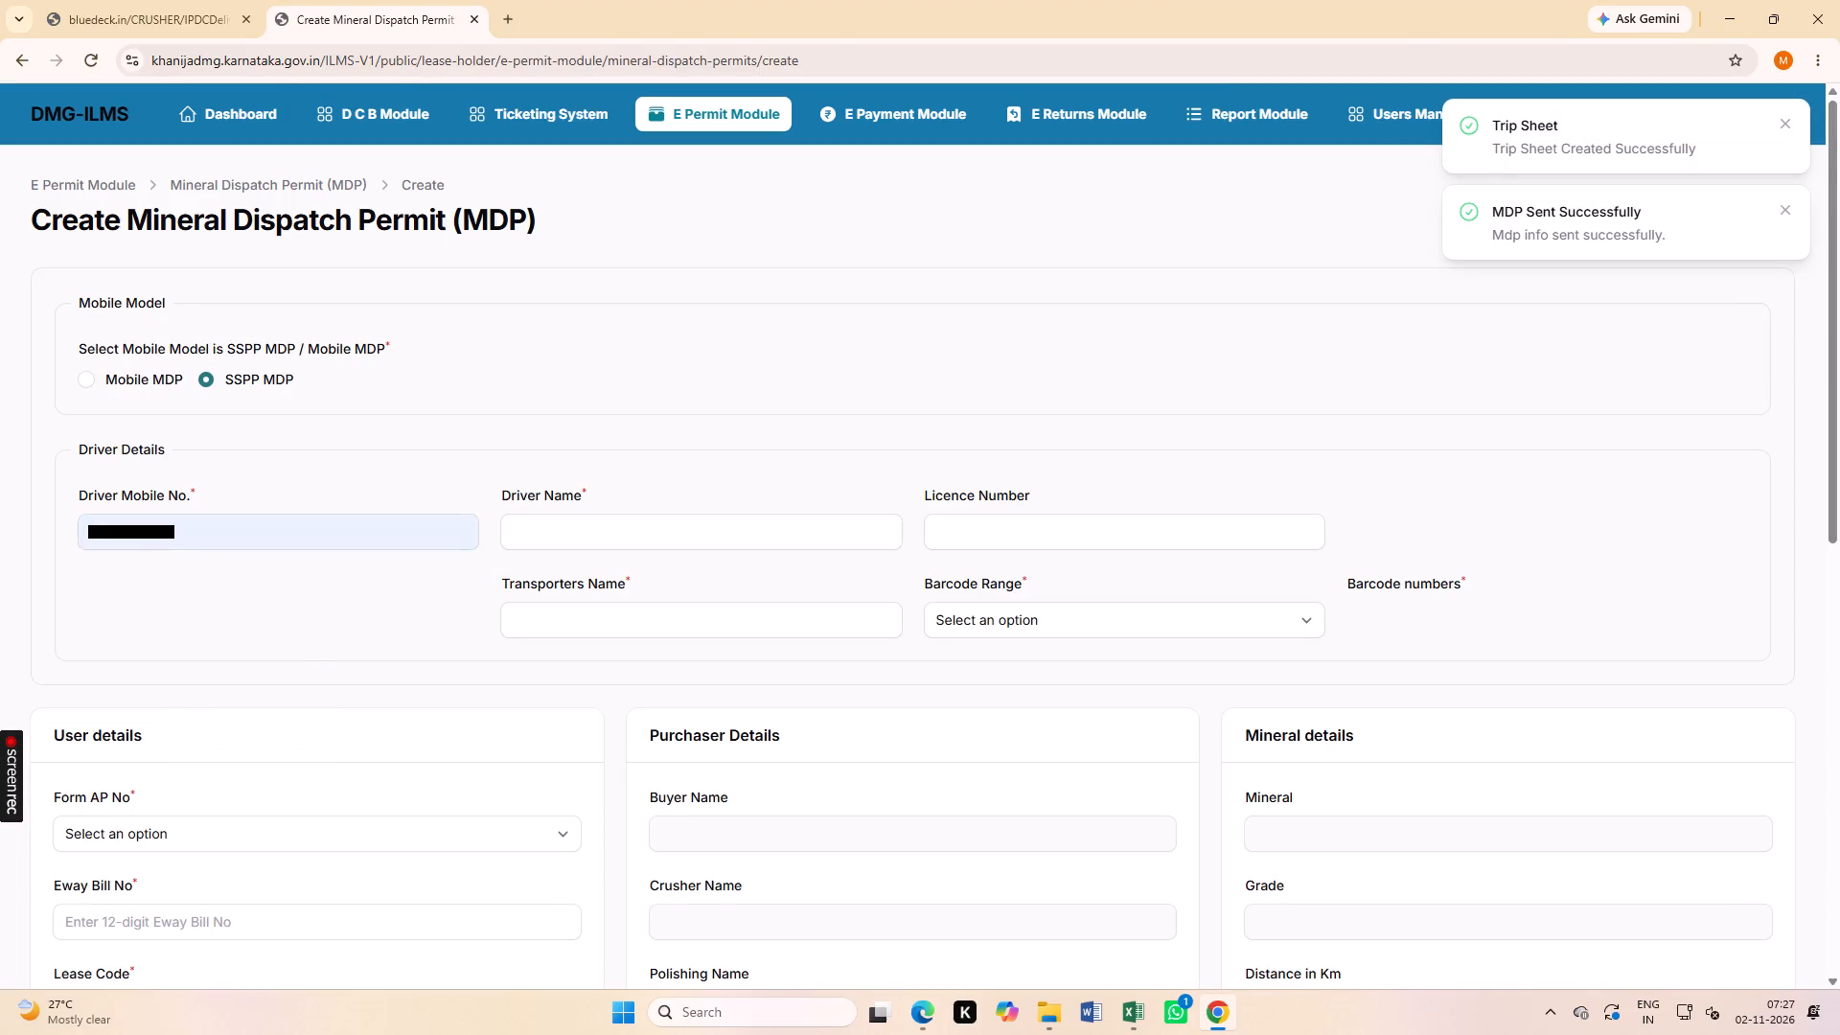
left_click_drag(154, 528, 257, 535)
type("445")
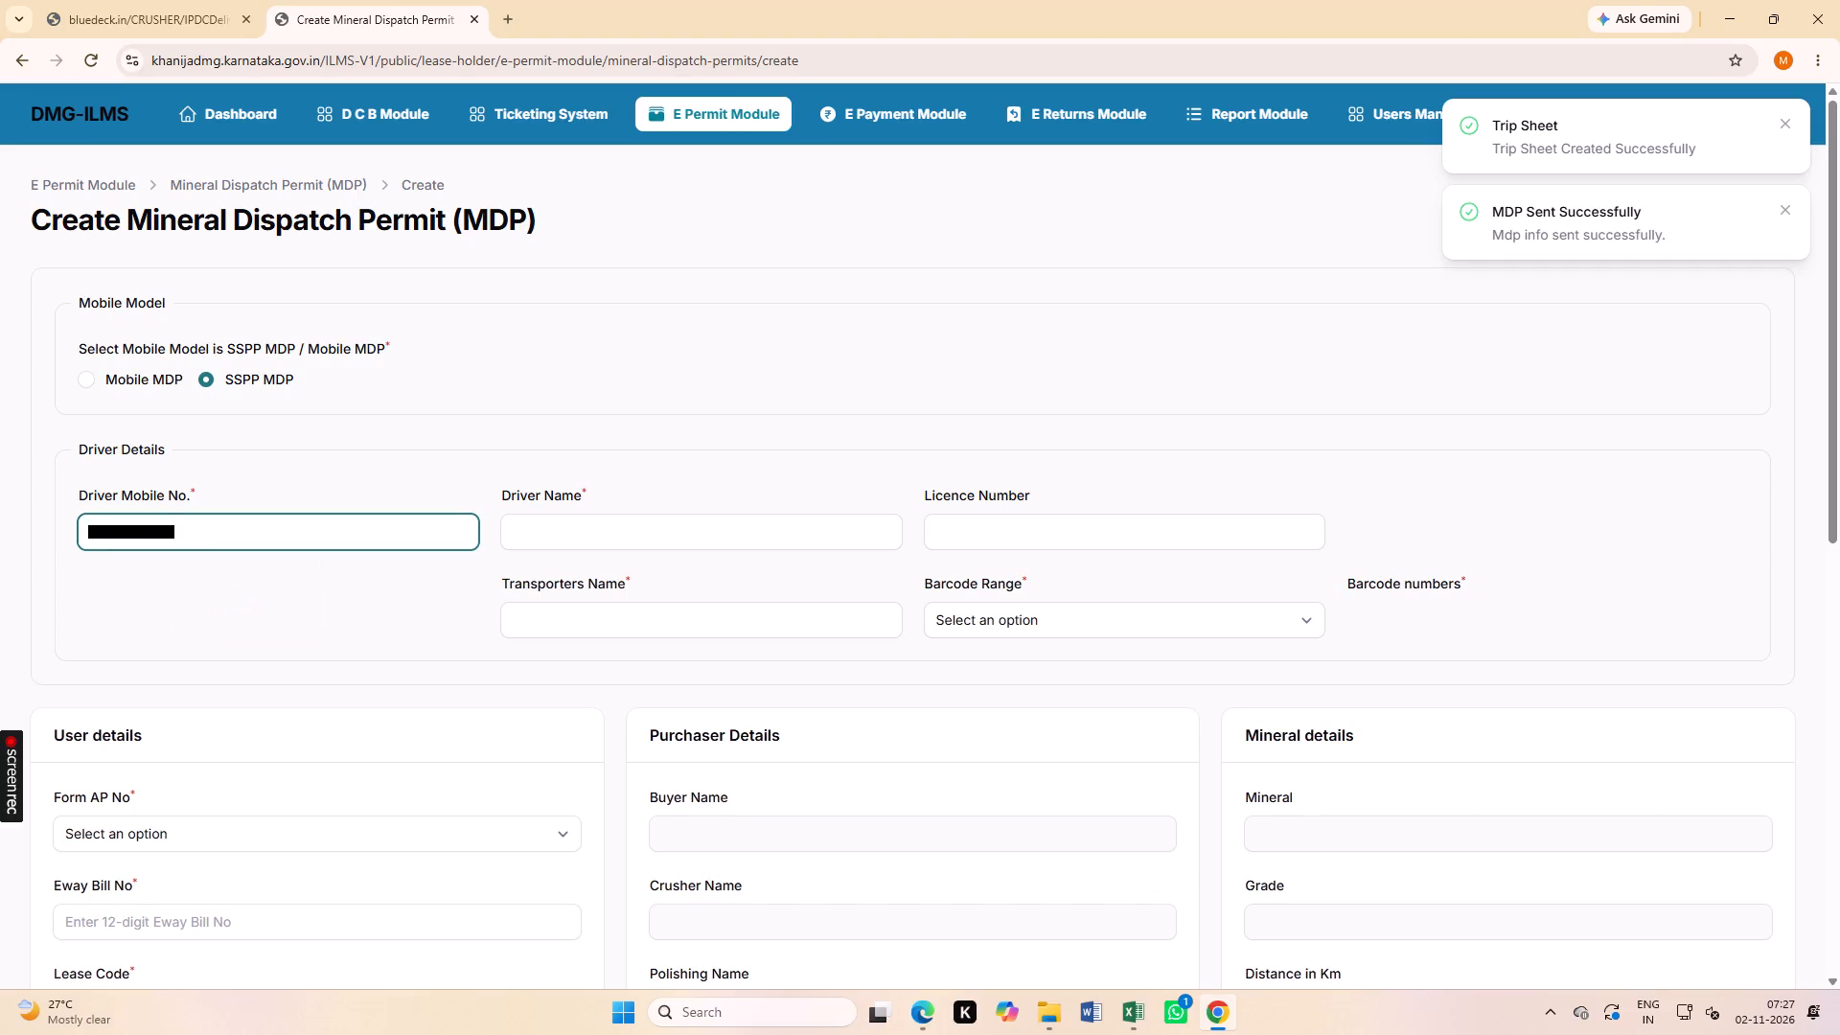
left_click(672, 526)
left_click(644, 586)
left_click(1048, 610)
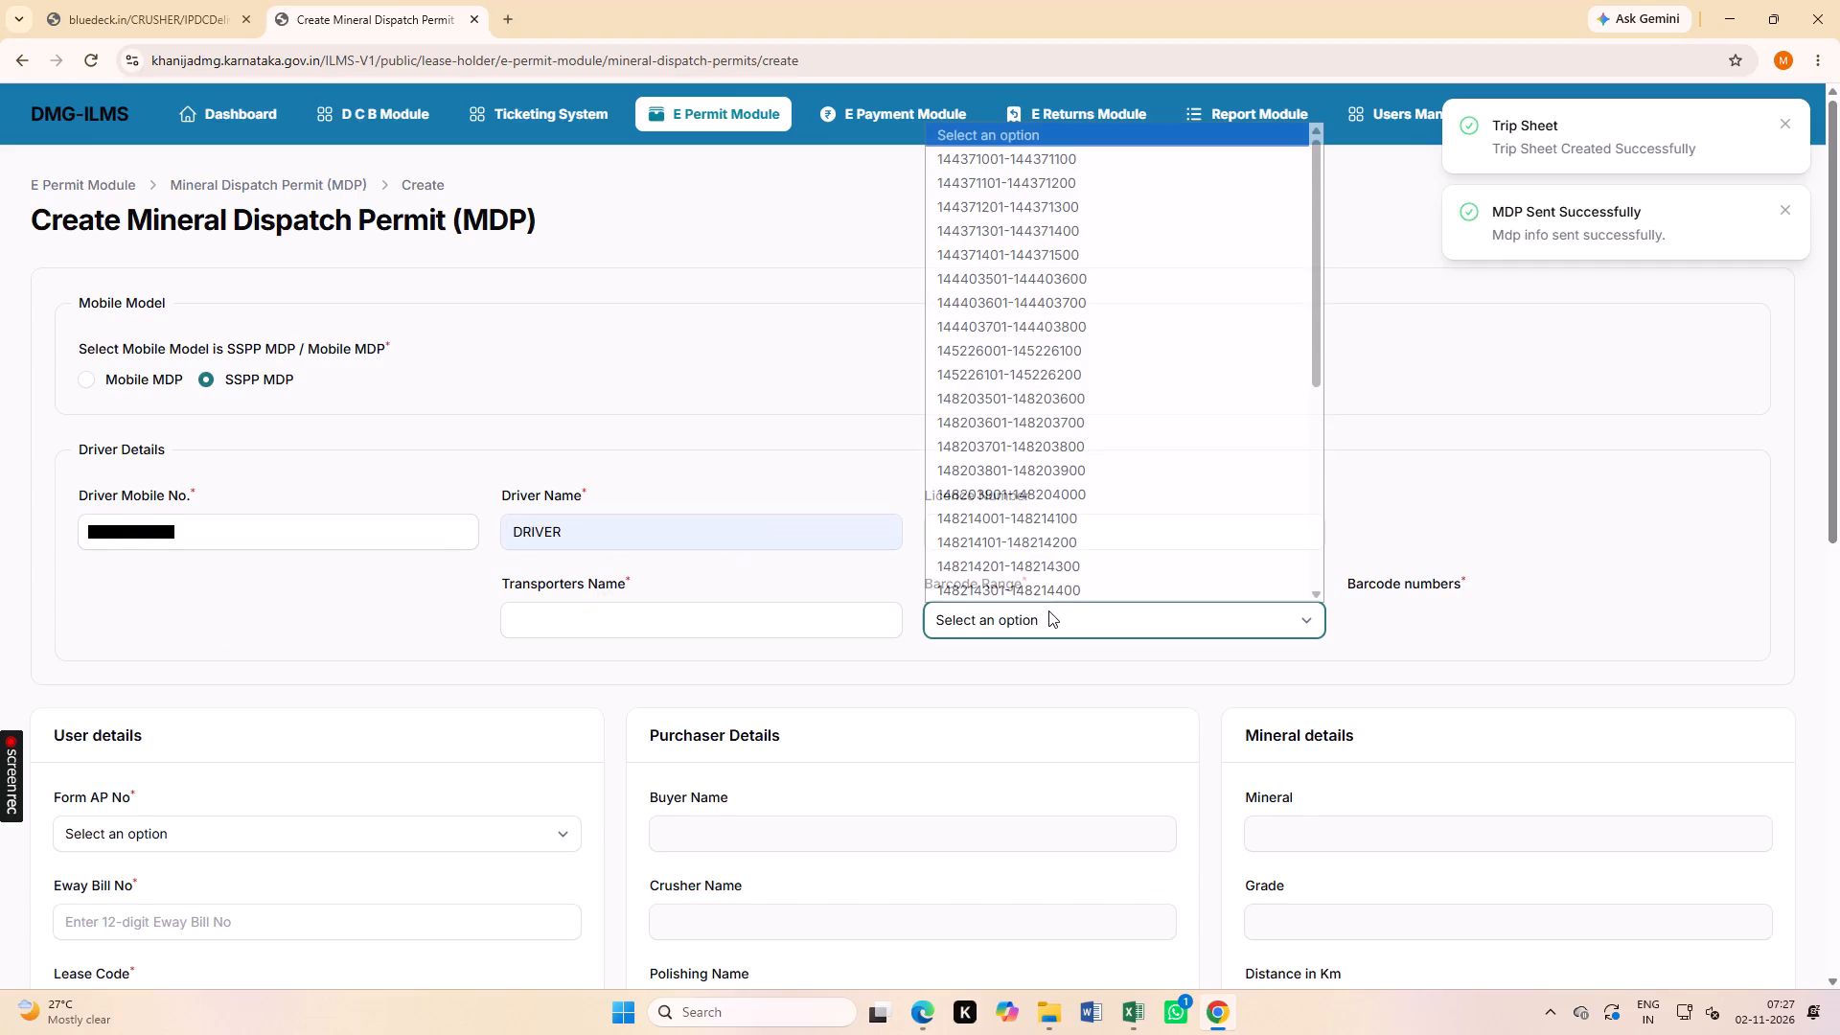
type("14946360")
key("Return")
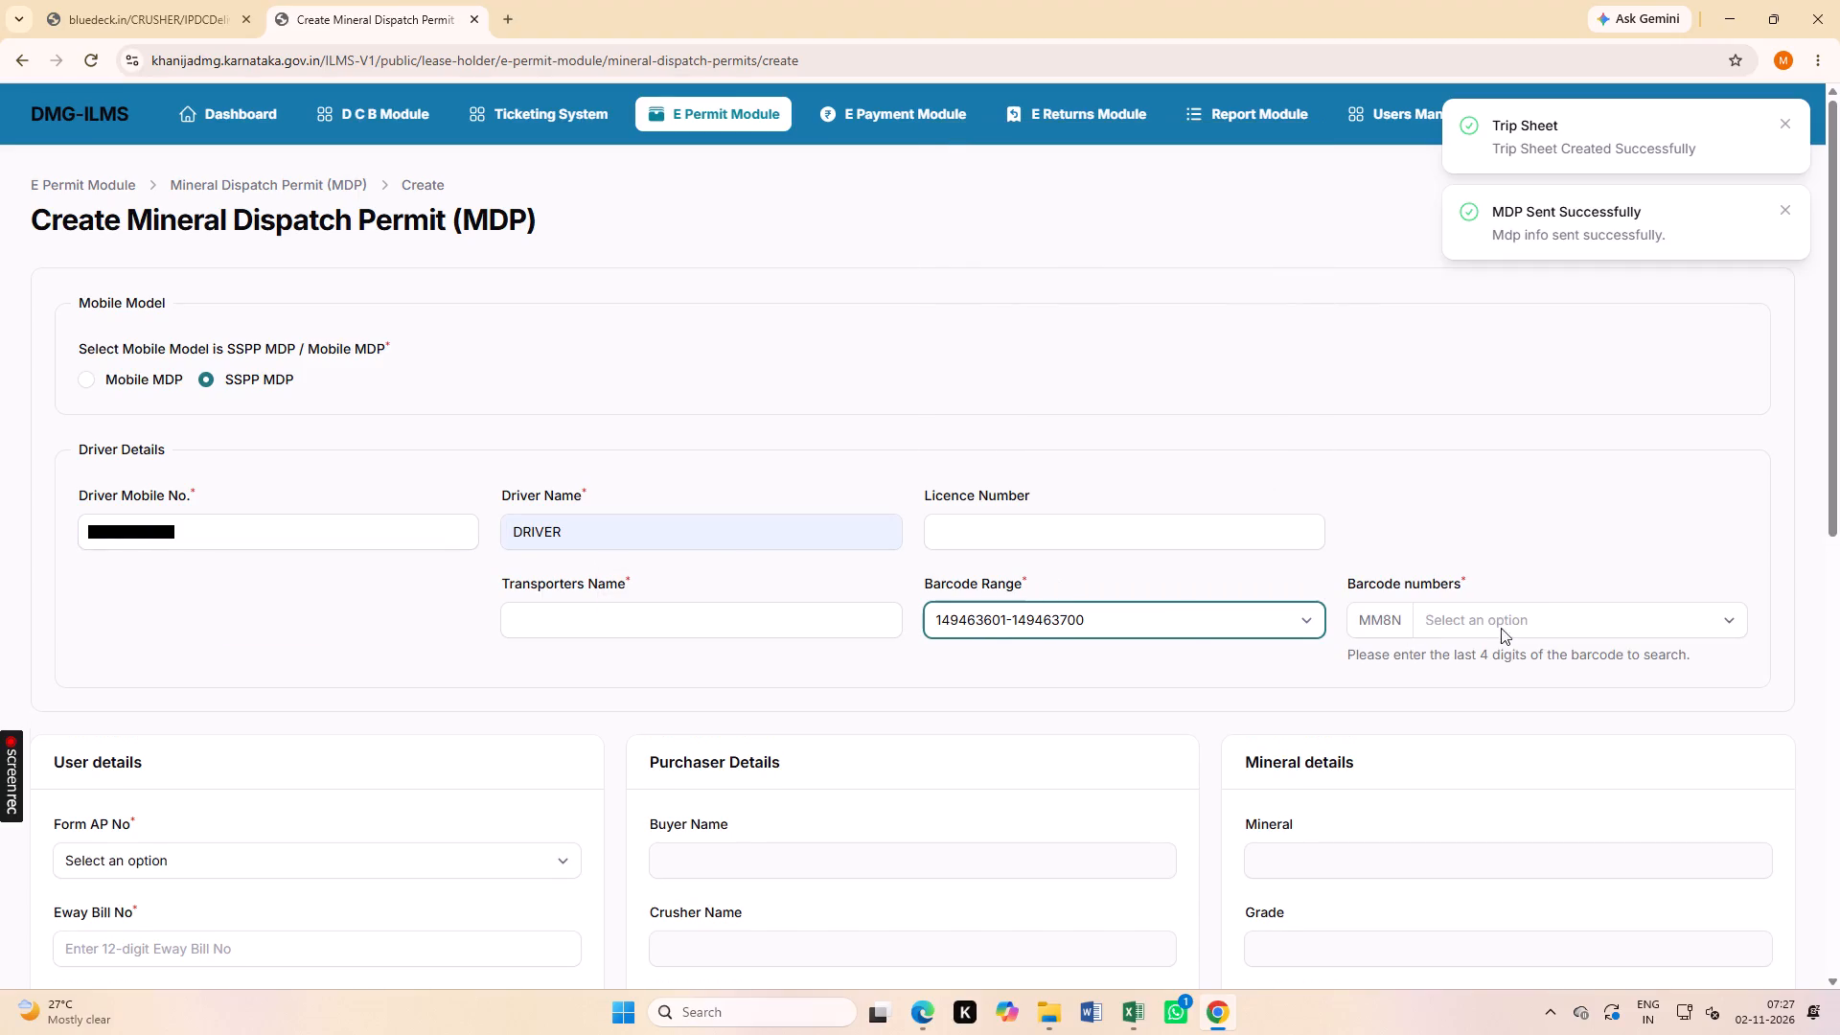
left_click(1542, 607)
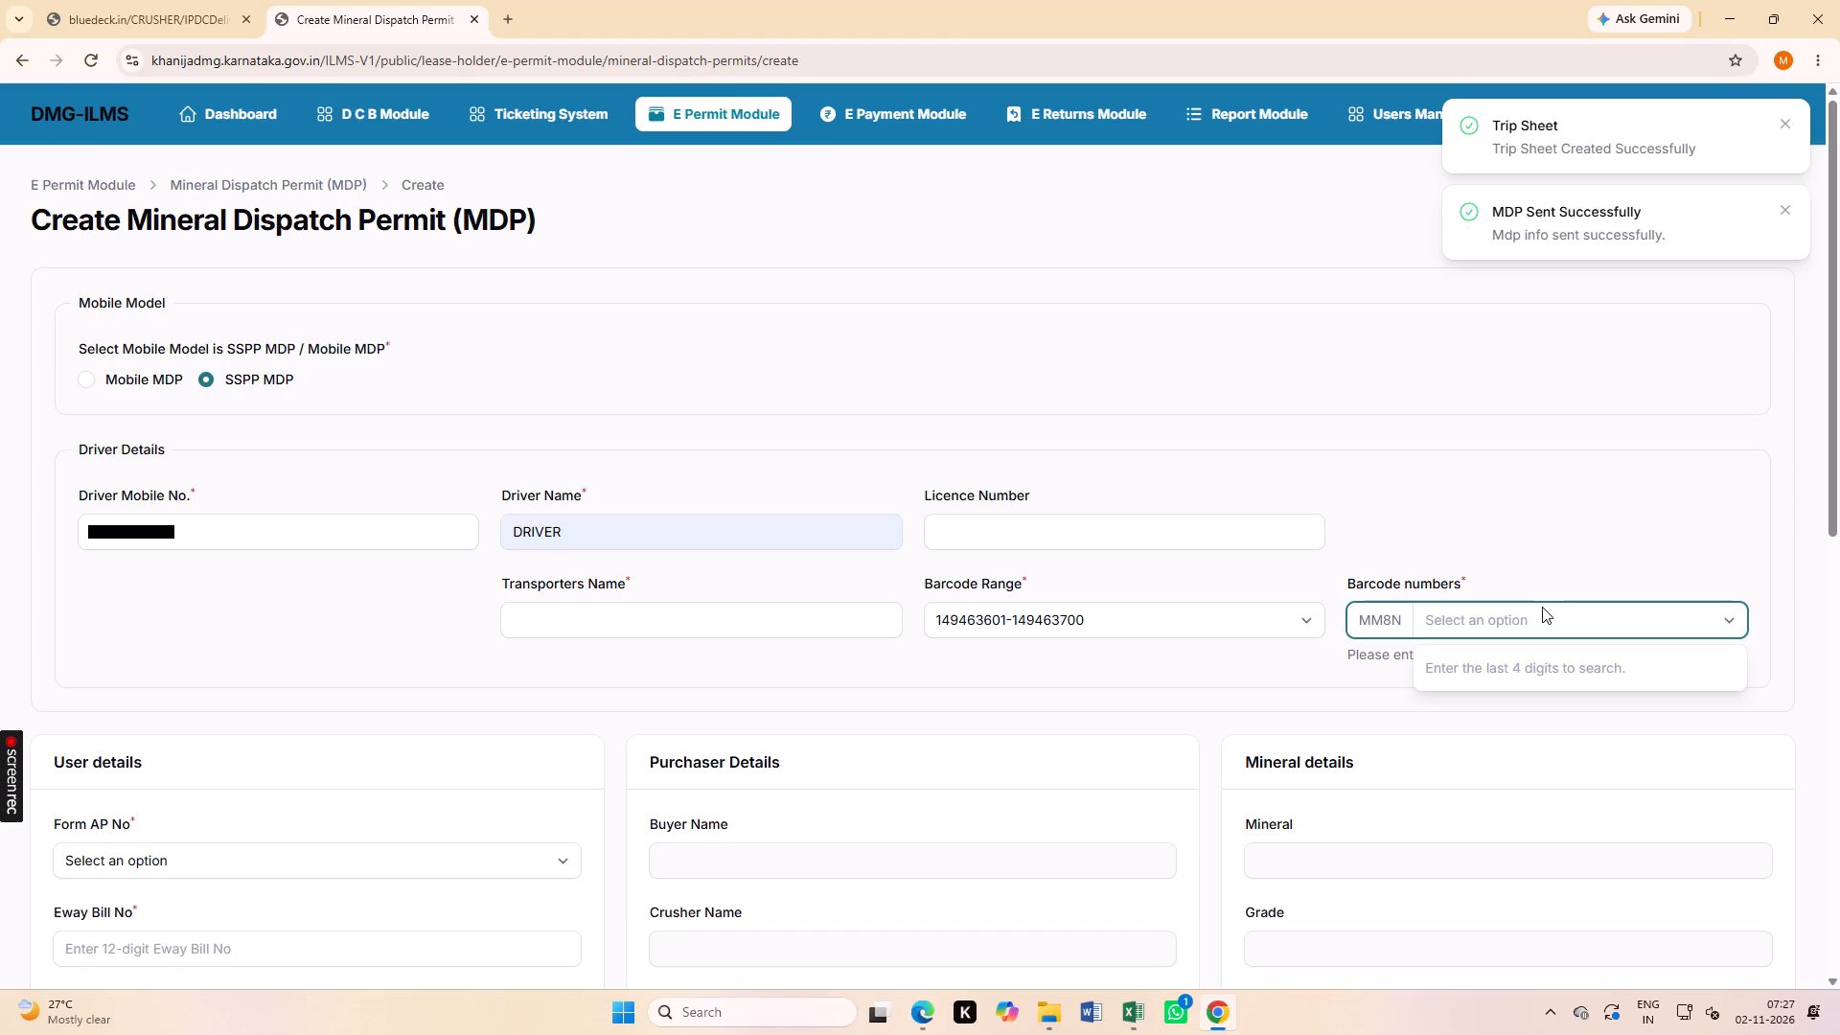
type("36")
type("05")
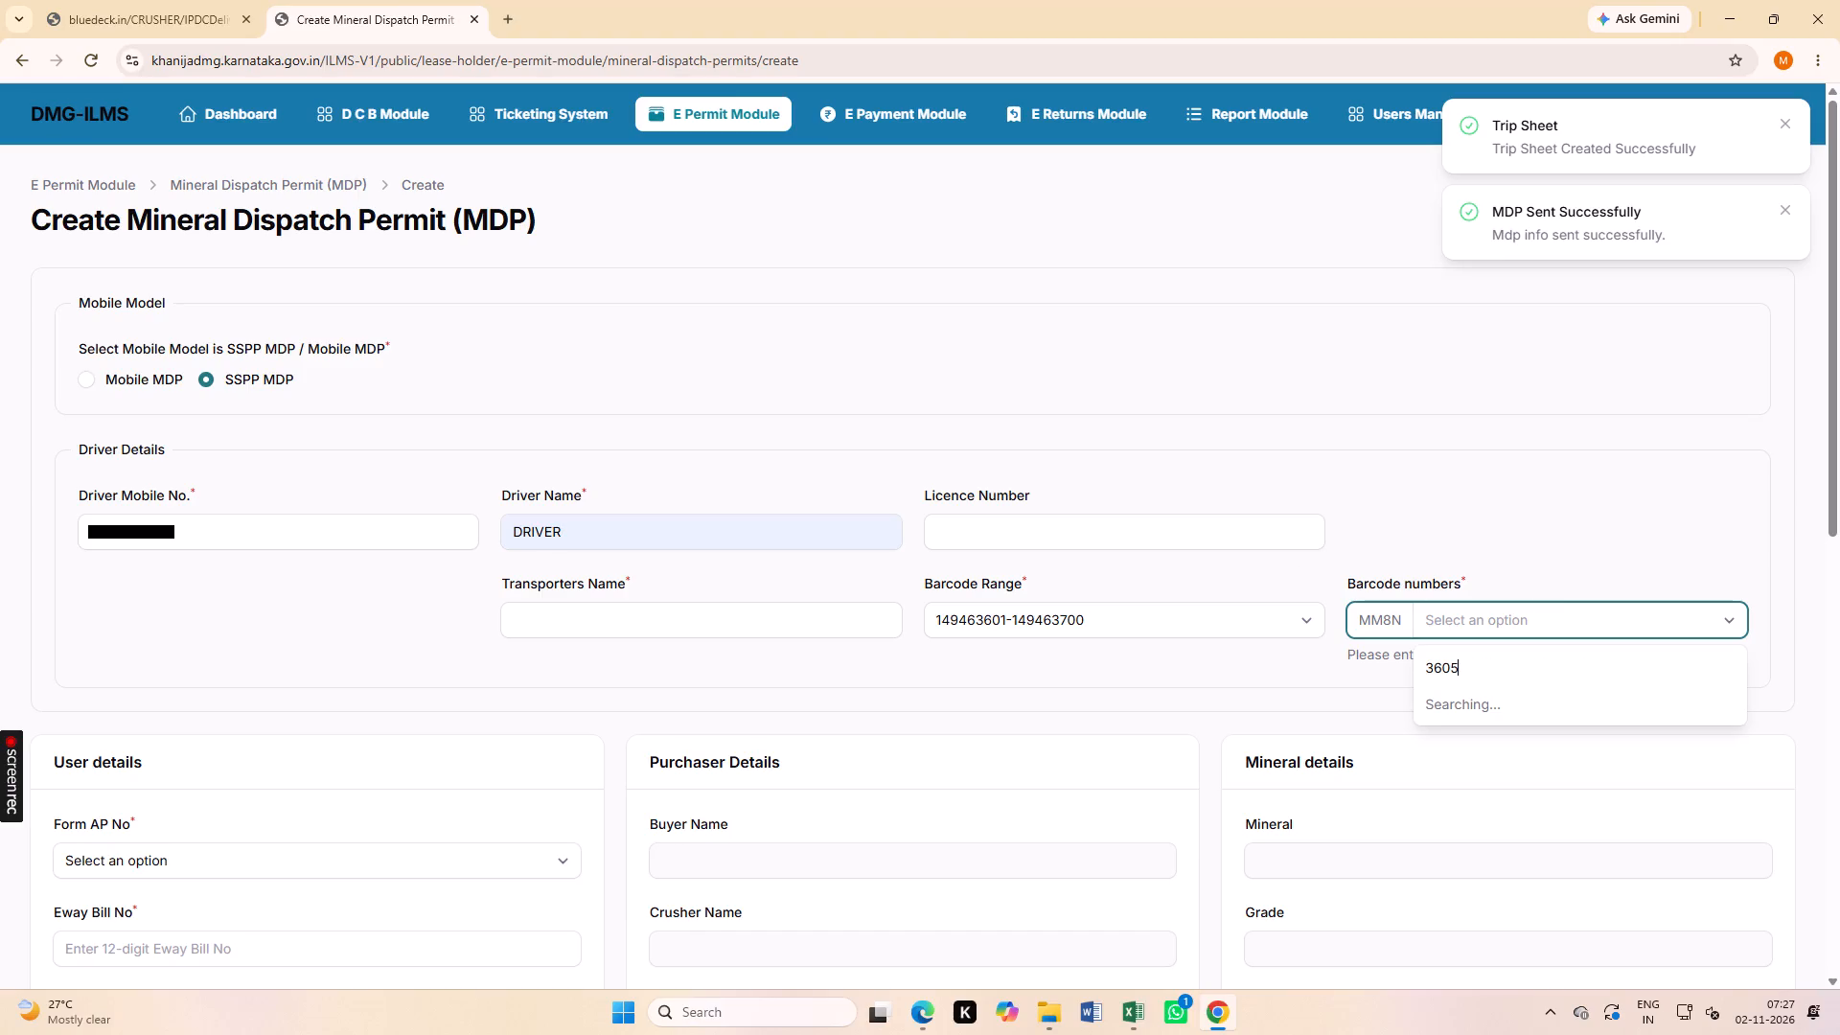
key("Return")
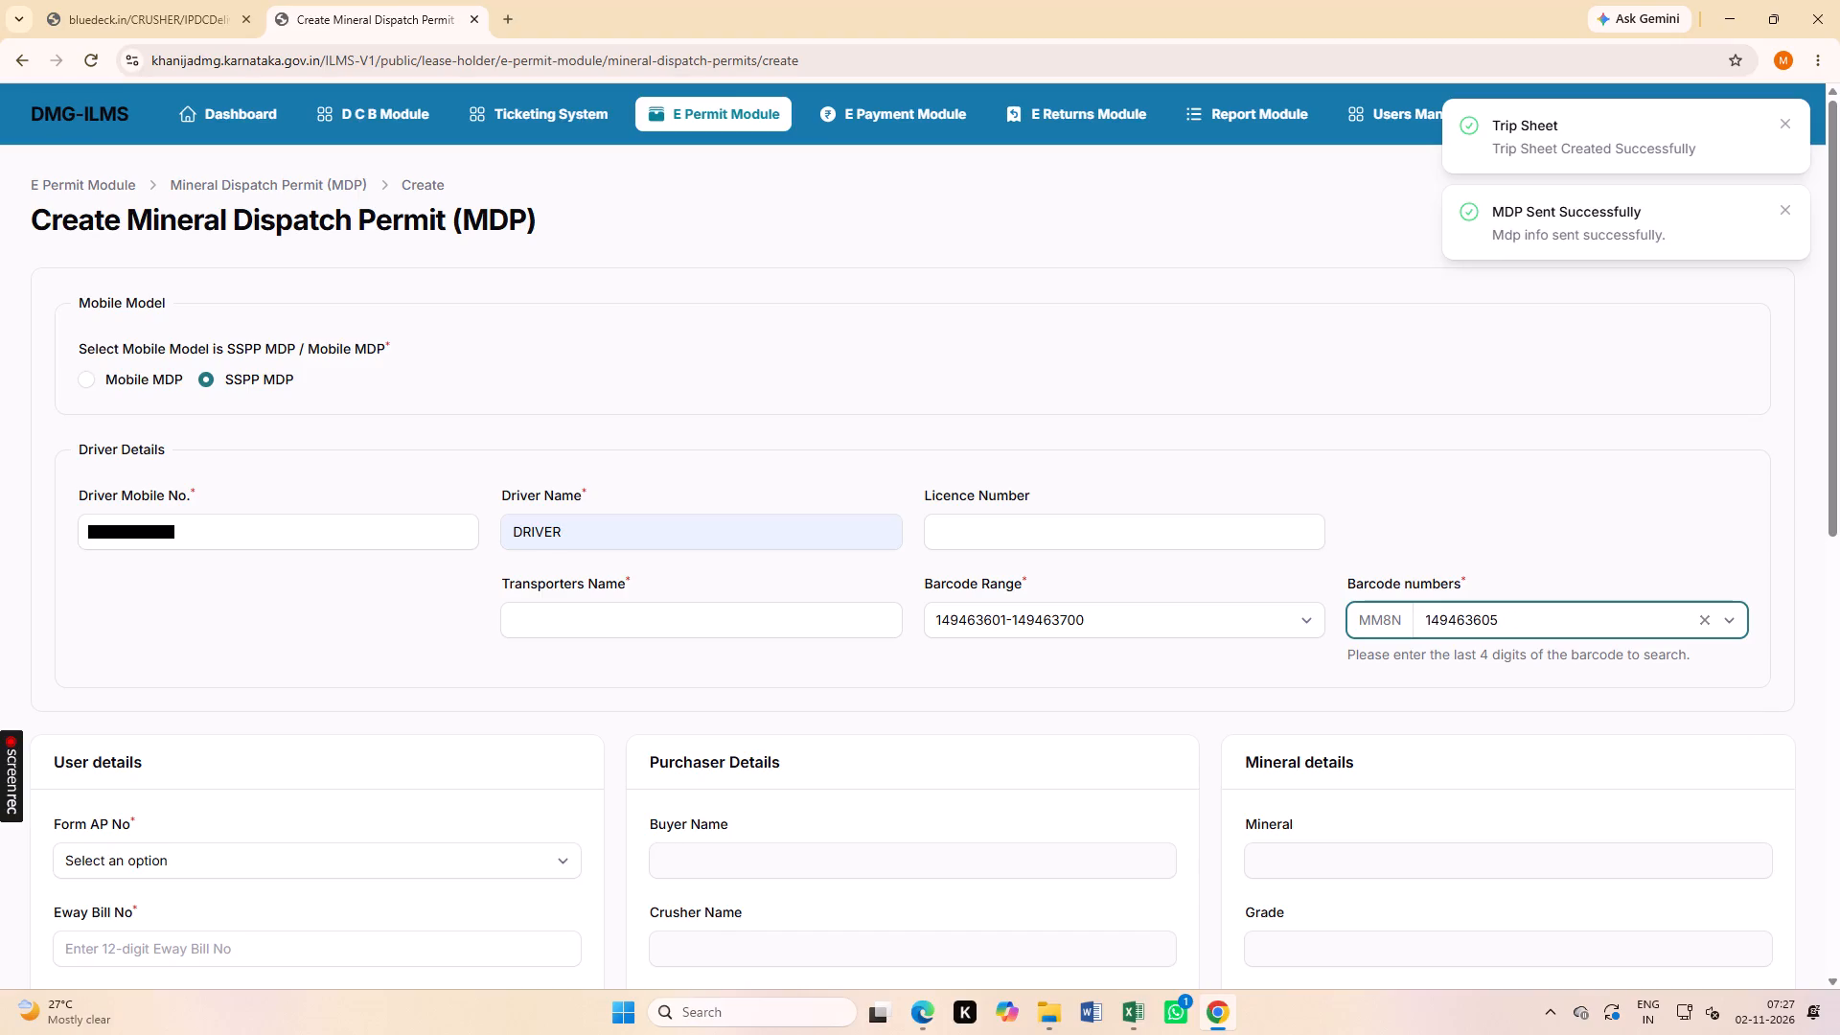
scroll(162, 849, "down", 3)
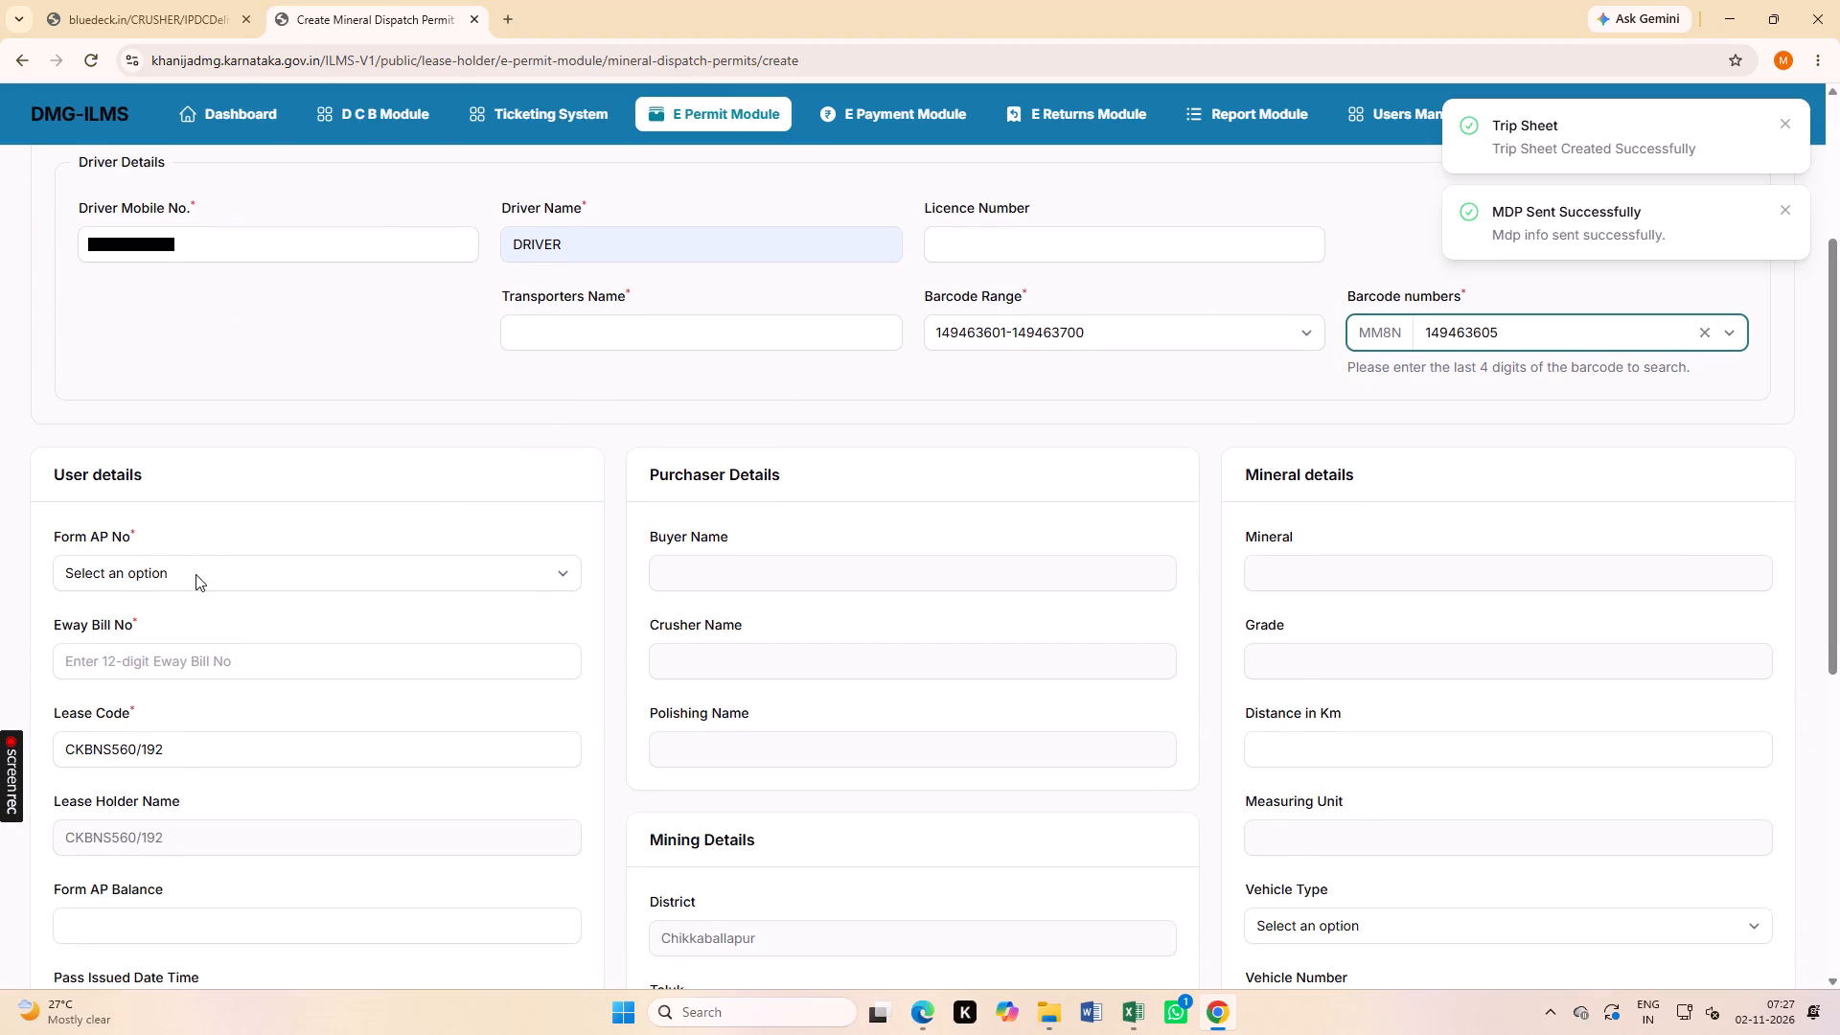
left_click(195, 574)
left_click(209, 769)
left_click(220, 697)
left_click(233, 667)
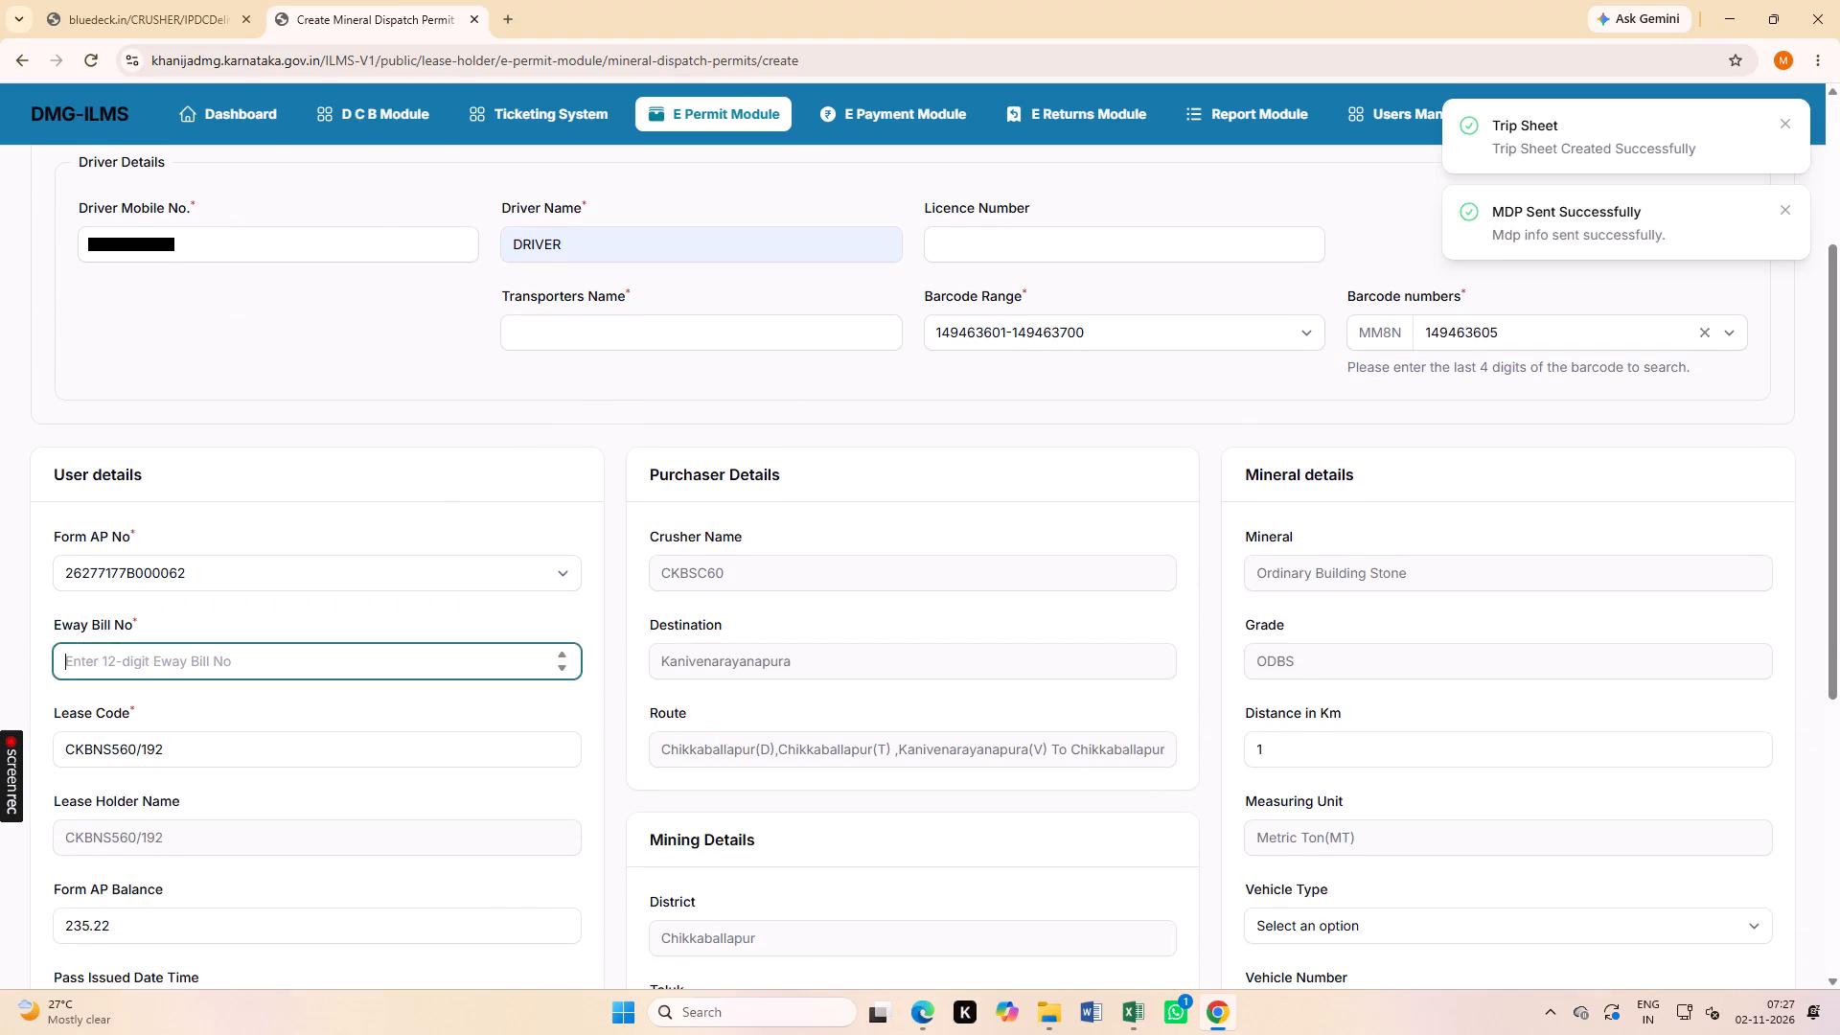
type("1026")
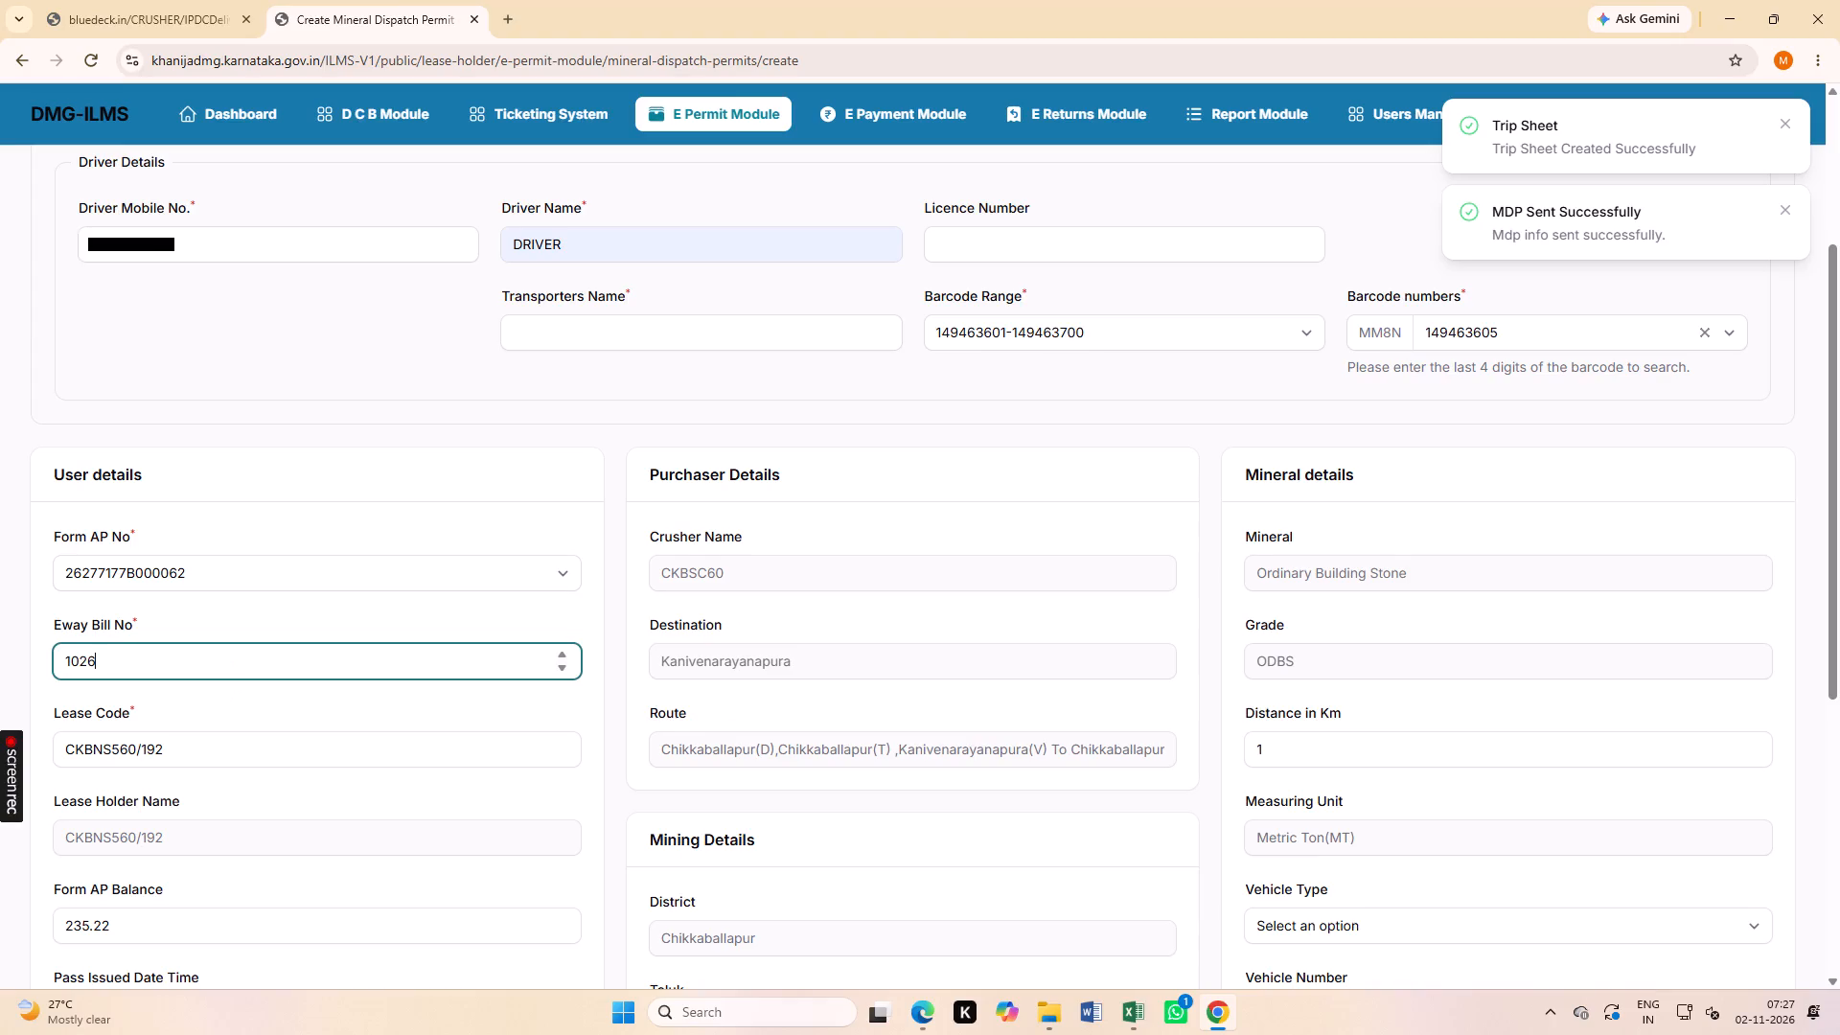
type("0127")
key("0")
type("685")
left_click(275, 661)
left_click(337, 568)
scroll(625, 575, "down", 1)
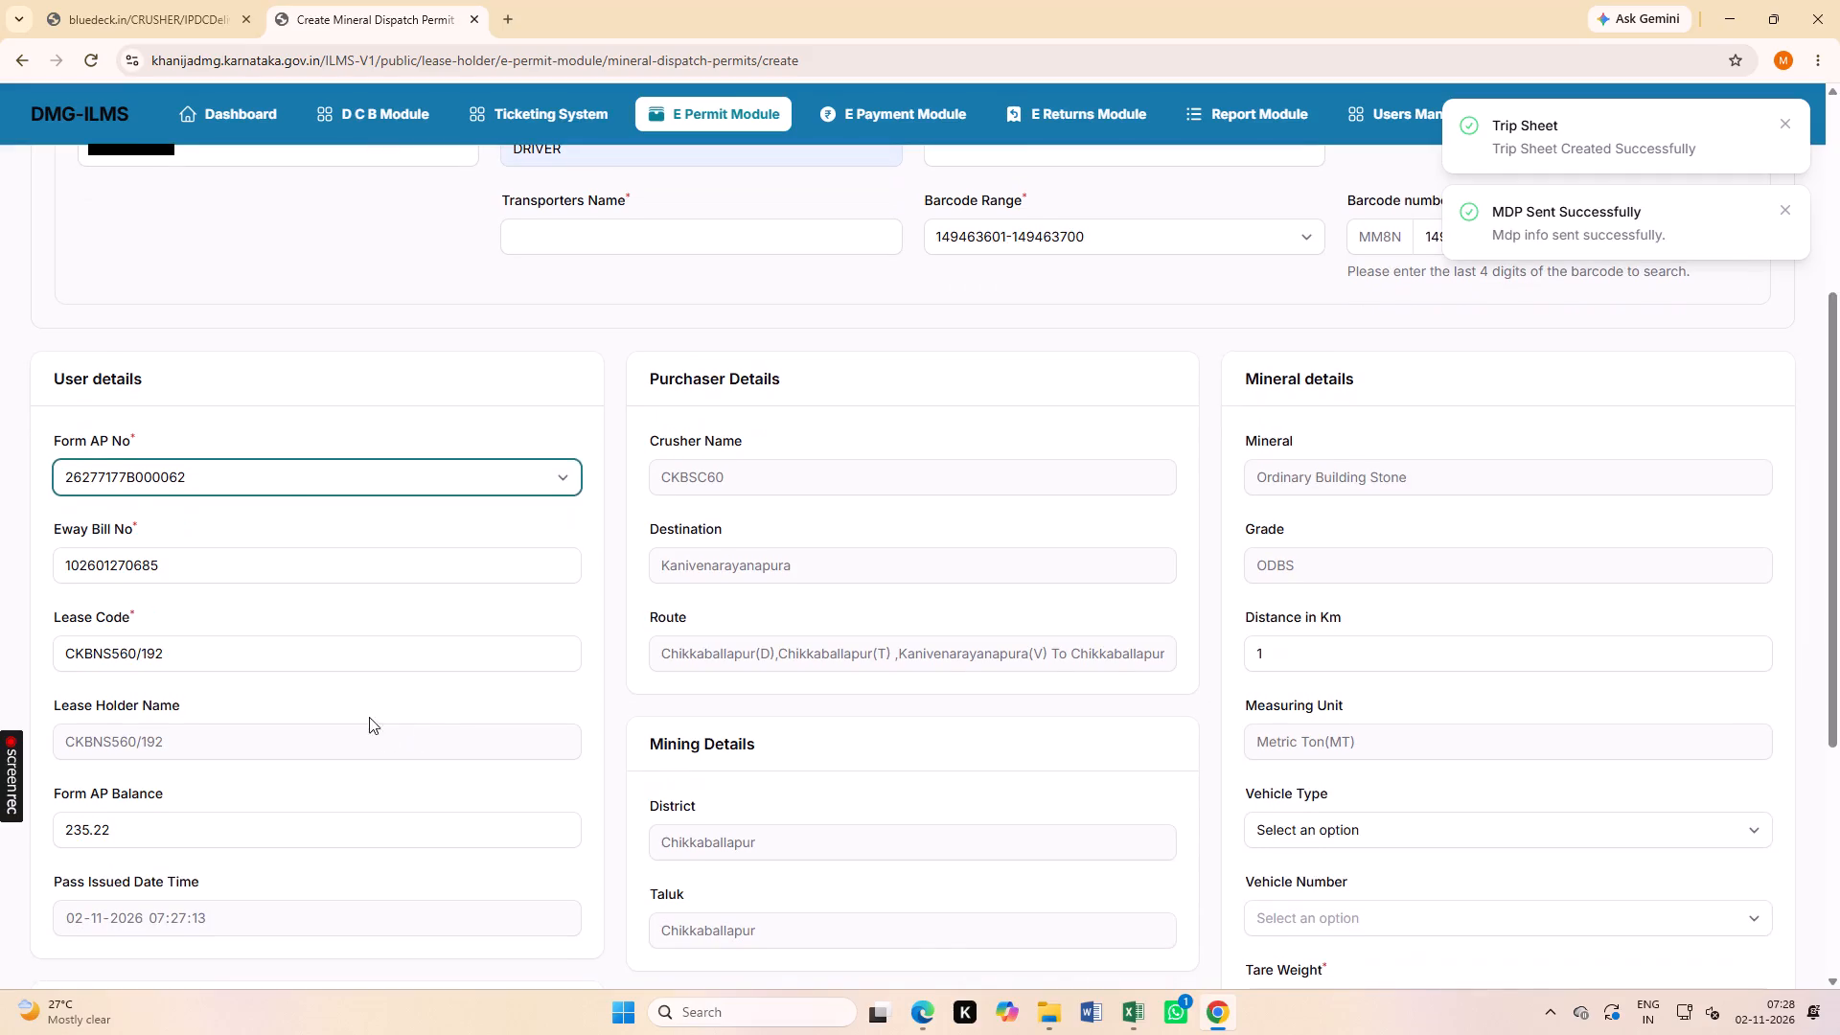
left_click(292, 517)
scroll(521, 553, "down", 3)
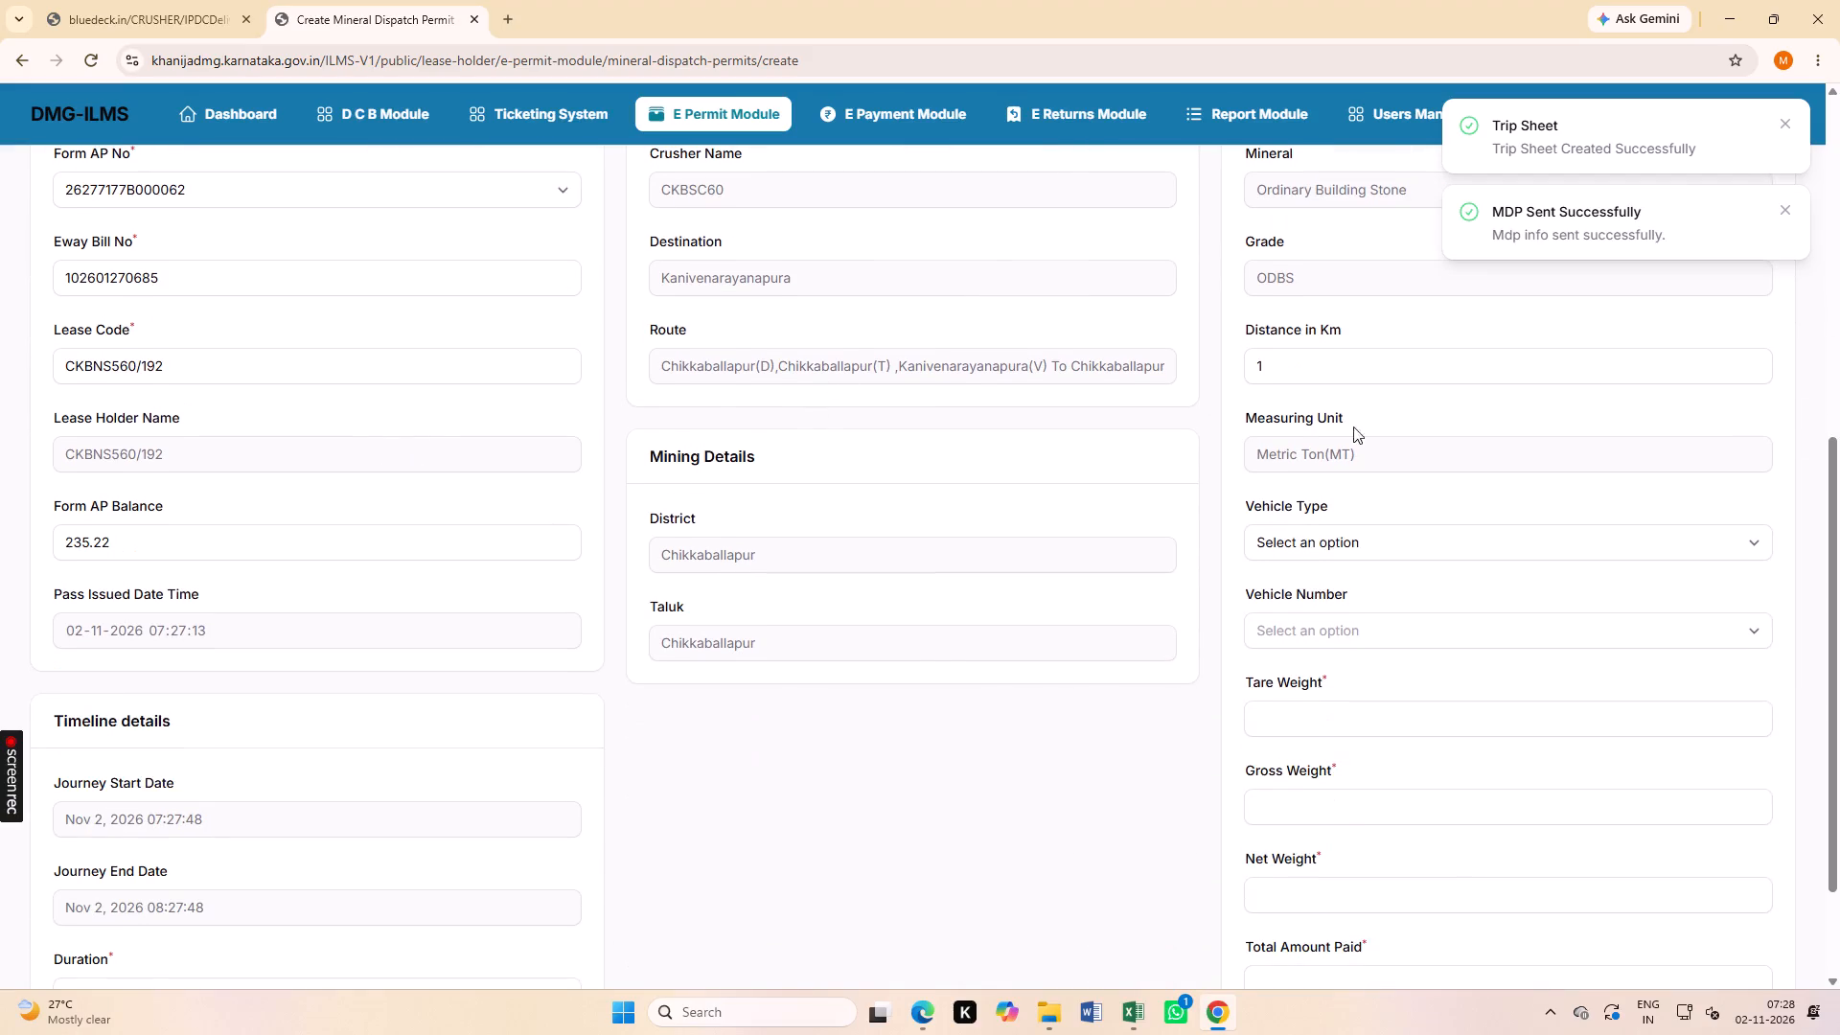
left_click(1341, 547)
double_click(1308, 642)
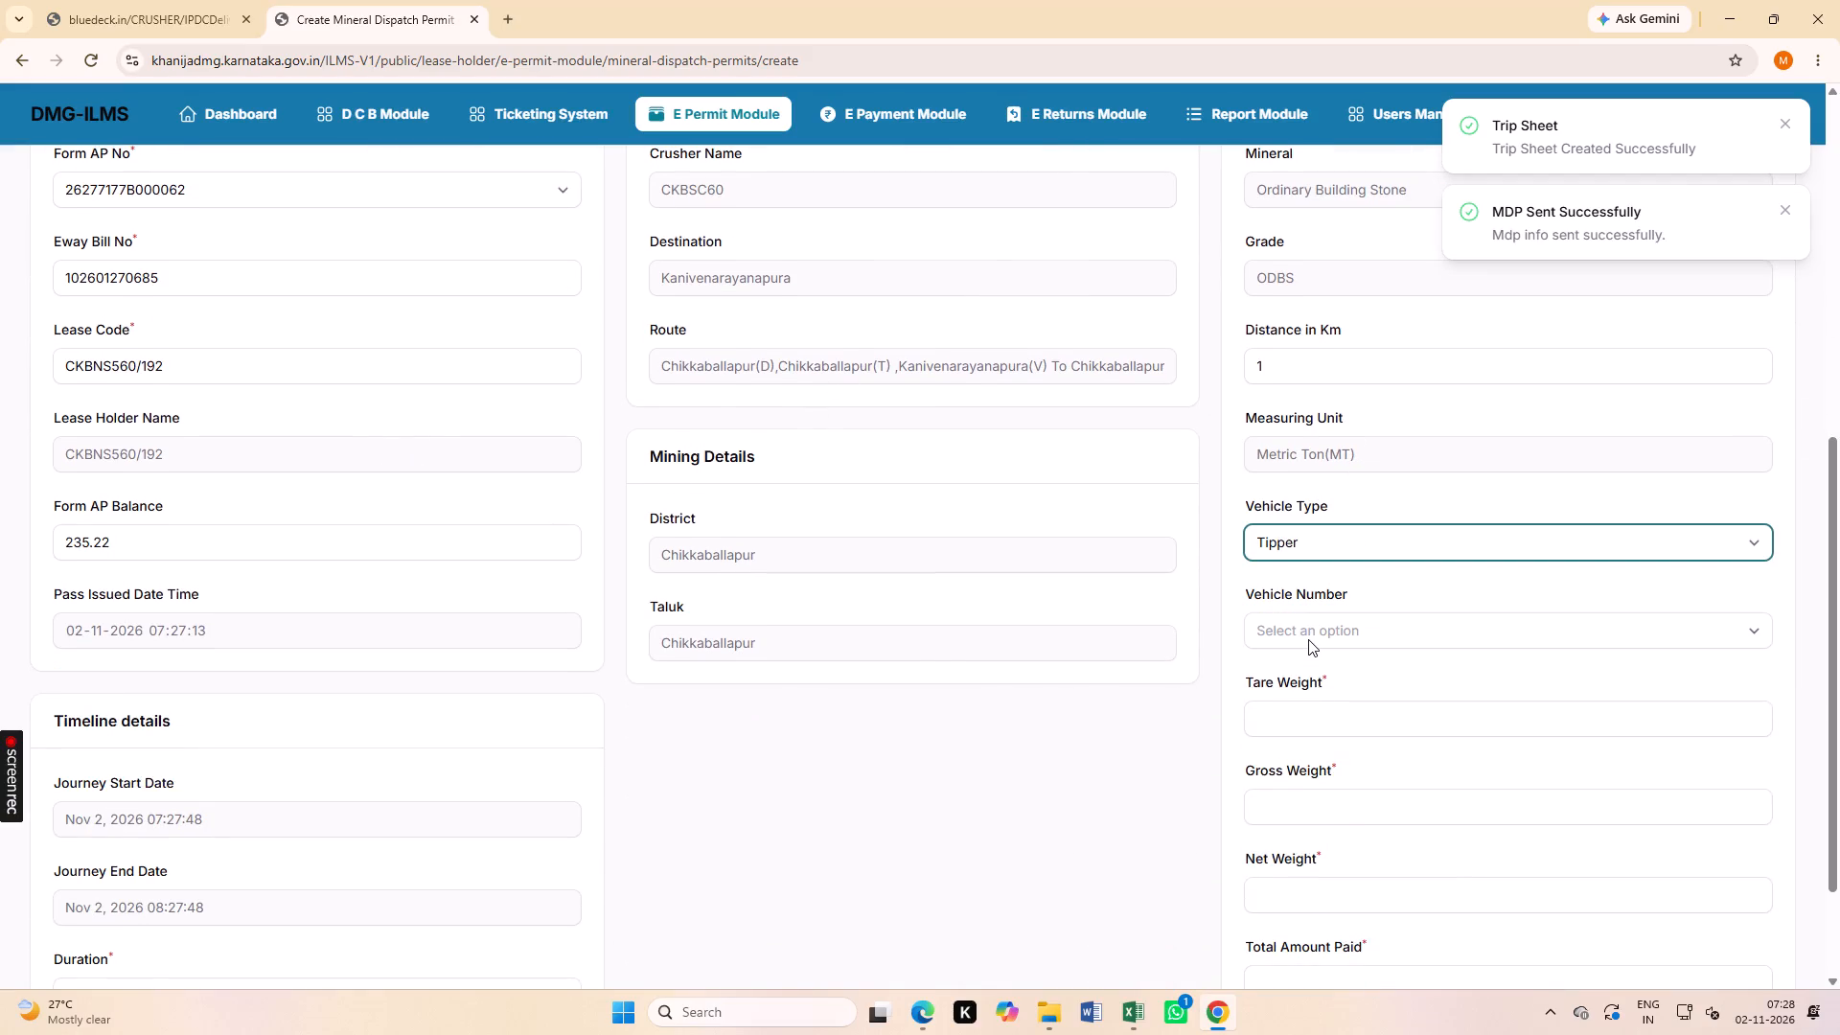
left_click(1308, 639)
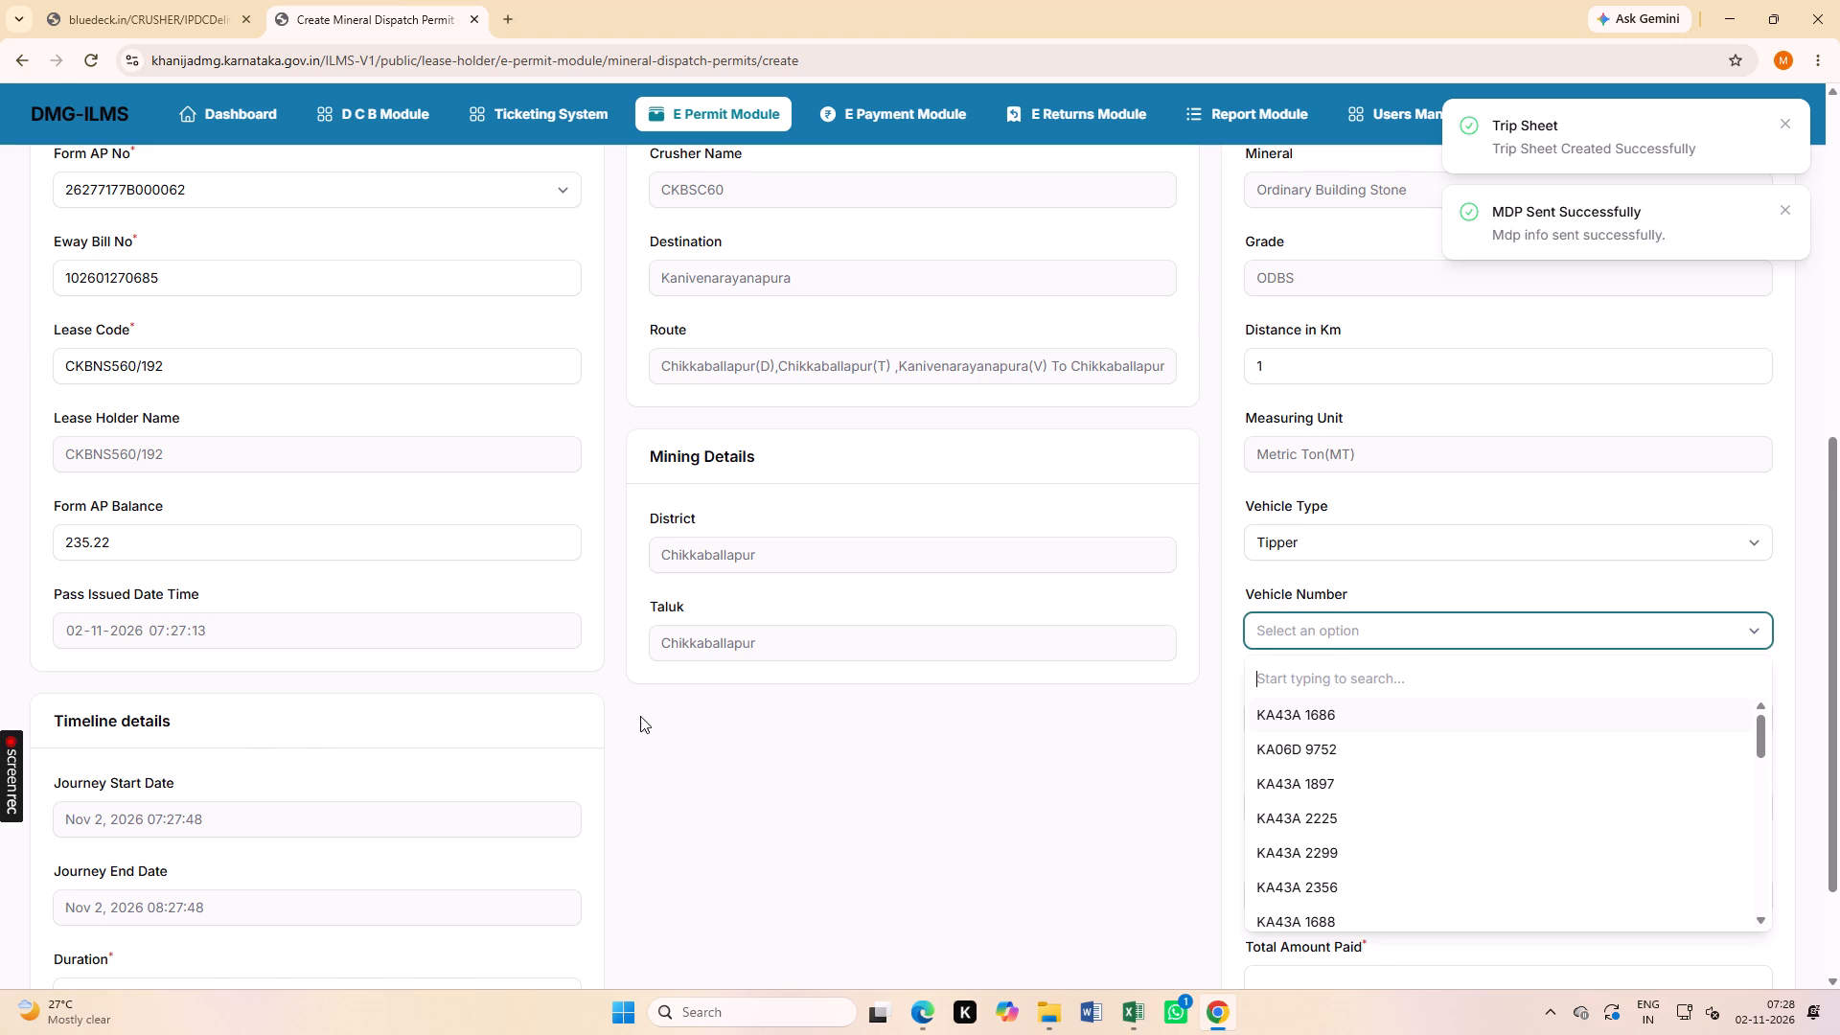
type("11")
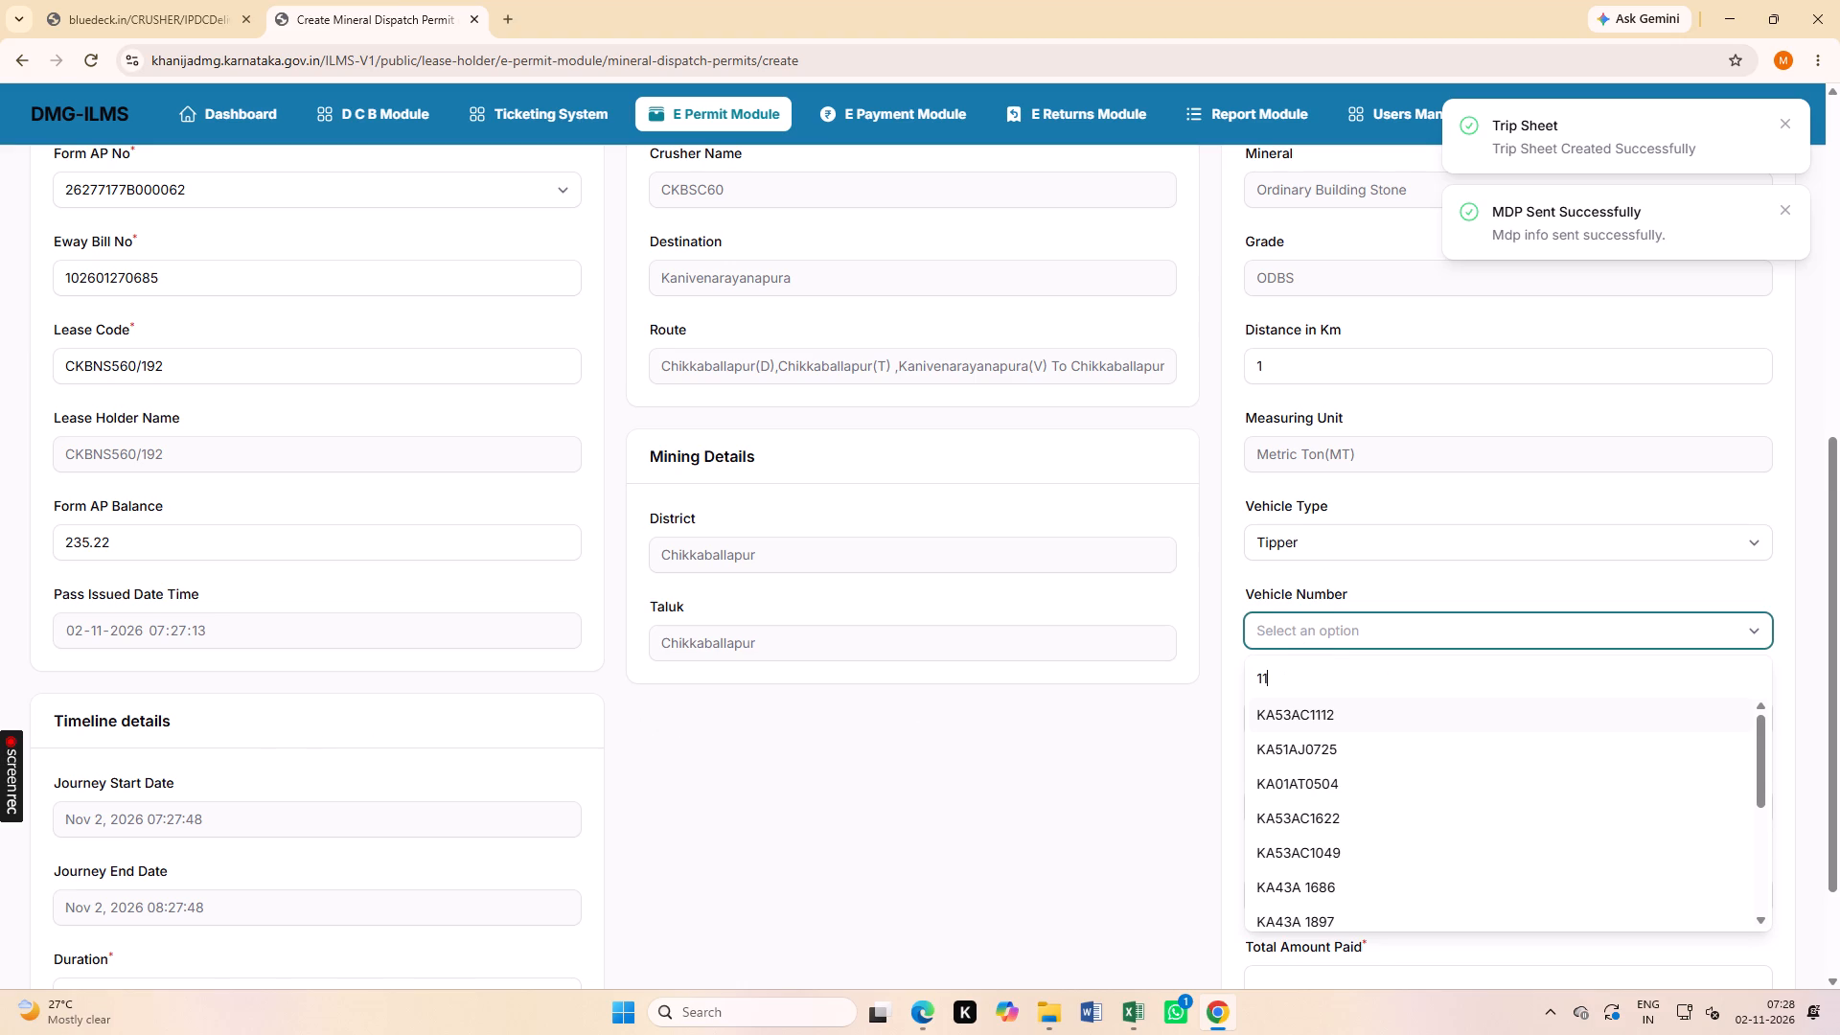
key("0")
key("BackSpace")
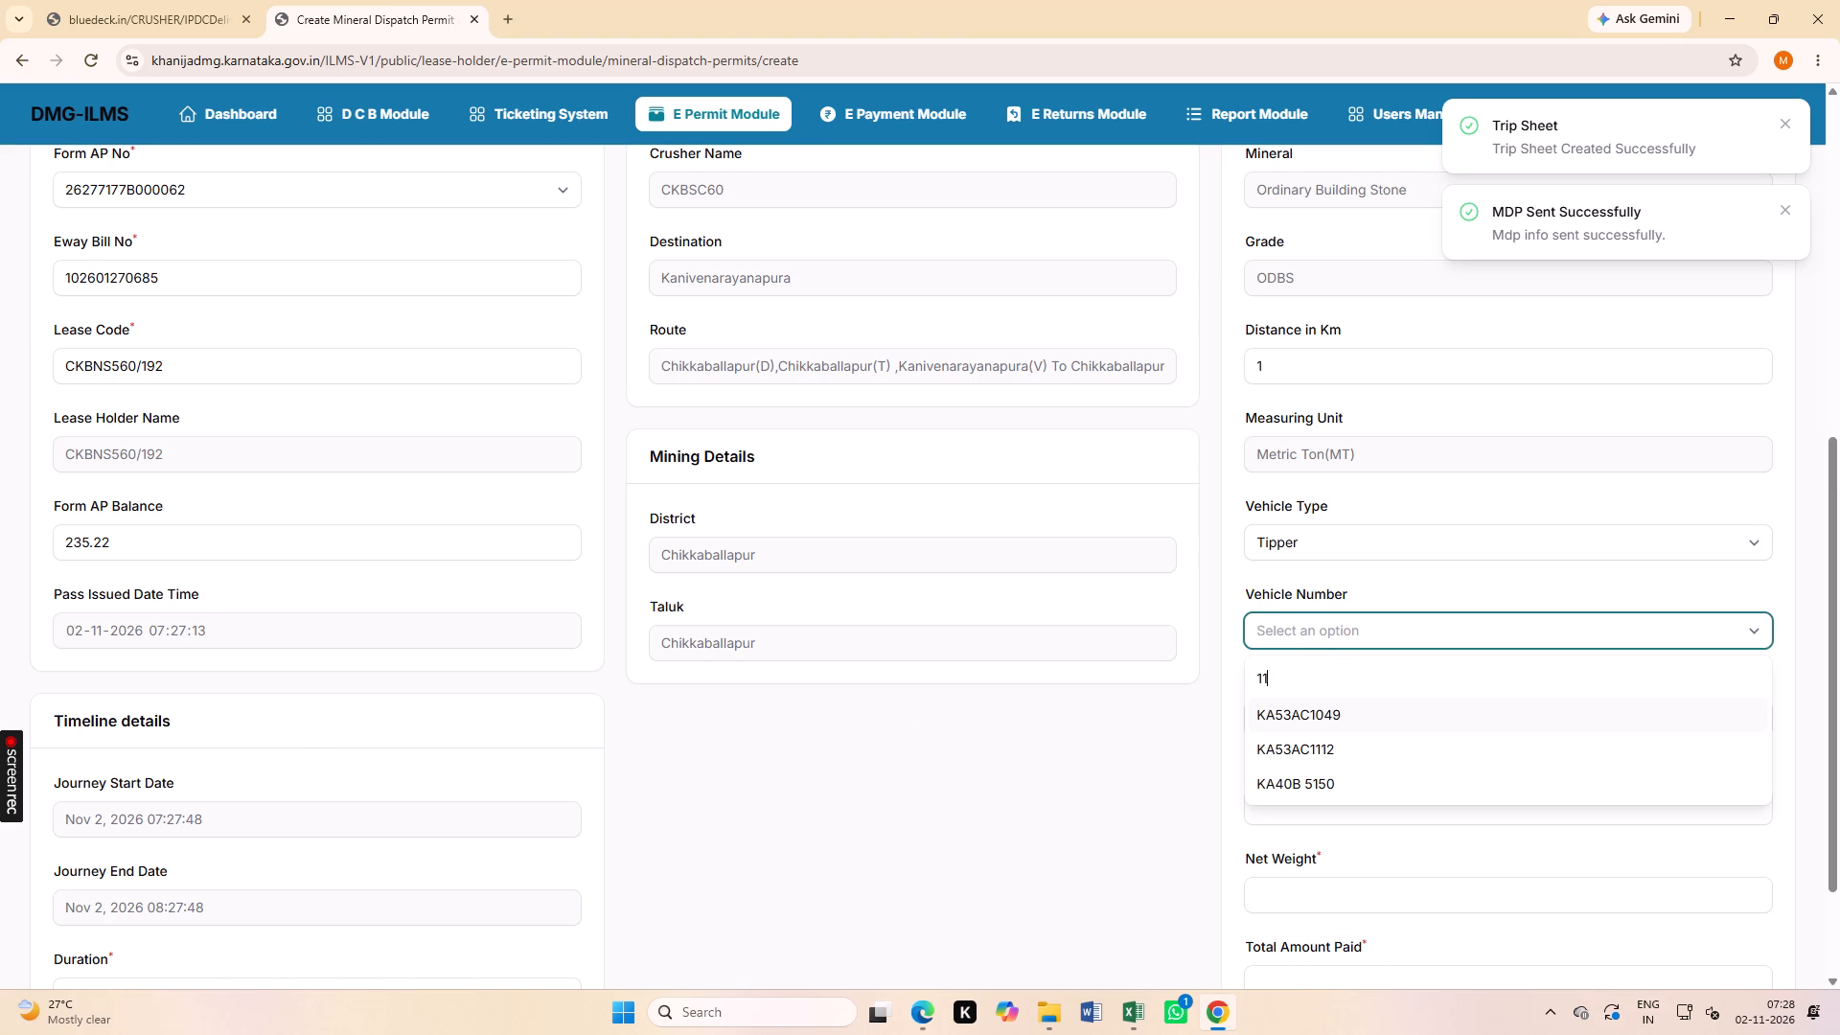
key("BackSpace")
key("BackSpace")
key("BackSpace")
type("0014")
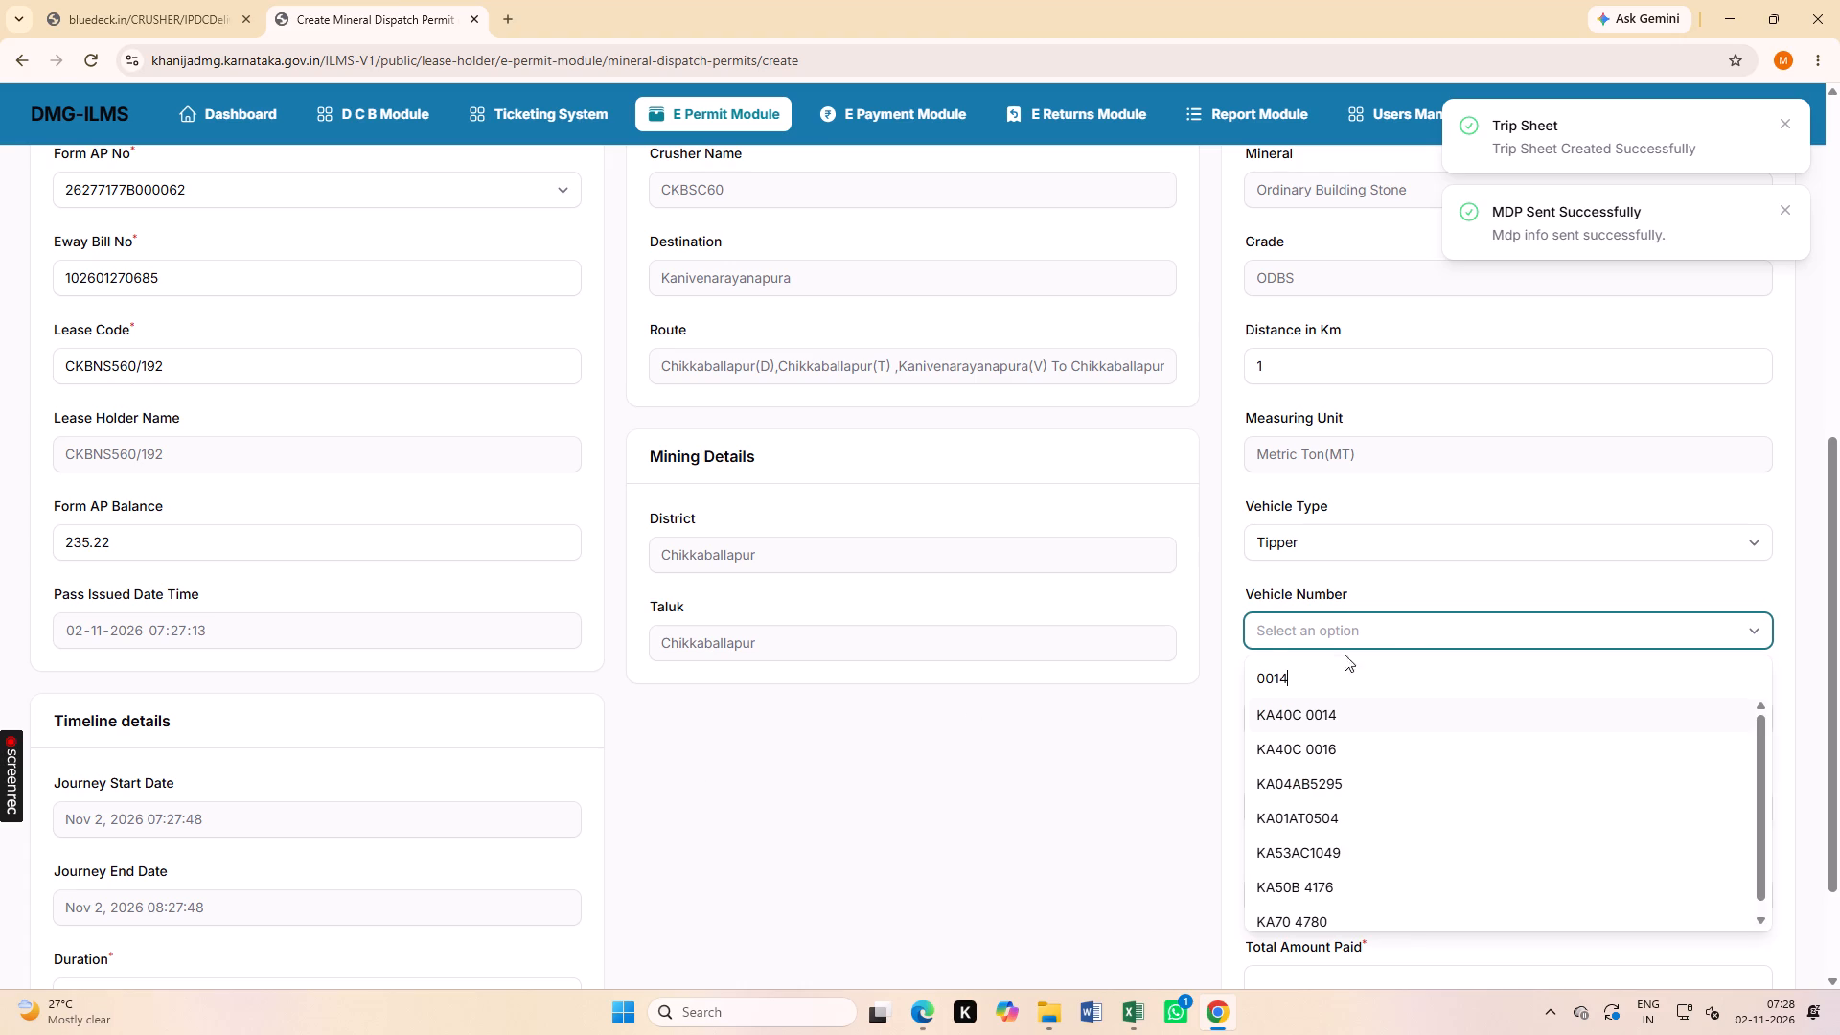
left_click(1345, 701)
left_click(974, 807)
left_click(1430, 805)
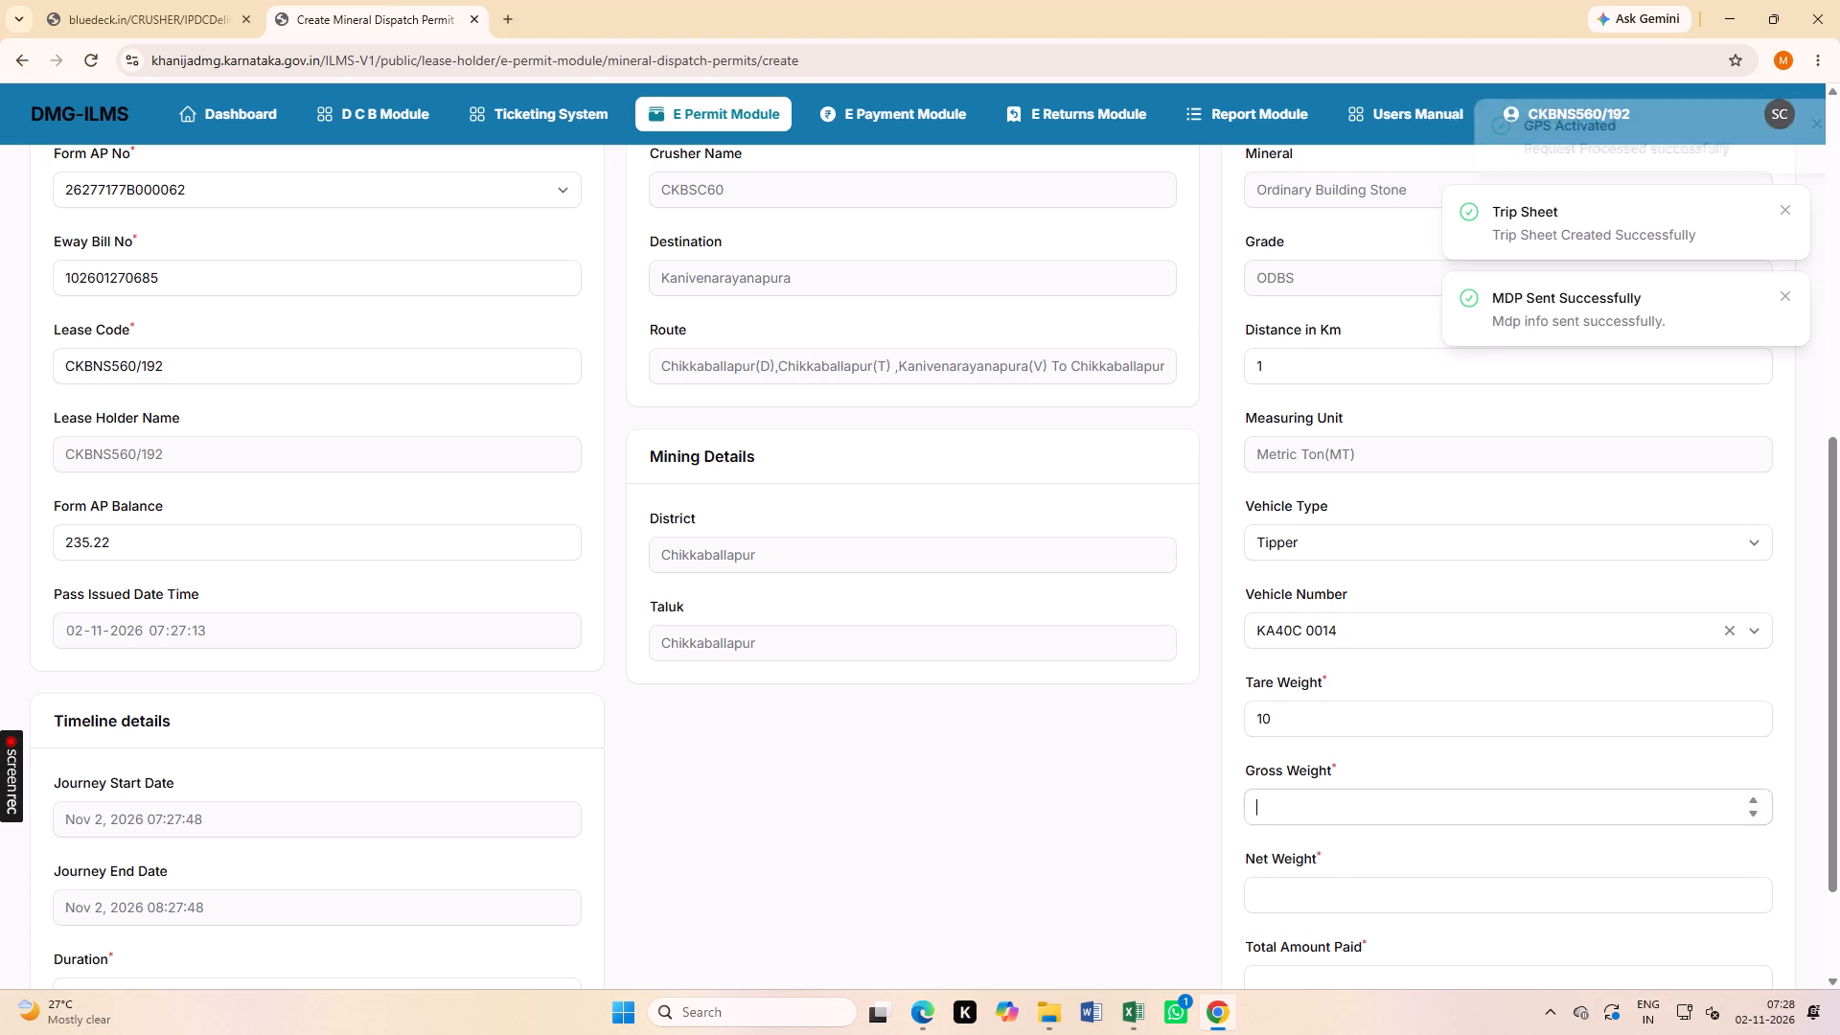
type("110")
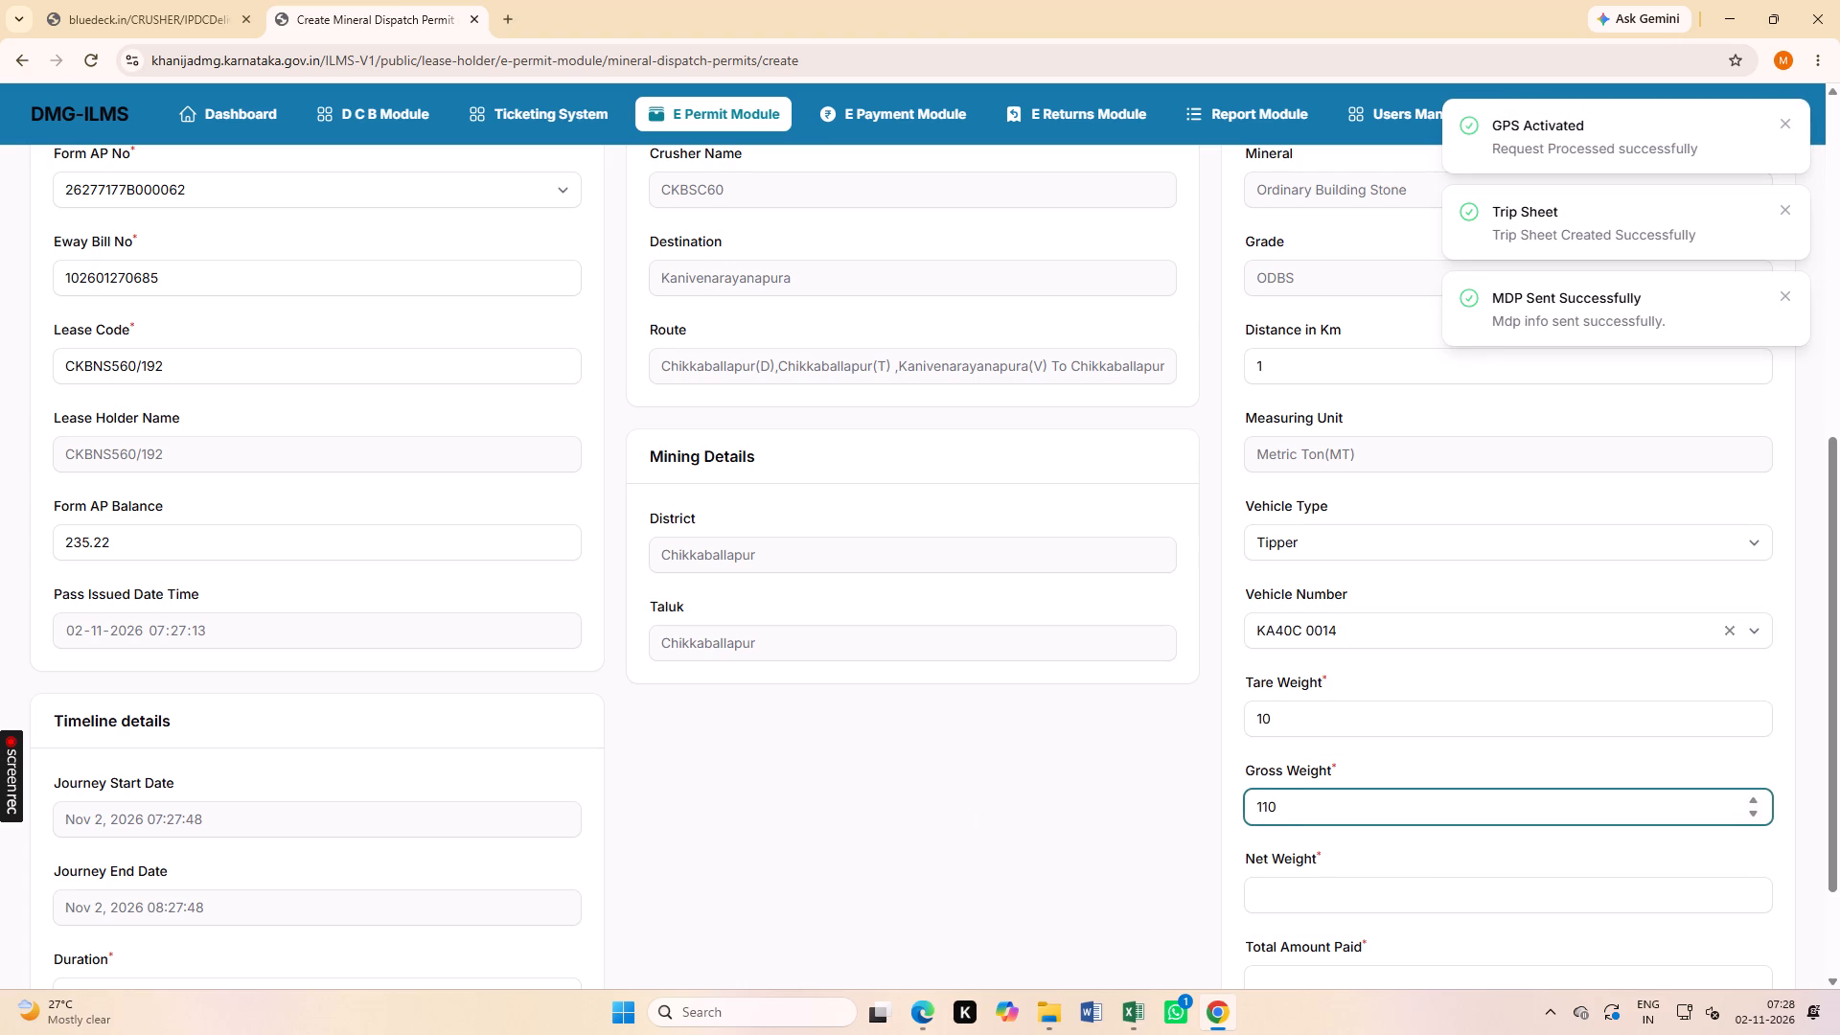
left_click(1092, 800)
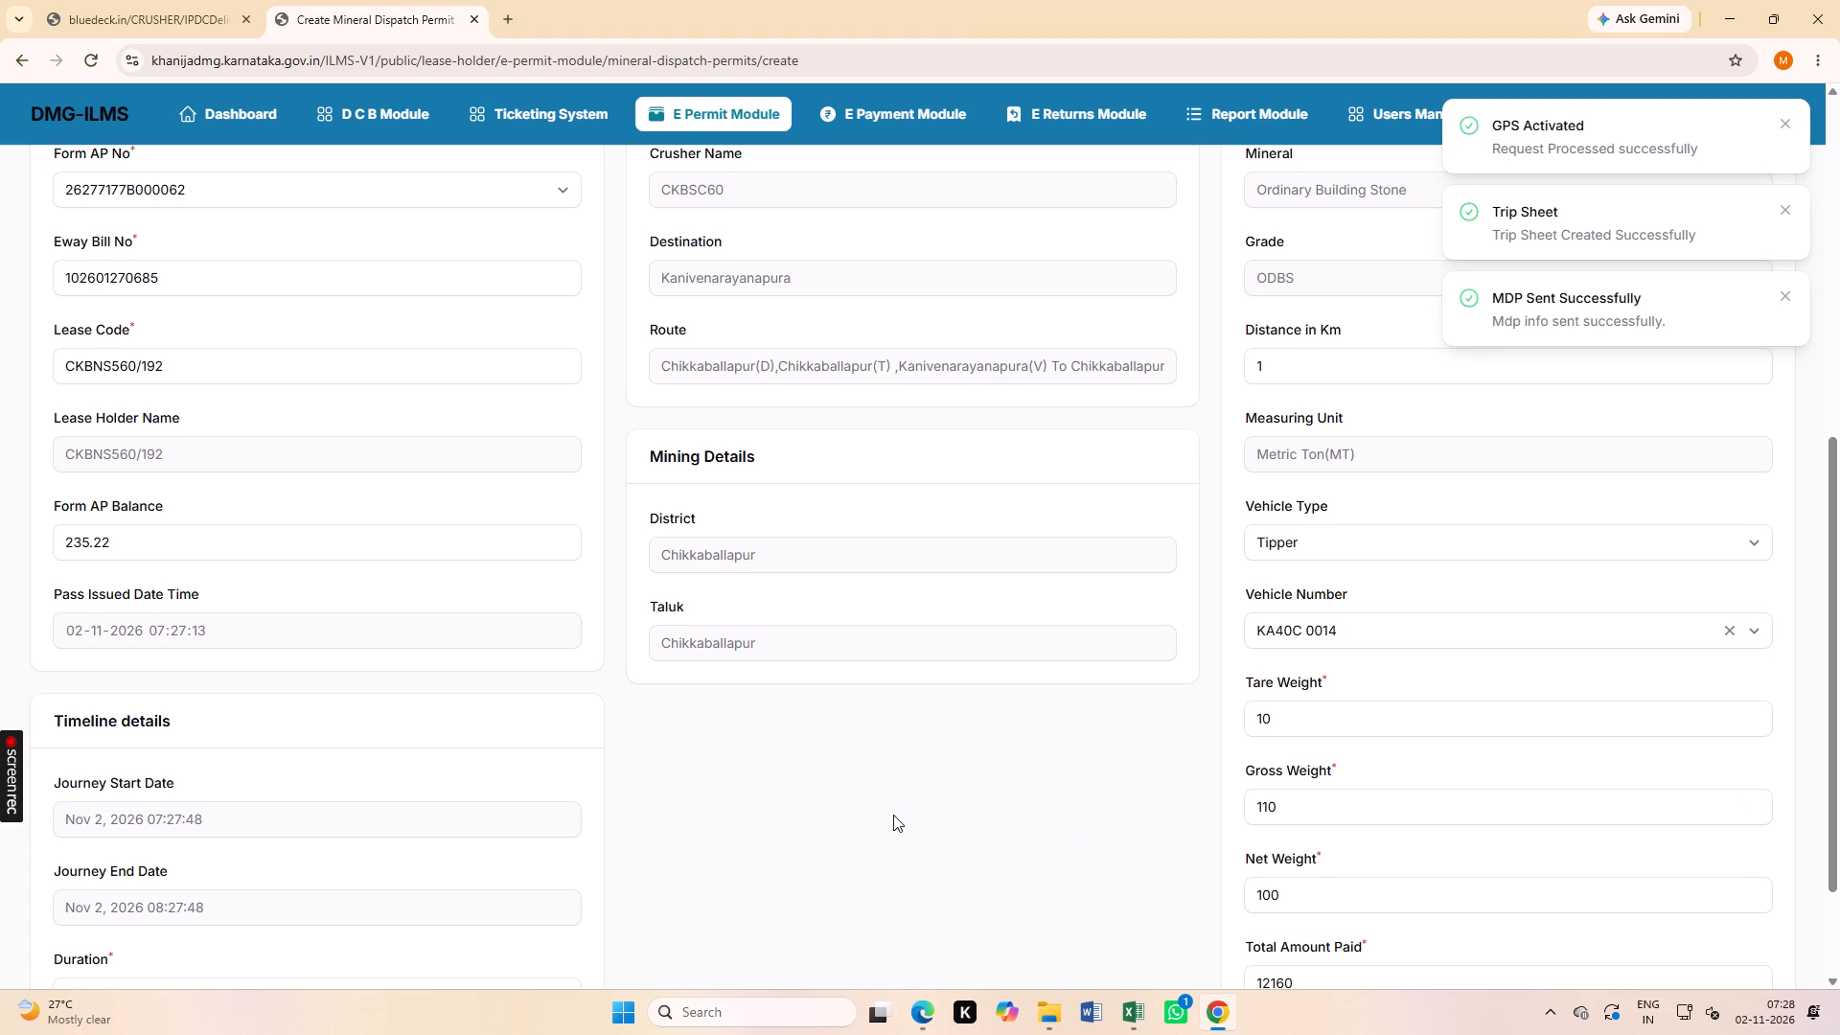
scroll(892, 815, "down", 3)
scroll(529, 846, "down", 3)
left_click(79, 944)
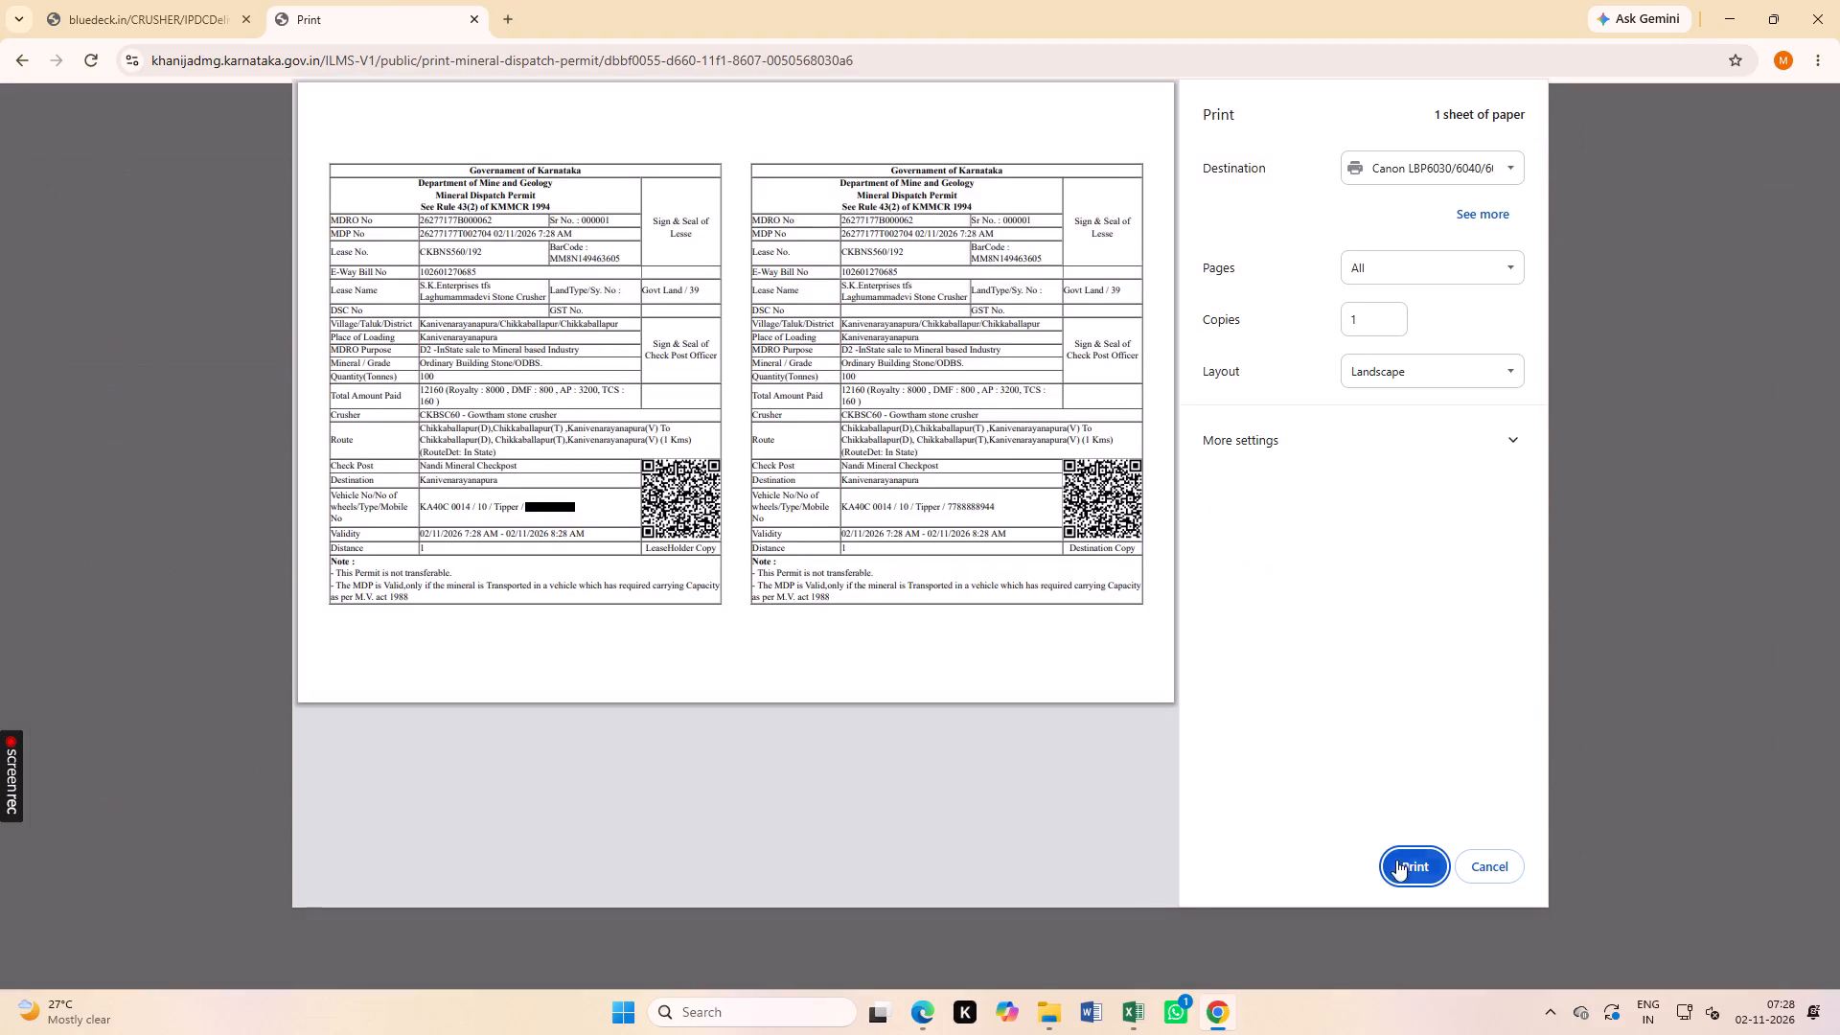
left_click(1406, 865)
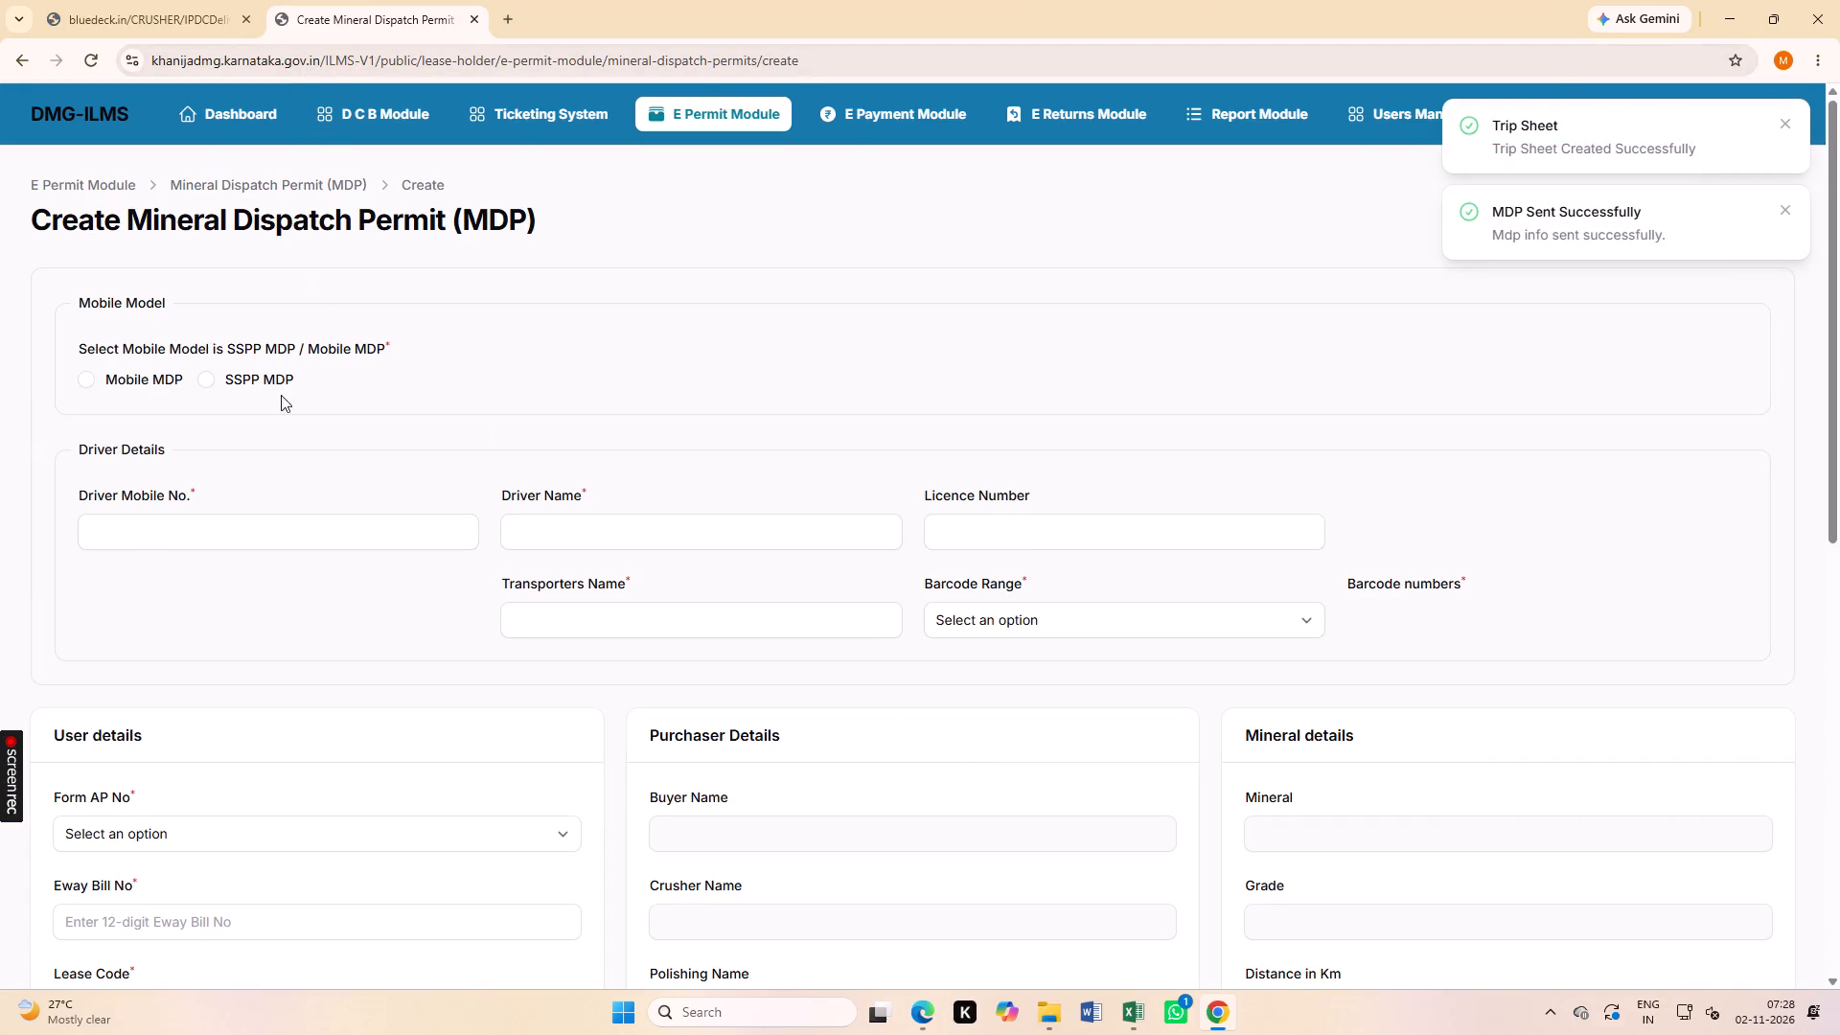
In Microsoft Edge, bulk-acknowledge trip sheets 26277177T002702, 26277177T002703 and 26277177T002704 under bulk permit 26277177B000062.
left_click(931, 1013)
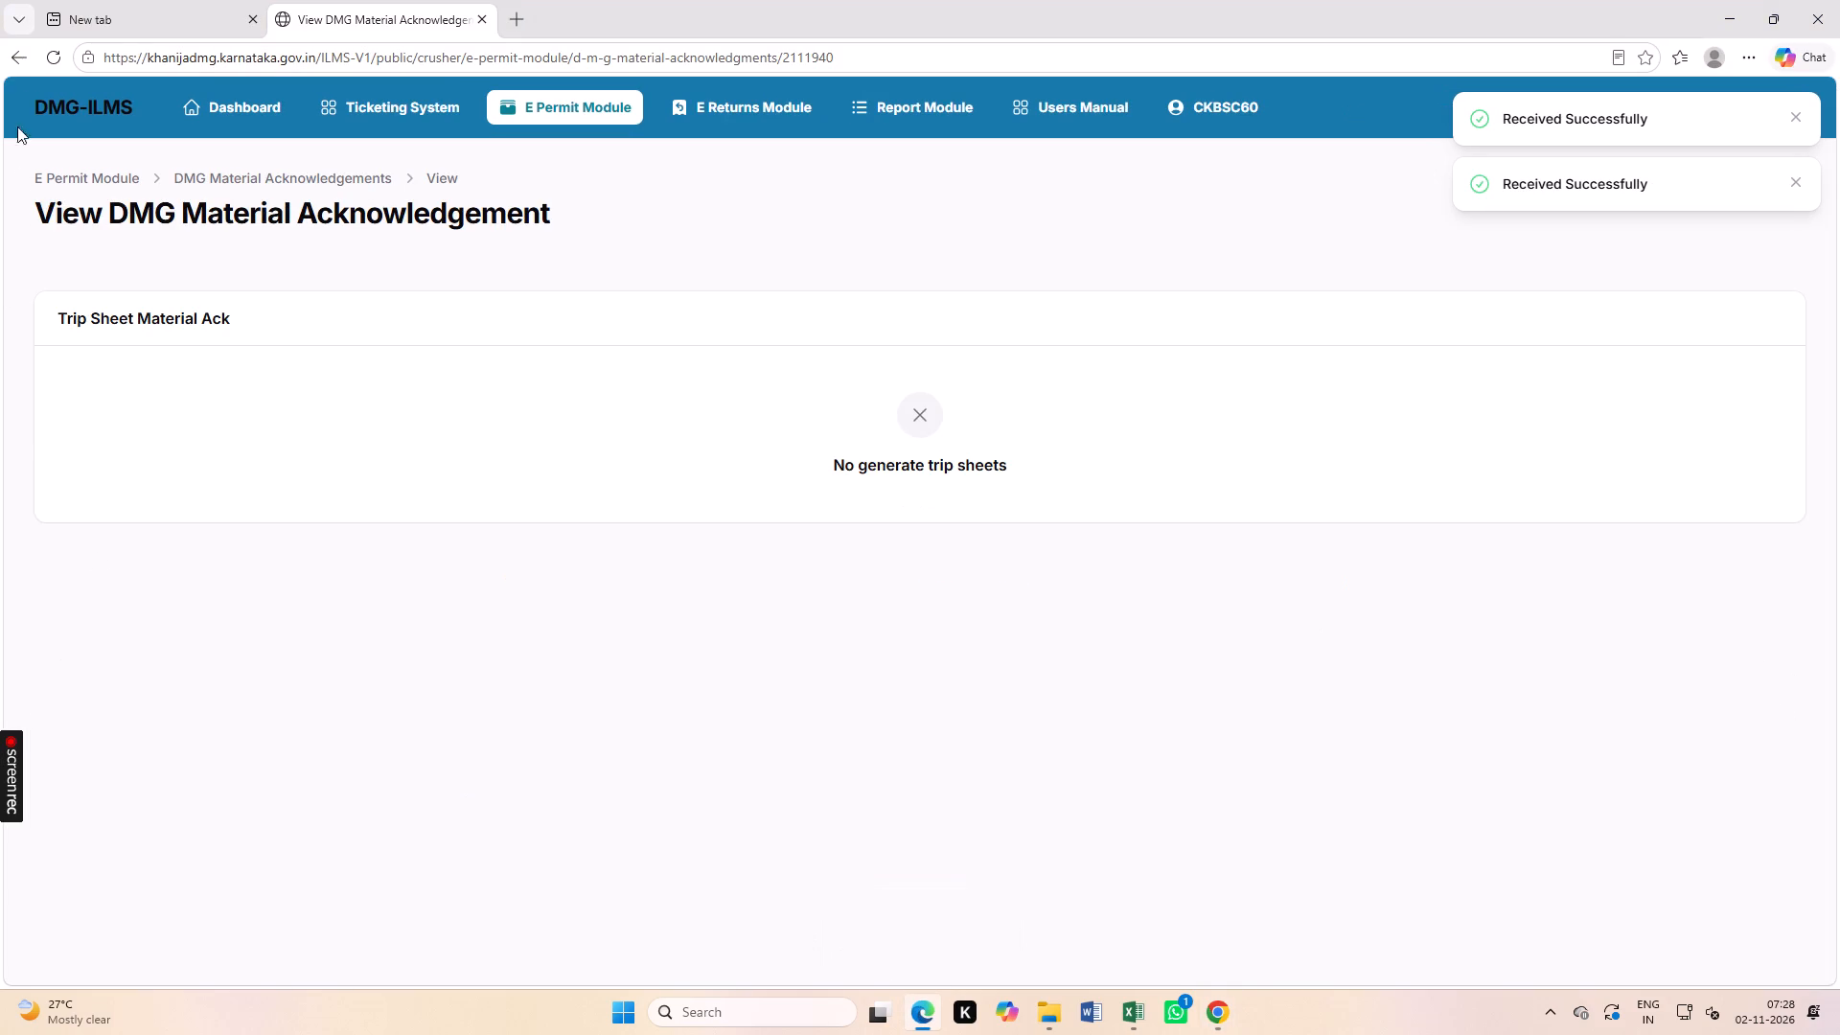
left_click(26, 56)
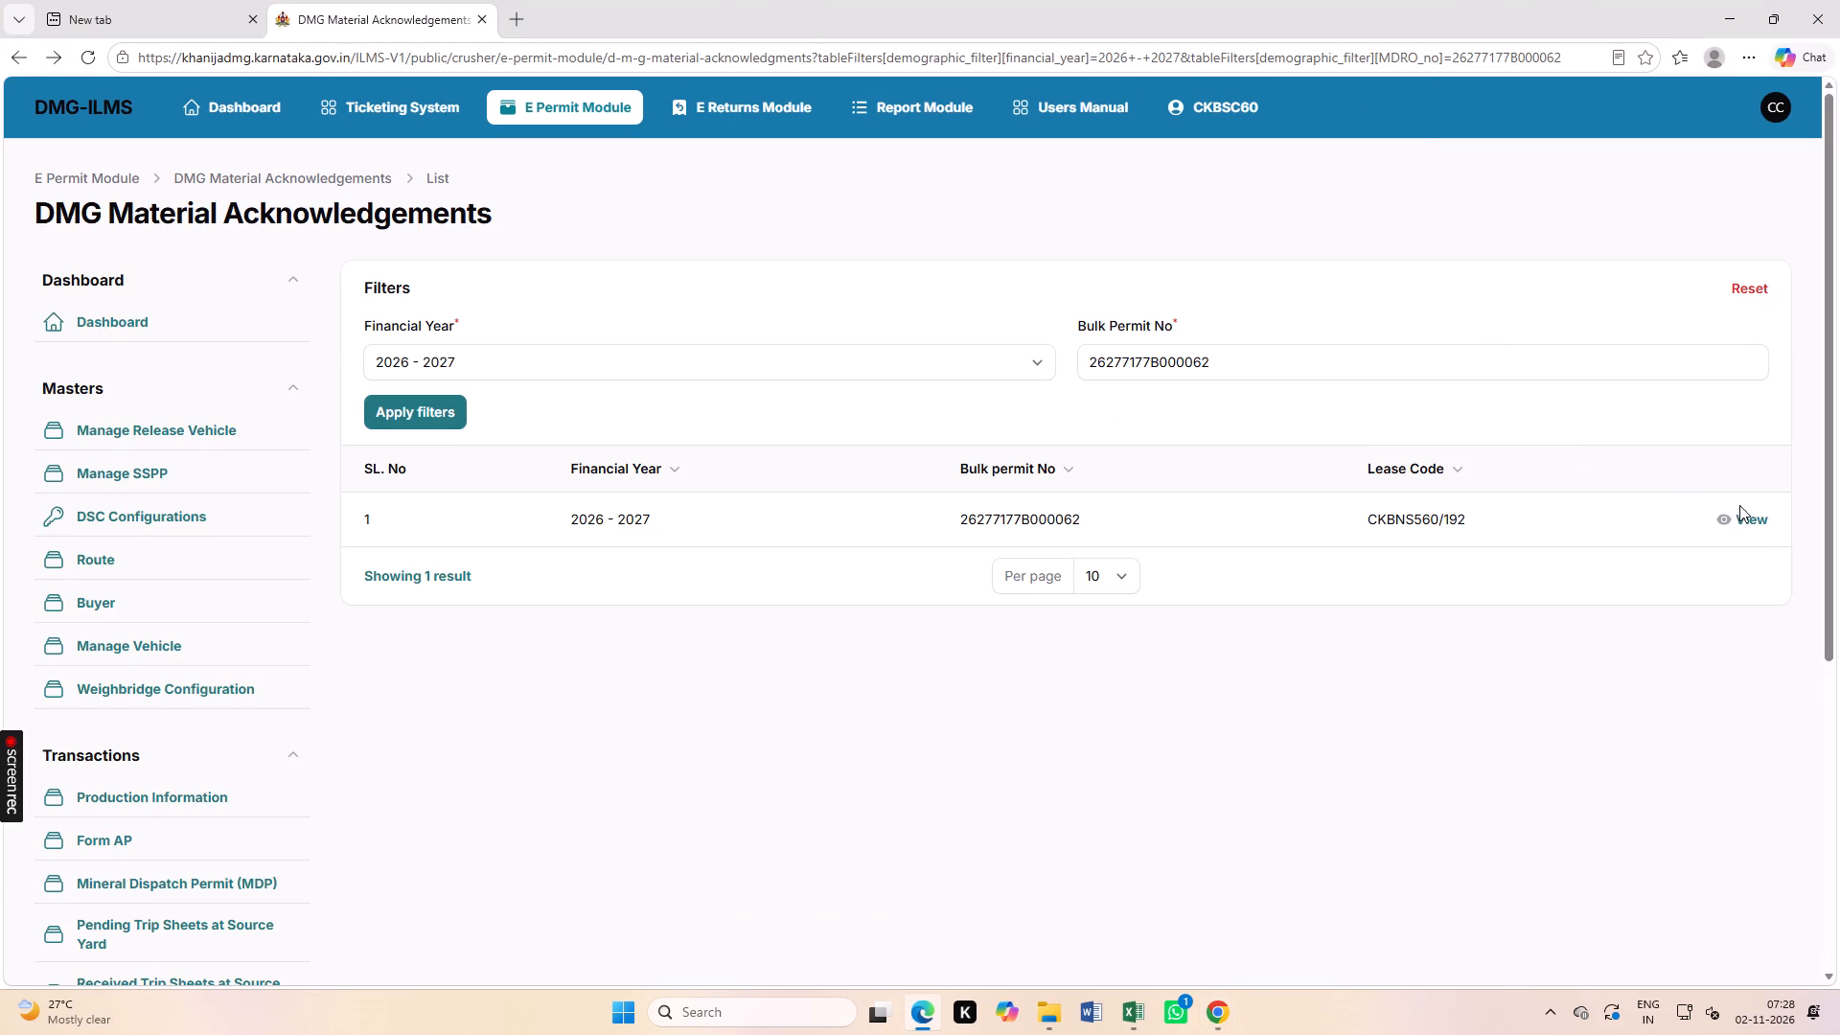
left_click(1752, 522)
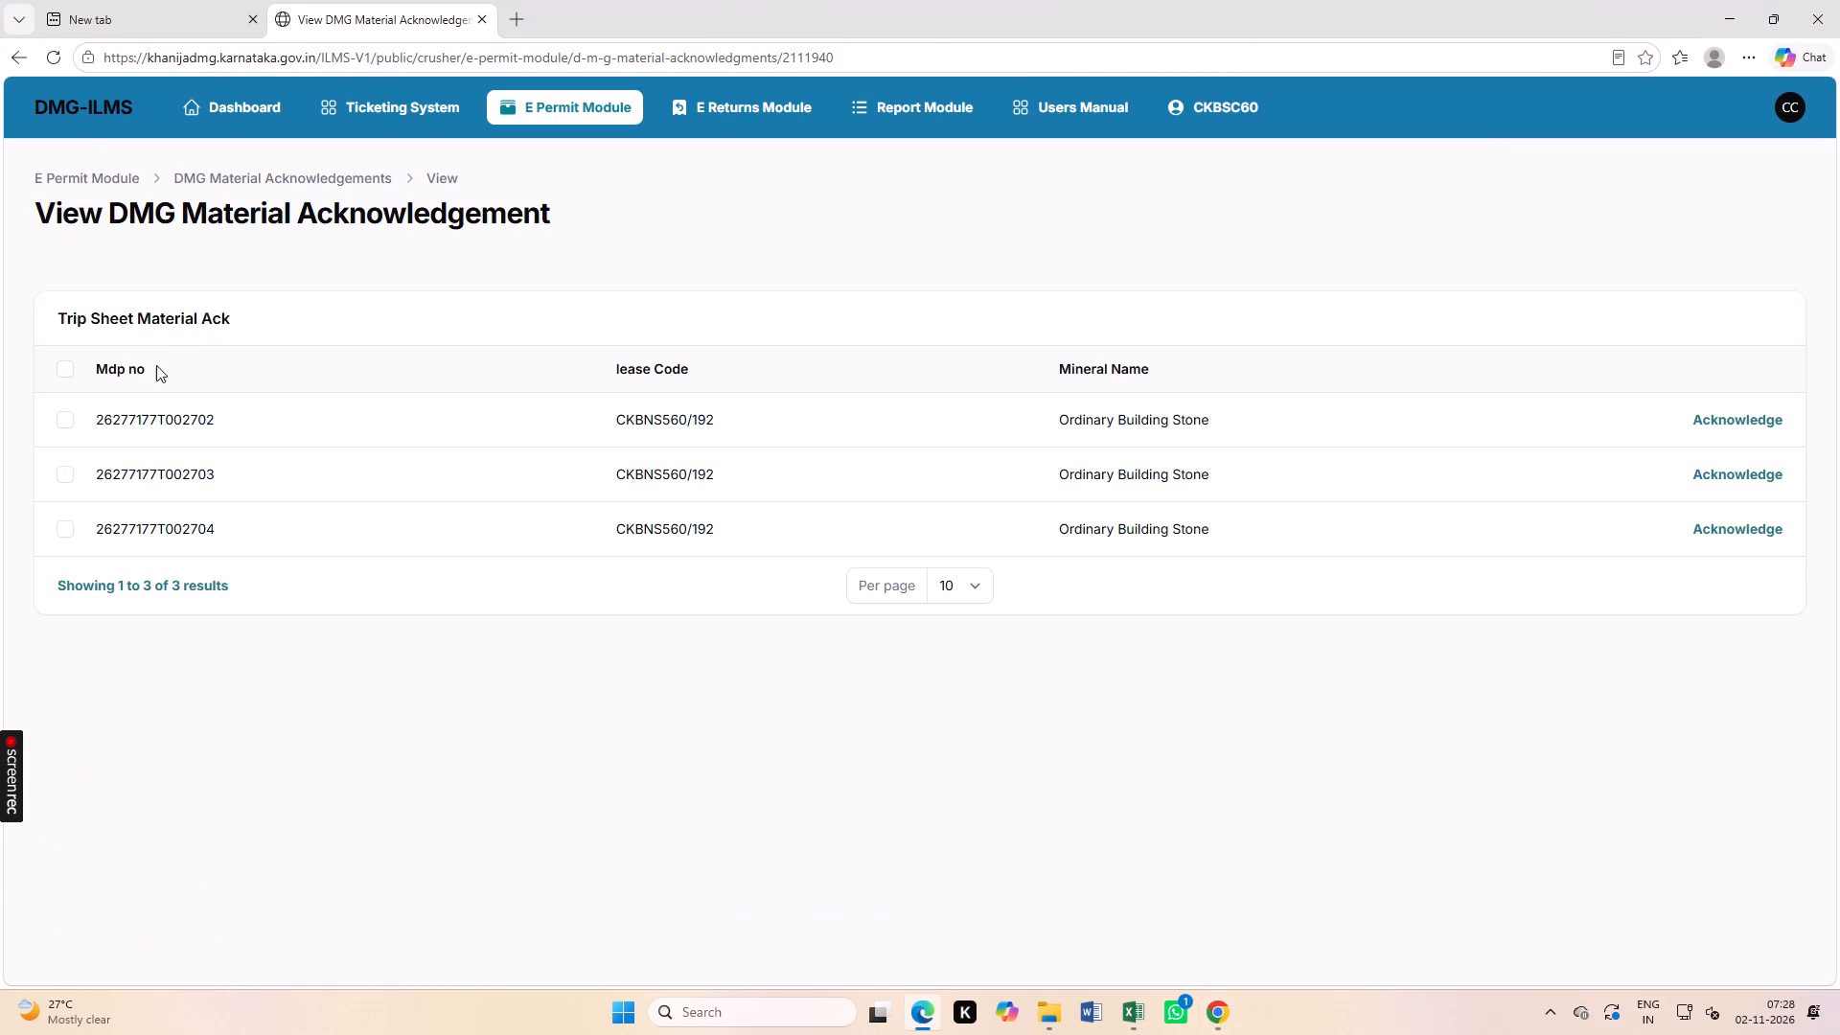
left_click(73, 367)
left_click(59, 367)
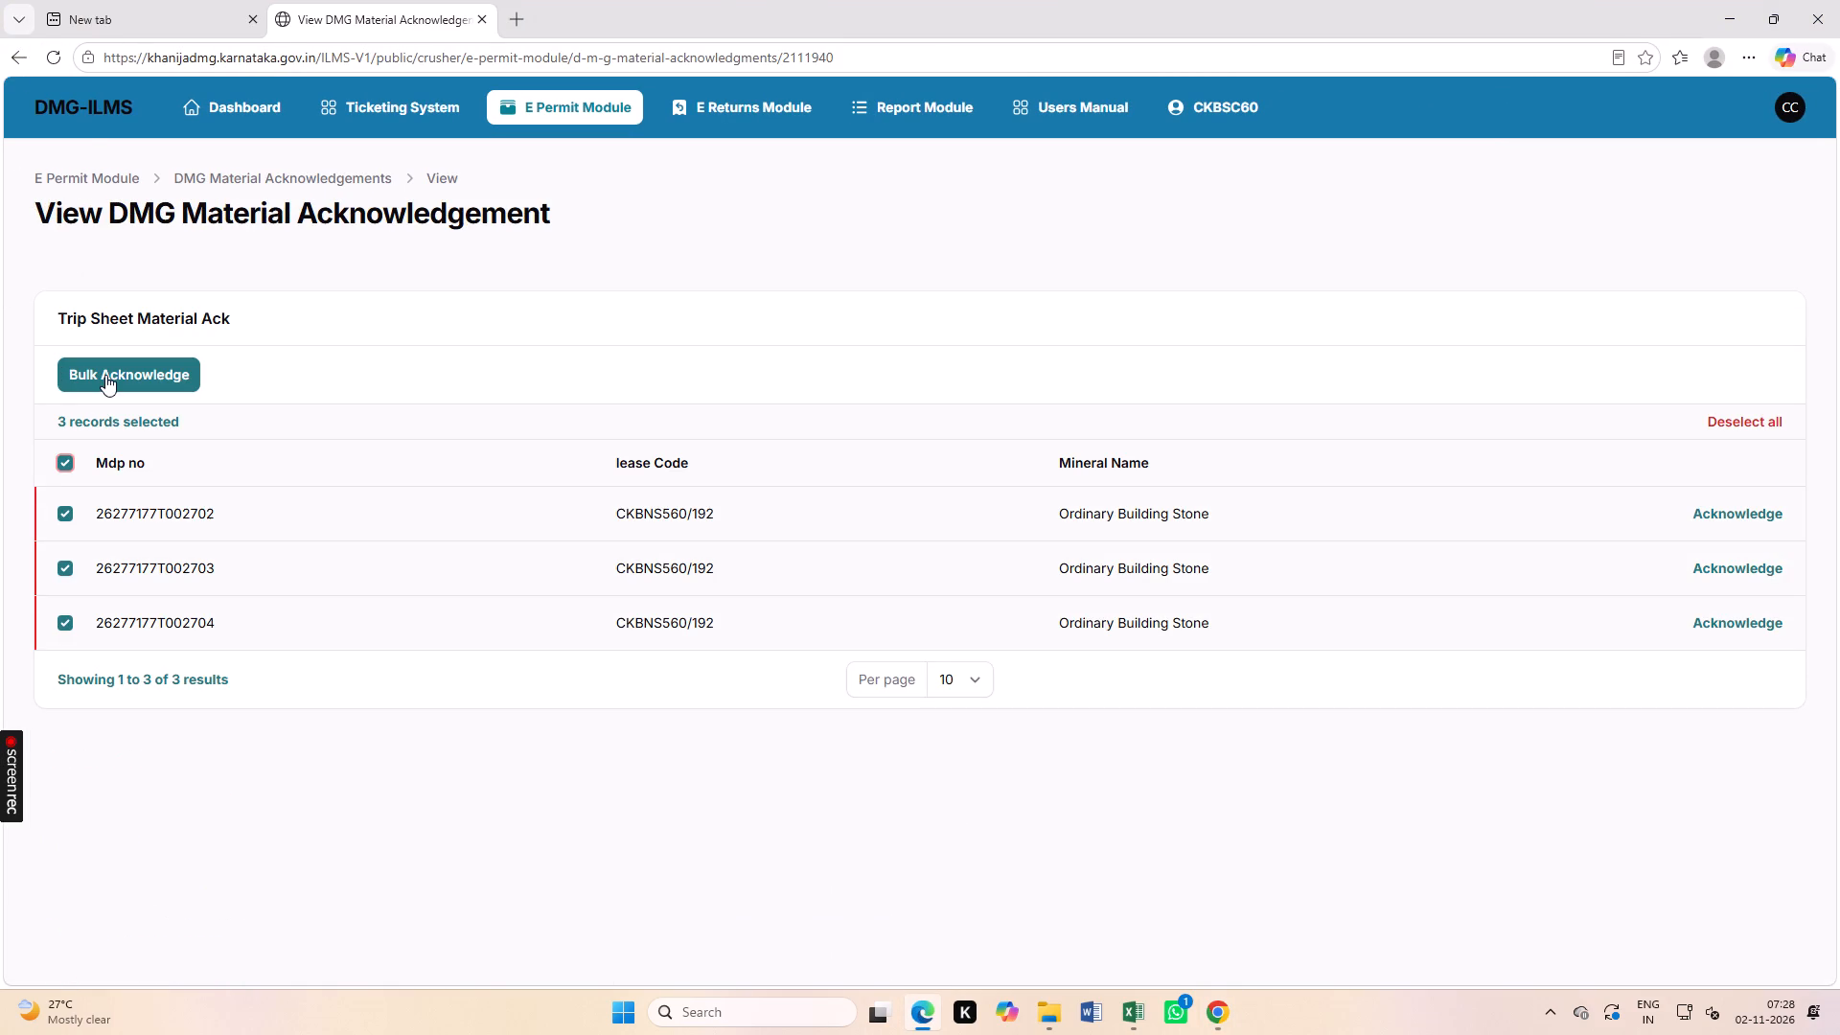
left_click(106, 375)
left_click(1046, 437)
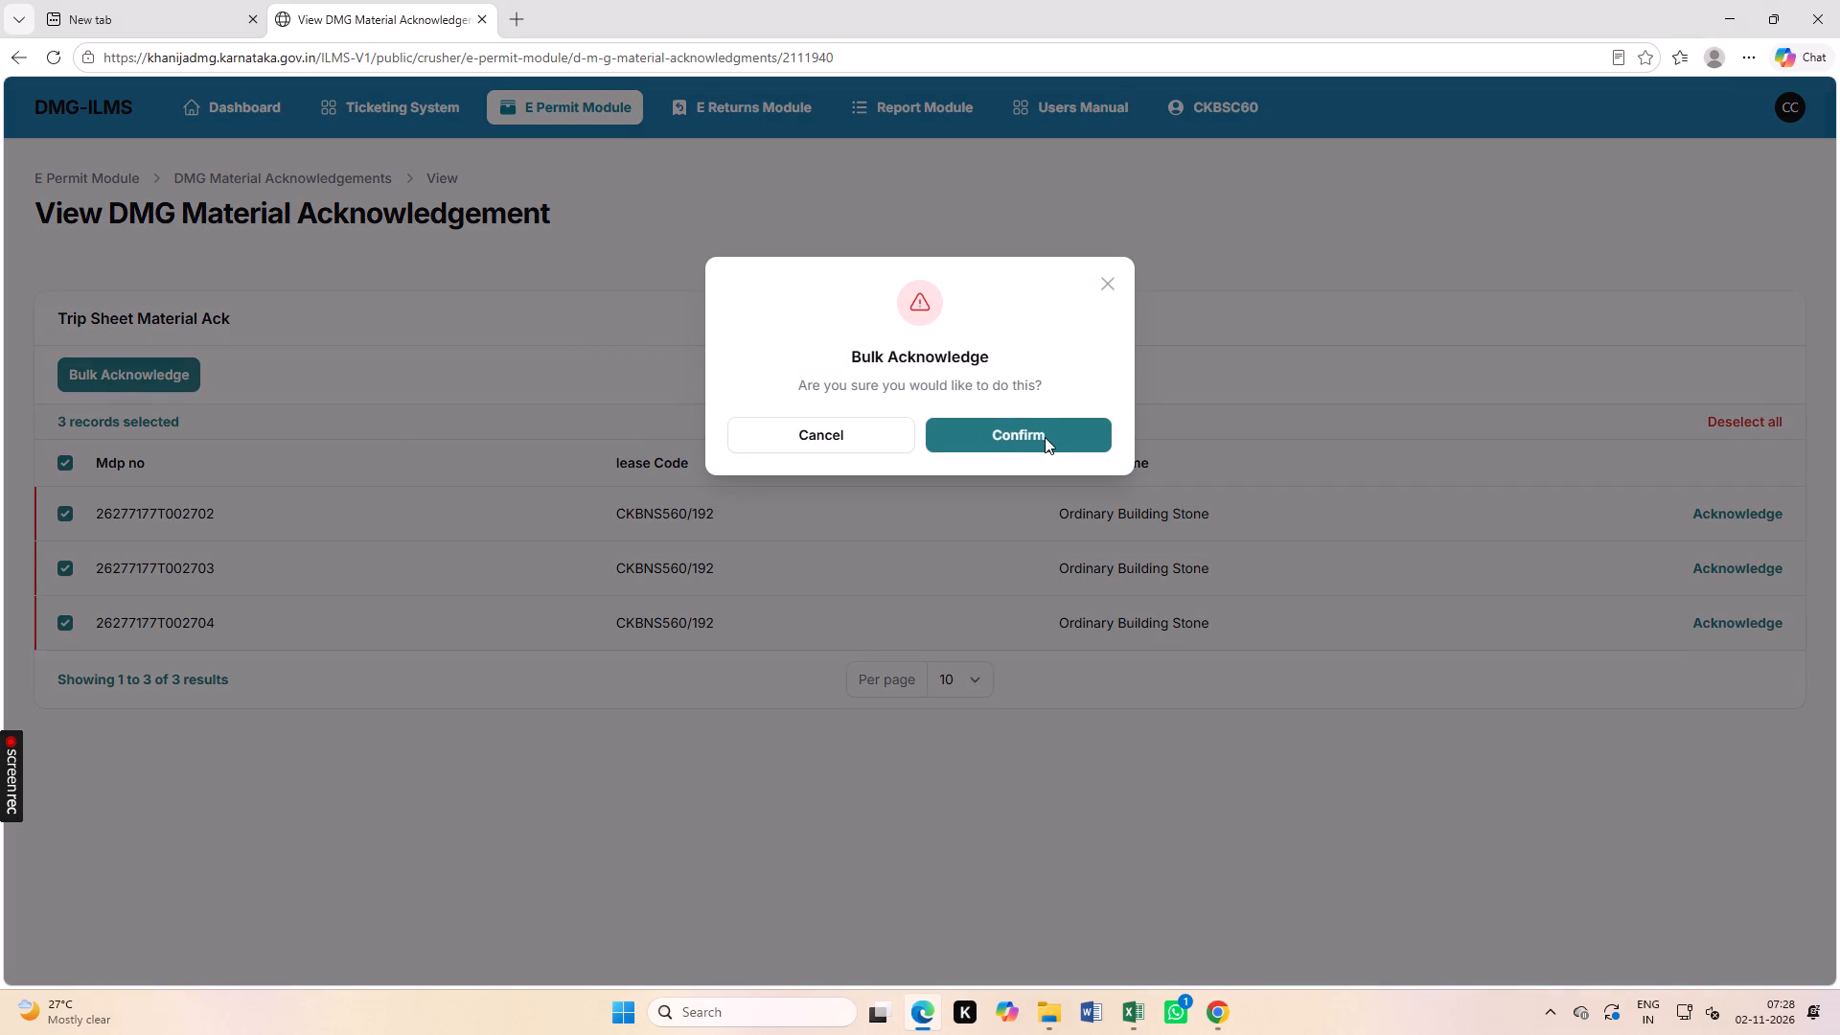
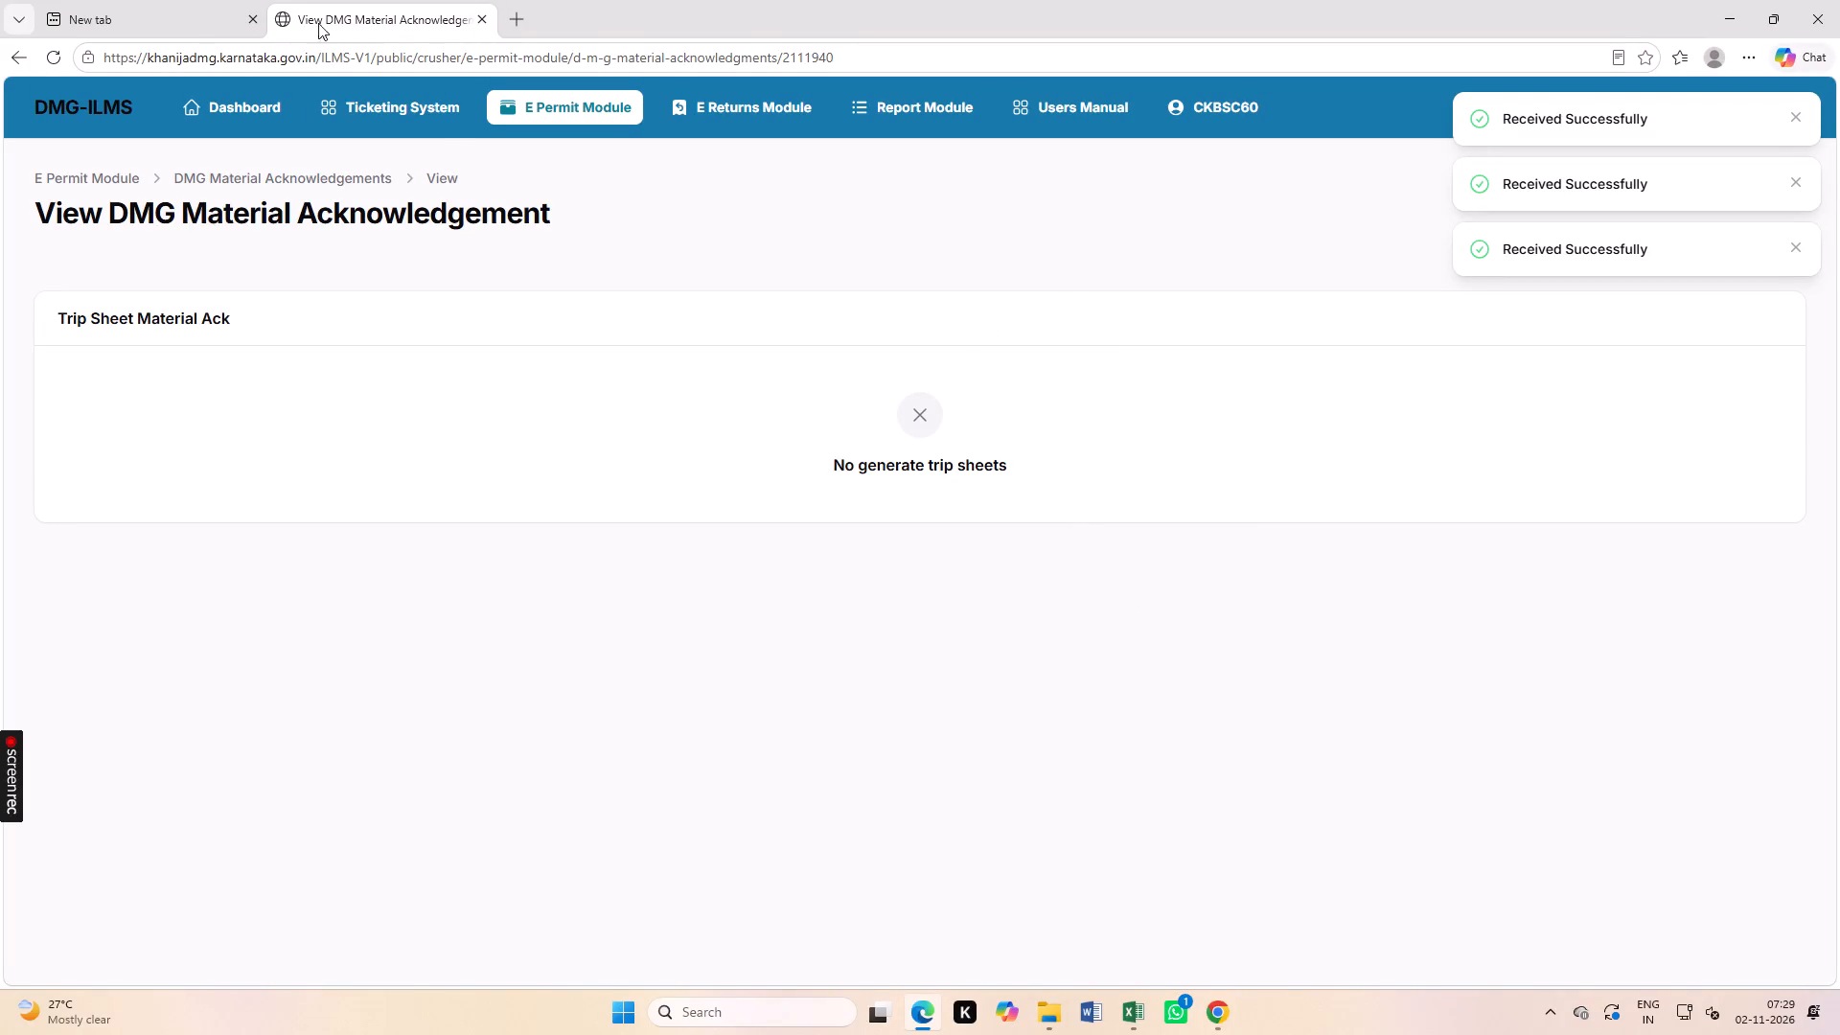
Switch to Google Chrome and go back from the printed delivery challan PDC6728 to the crusher weighment system.
left_click(1217, 1005)
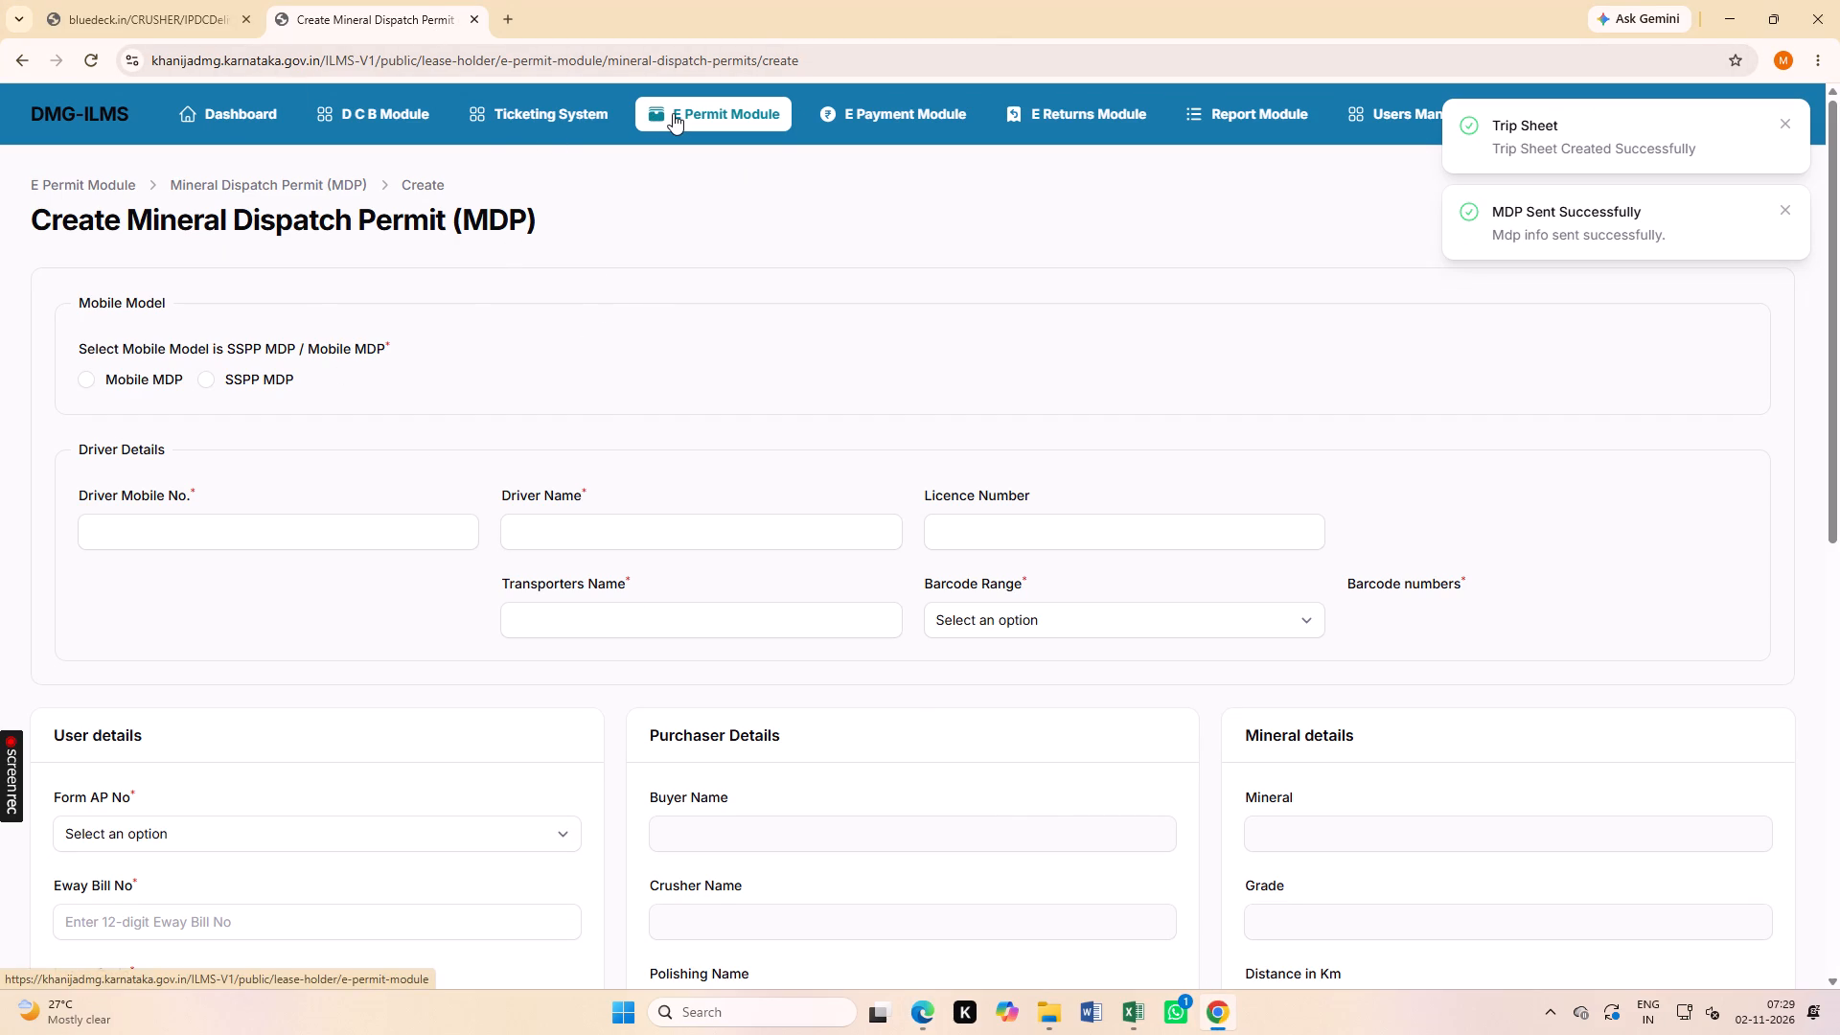
left_click(86, 0)
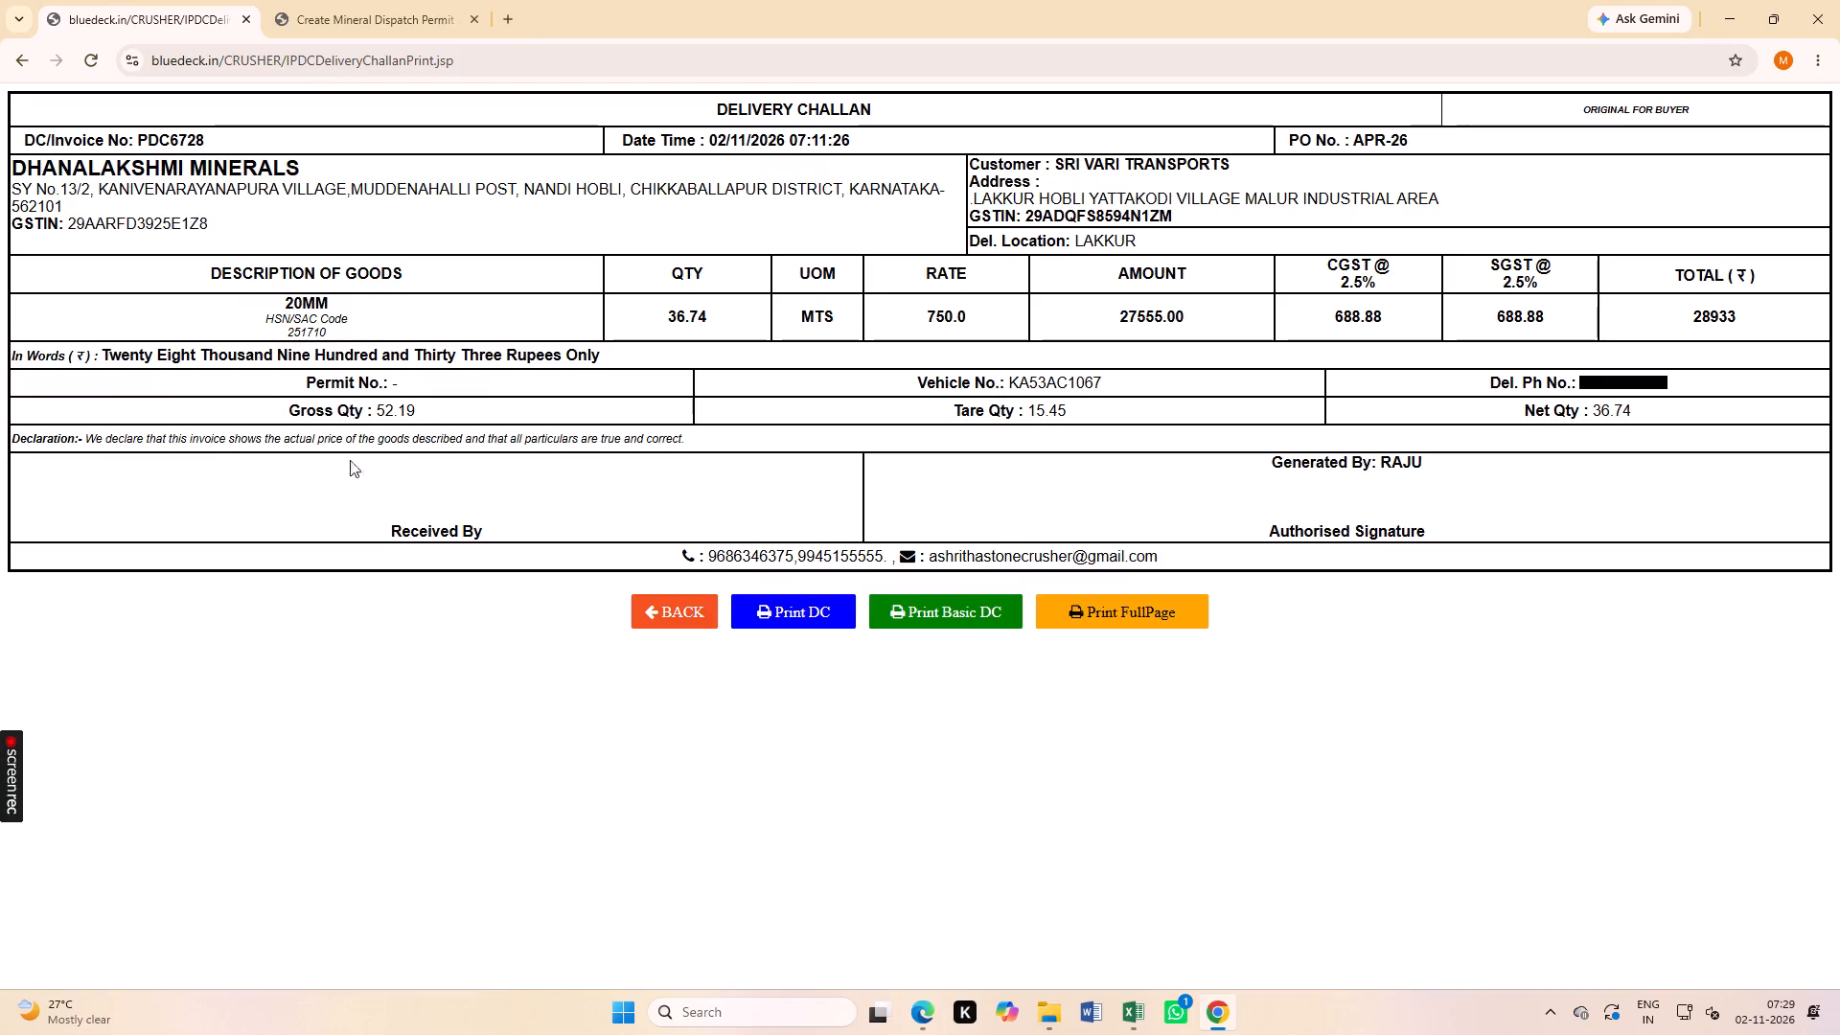
left_click(689, 612)
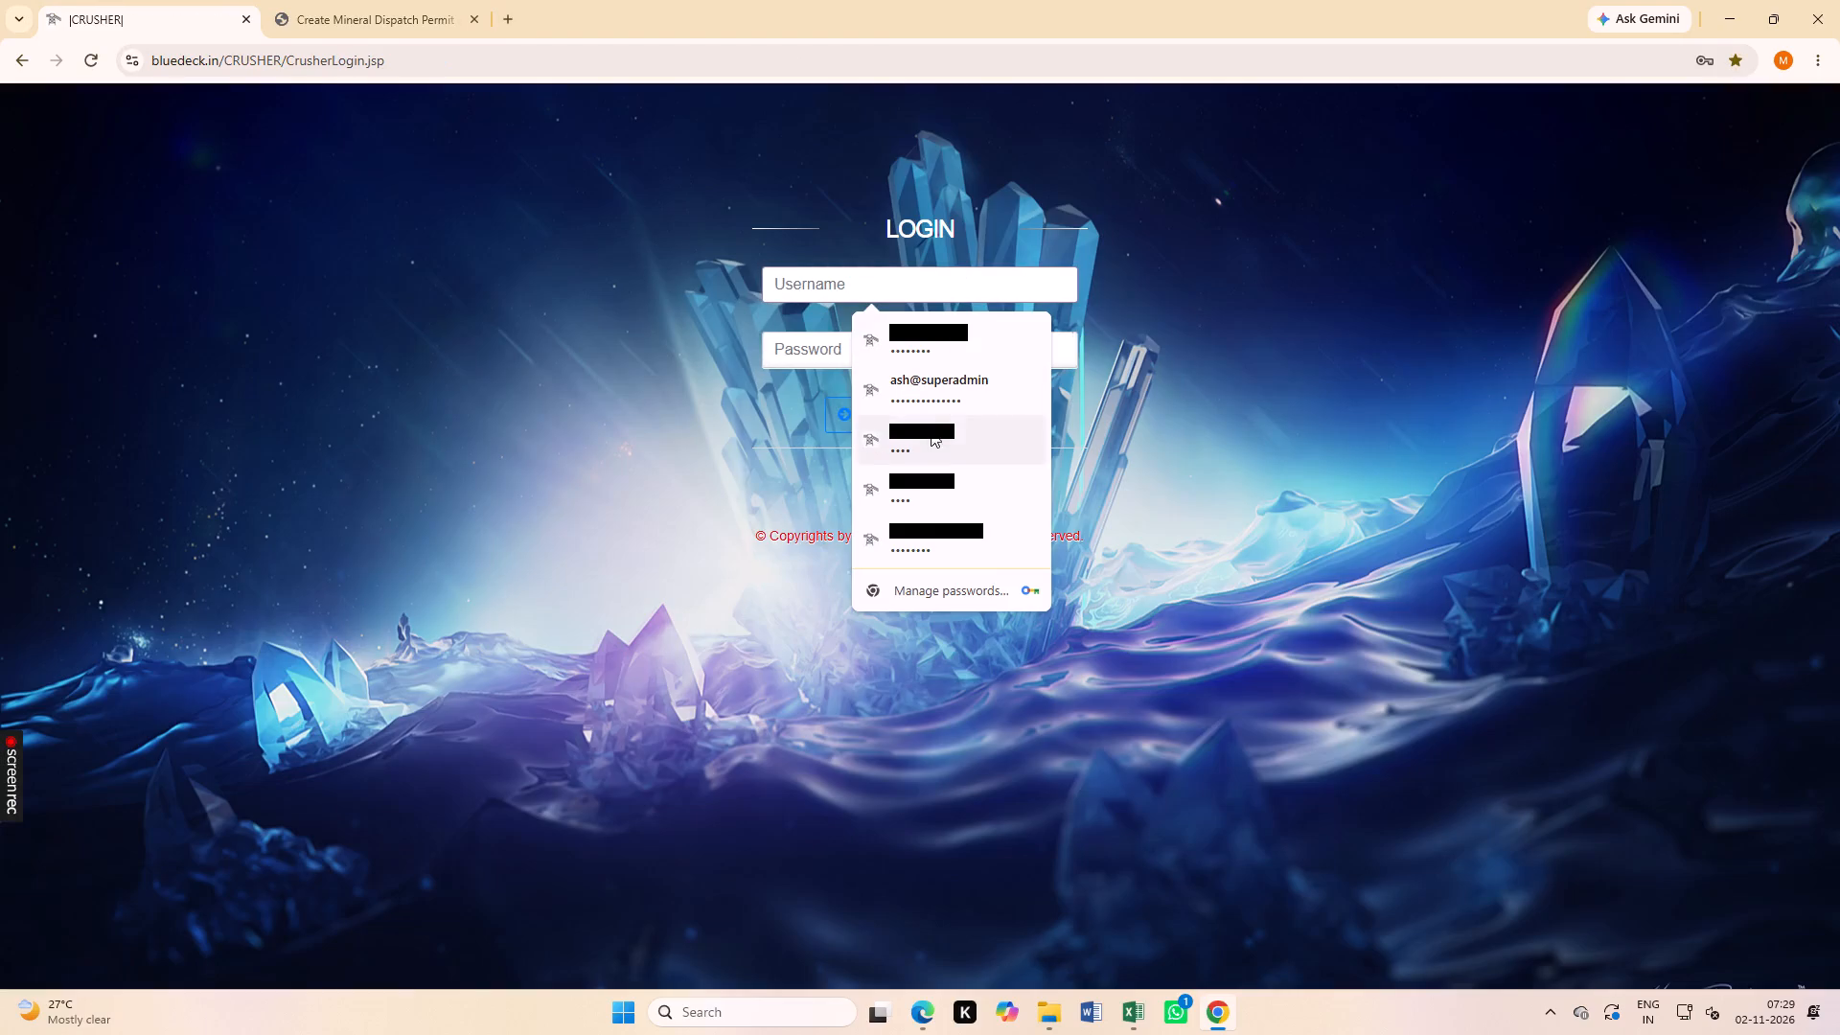
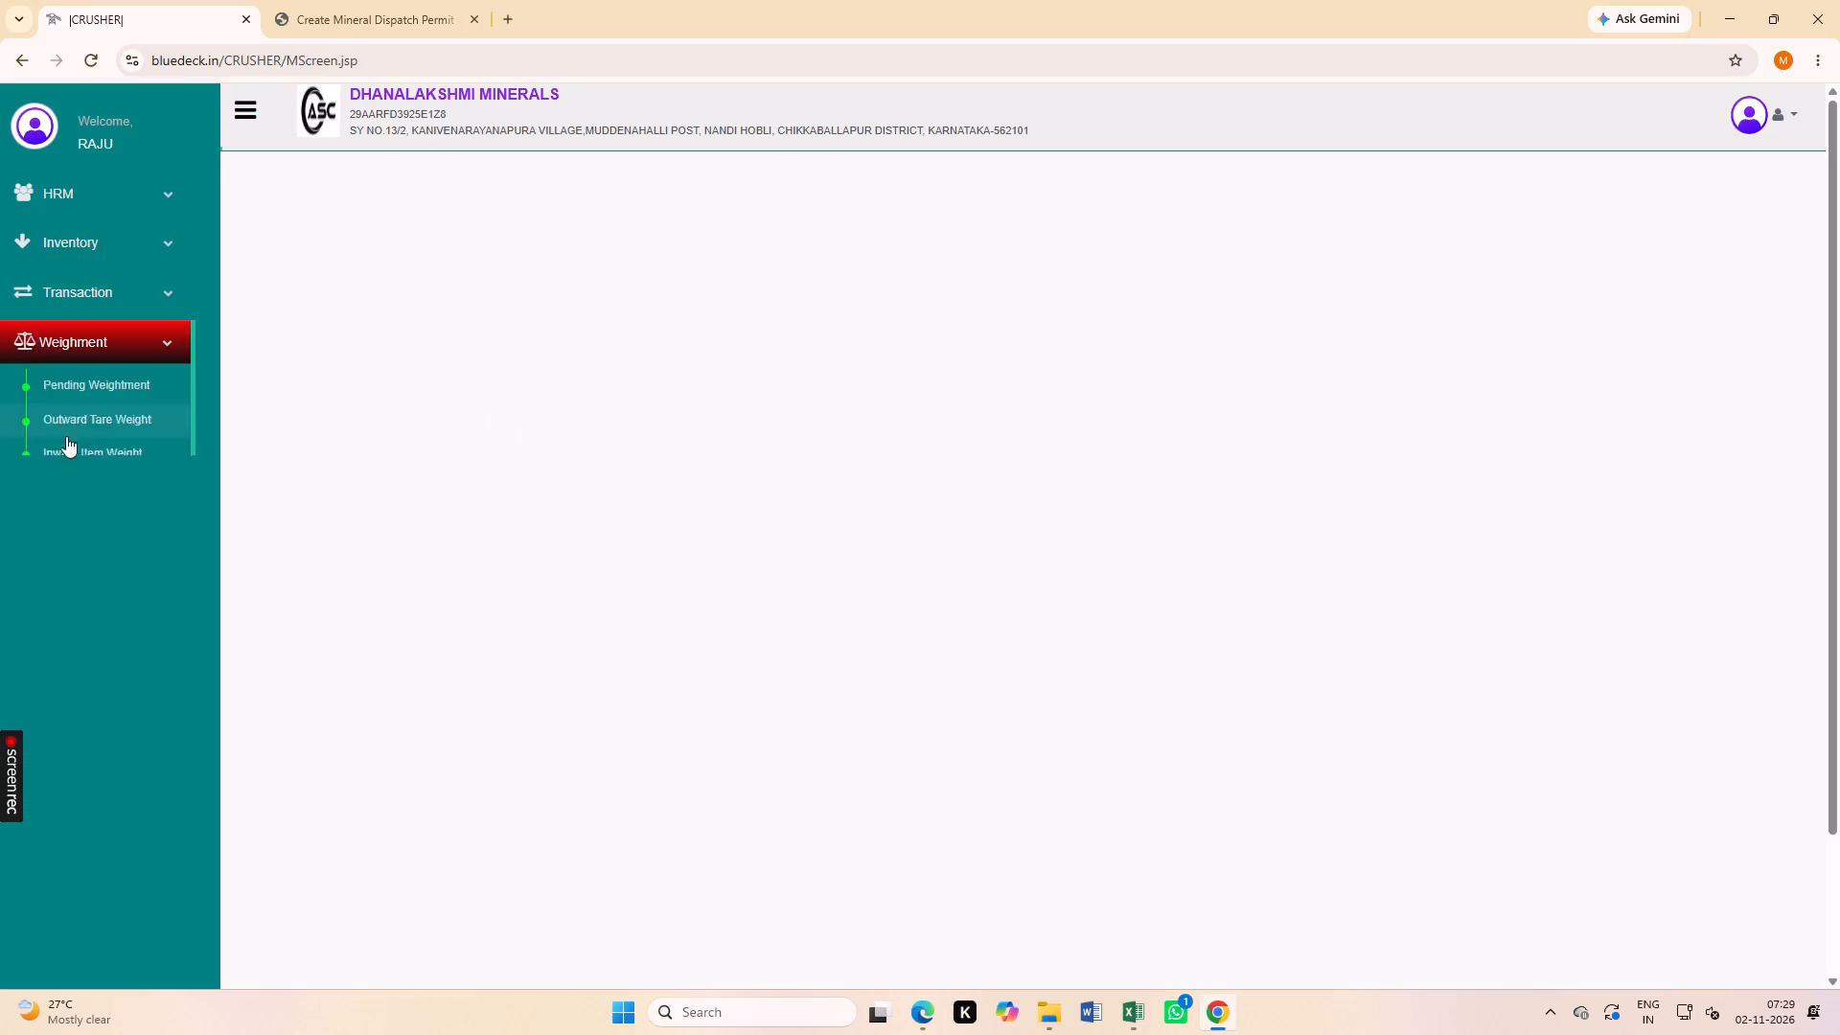
left_click(87, 408)
left_click(613, 247)
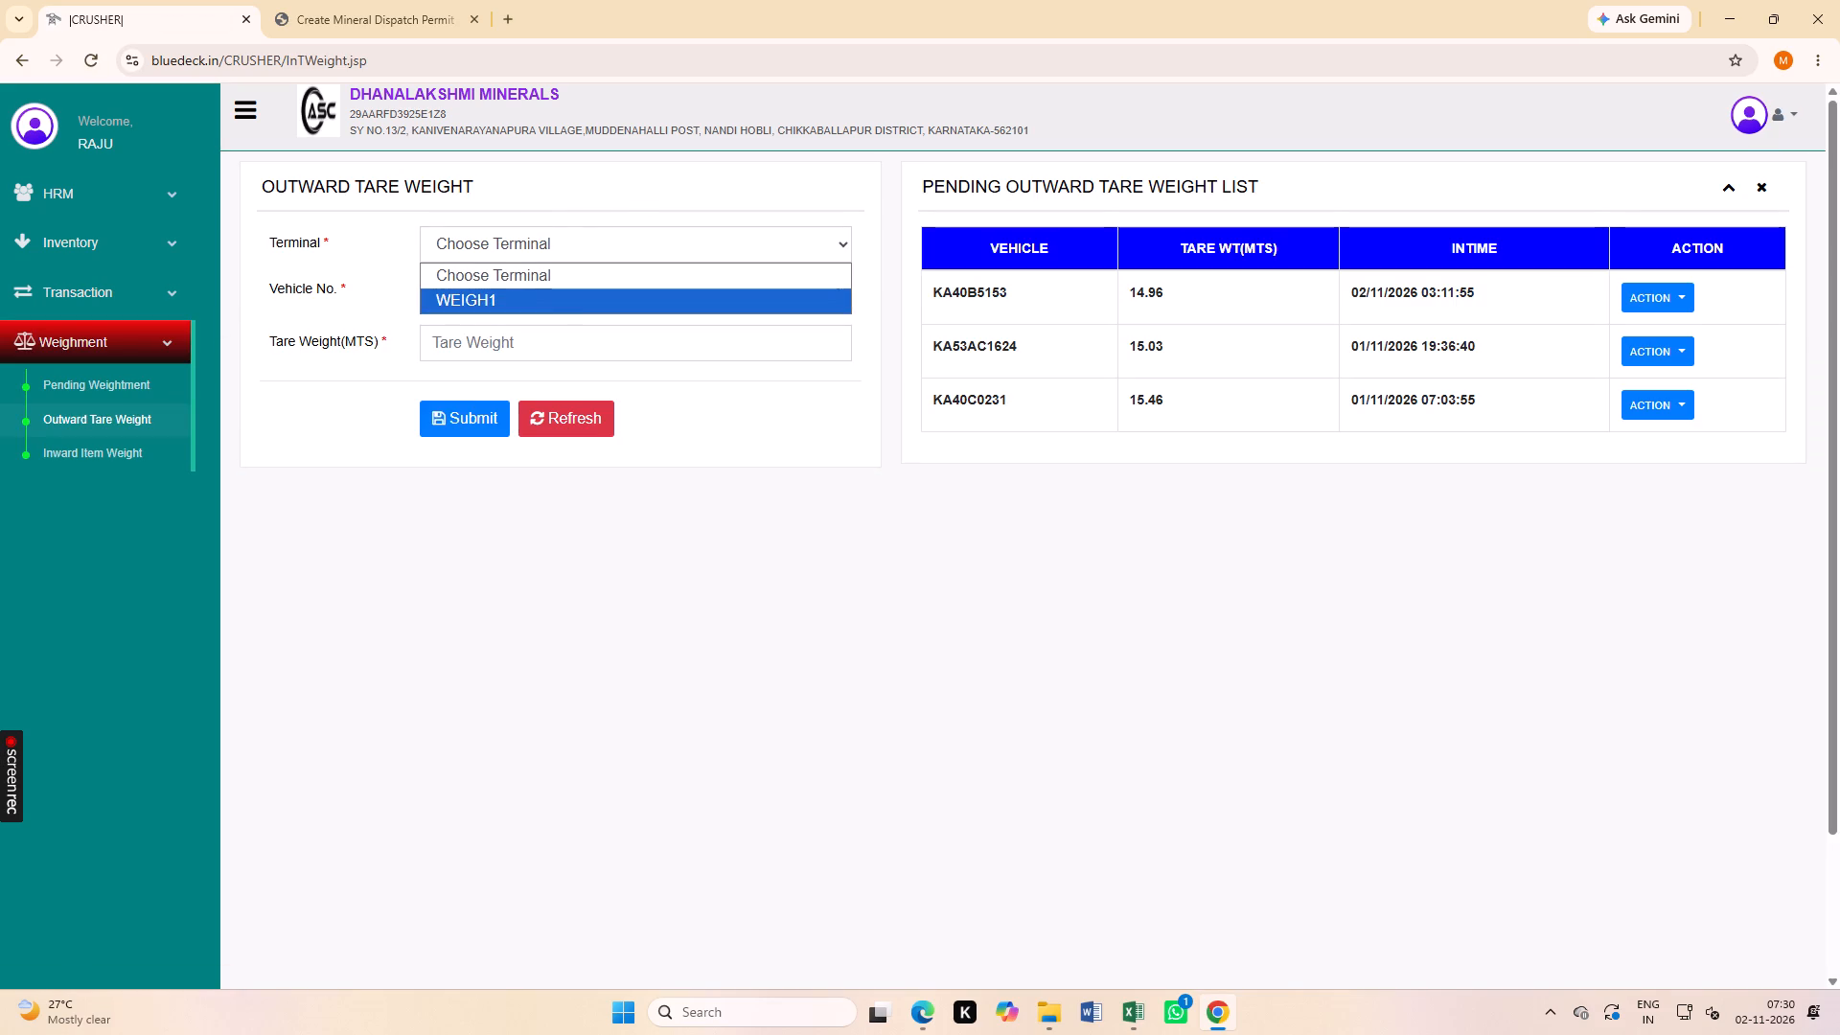
left_click(581, 302)
left_click(581, 289)
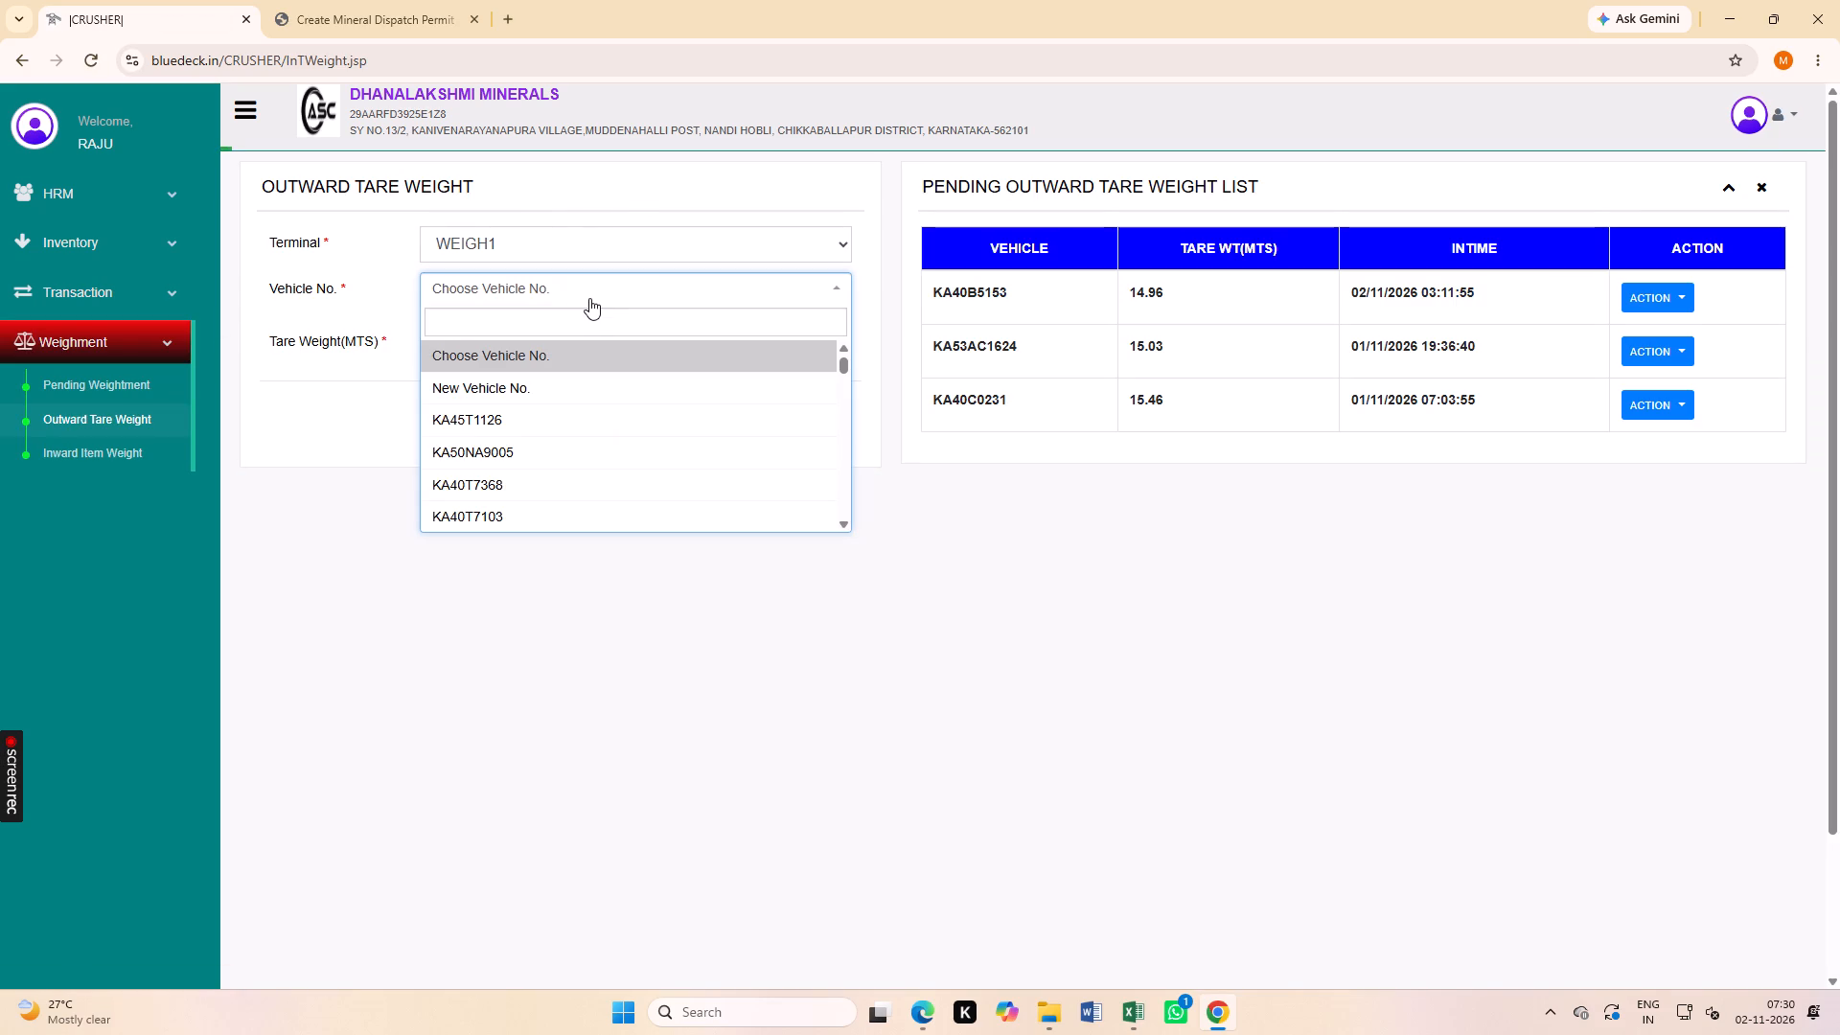
type("1112")
key("Return")
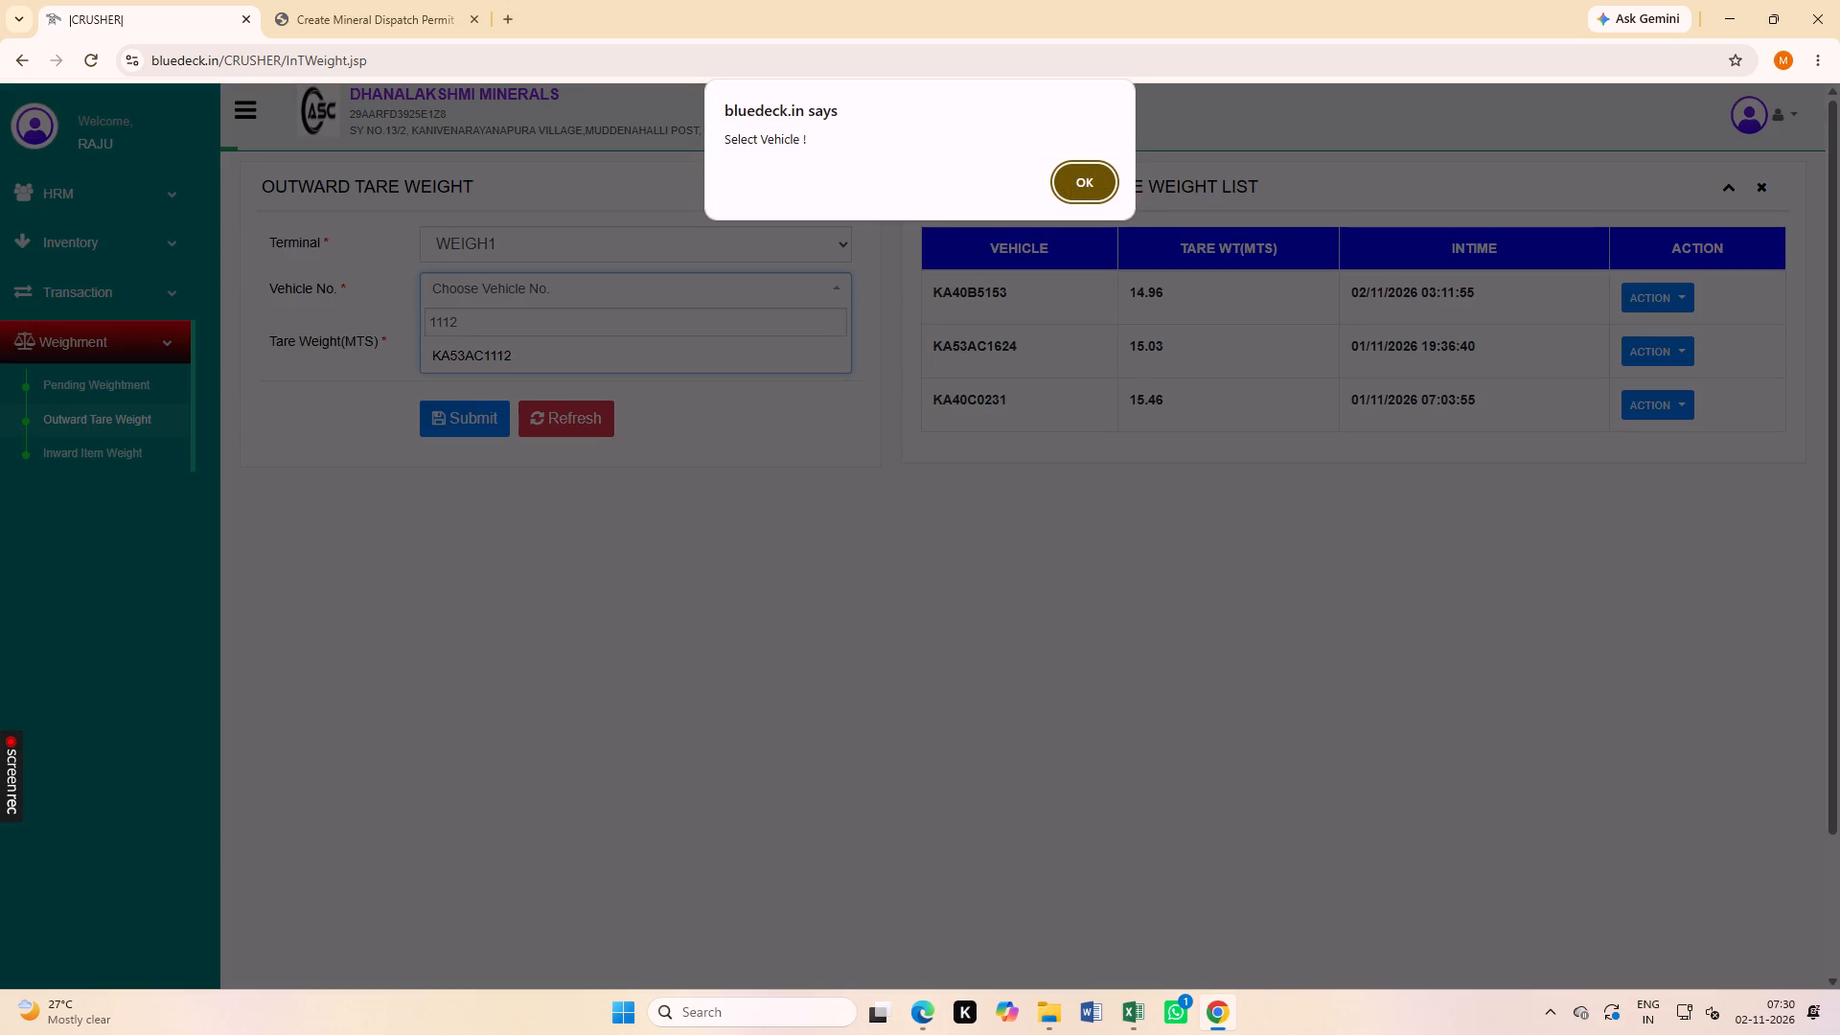
left_click(1108, 165)
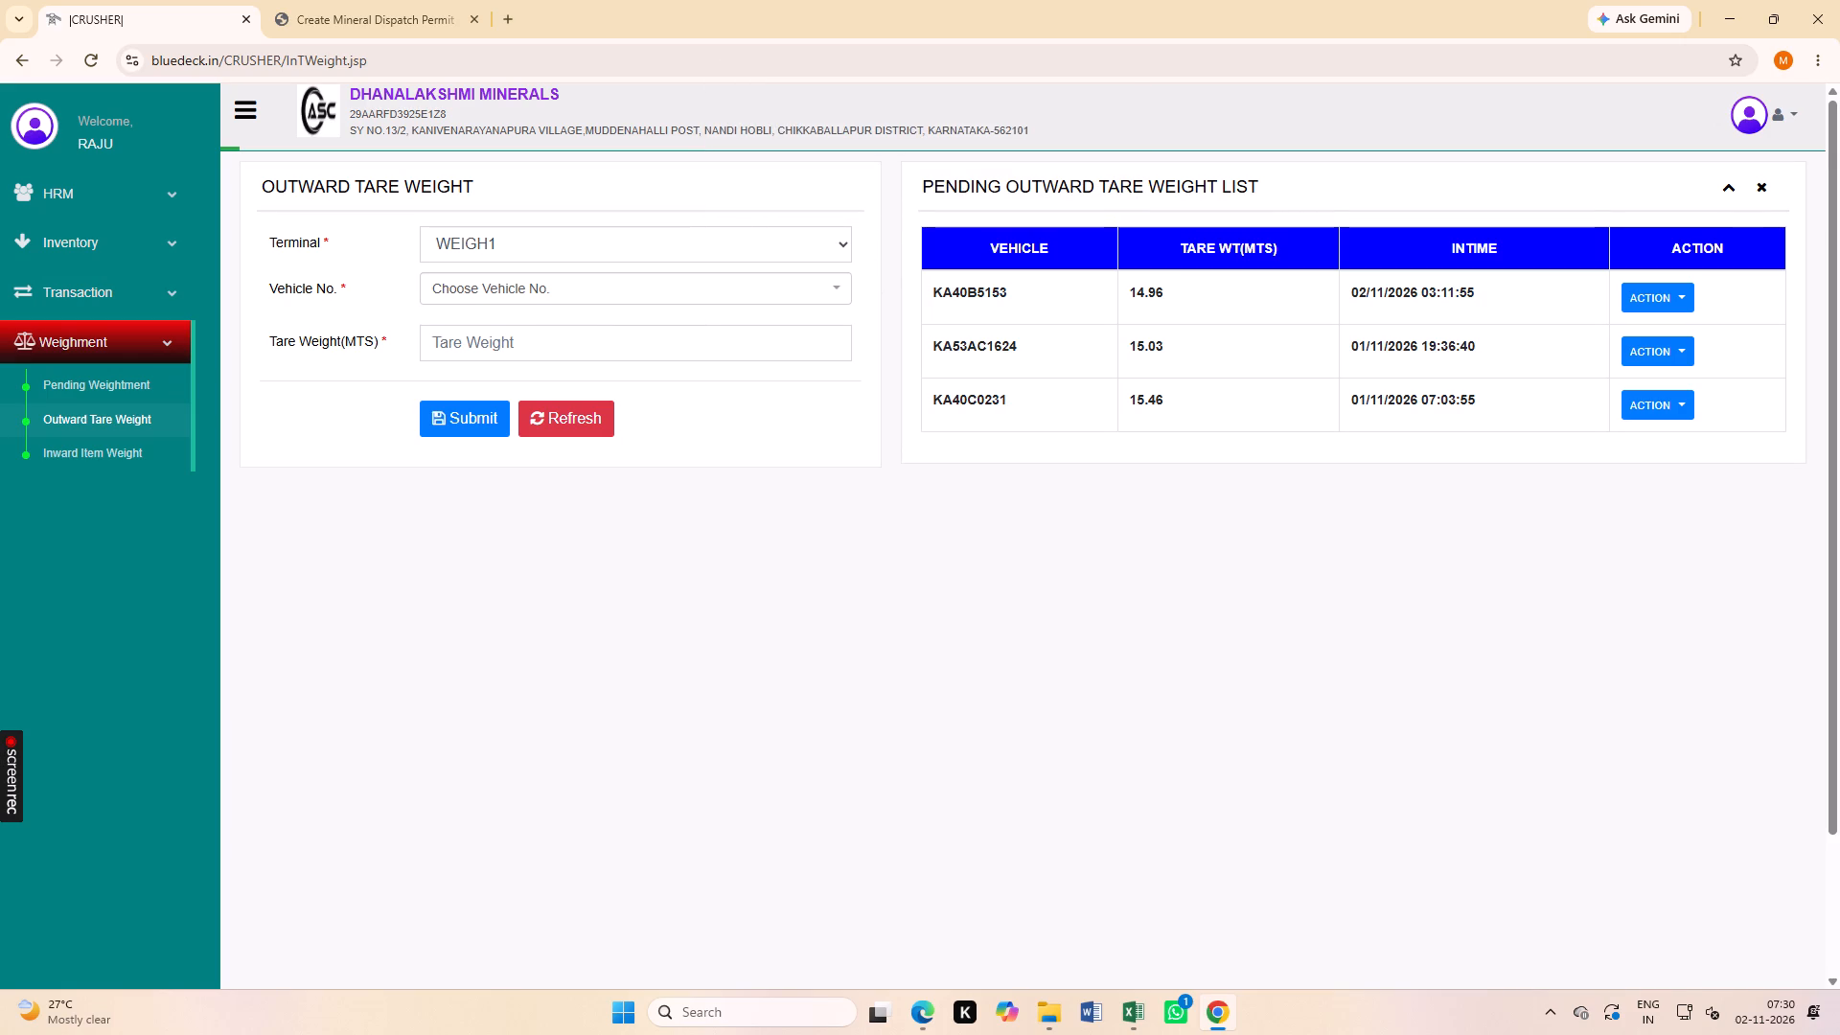
left_click(597, 290)
double_click(590, 356)
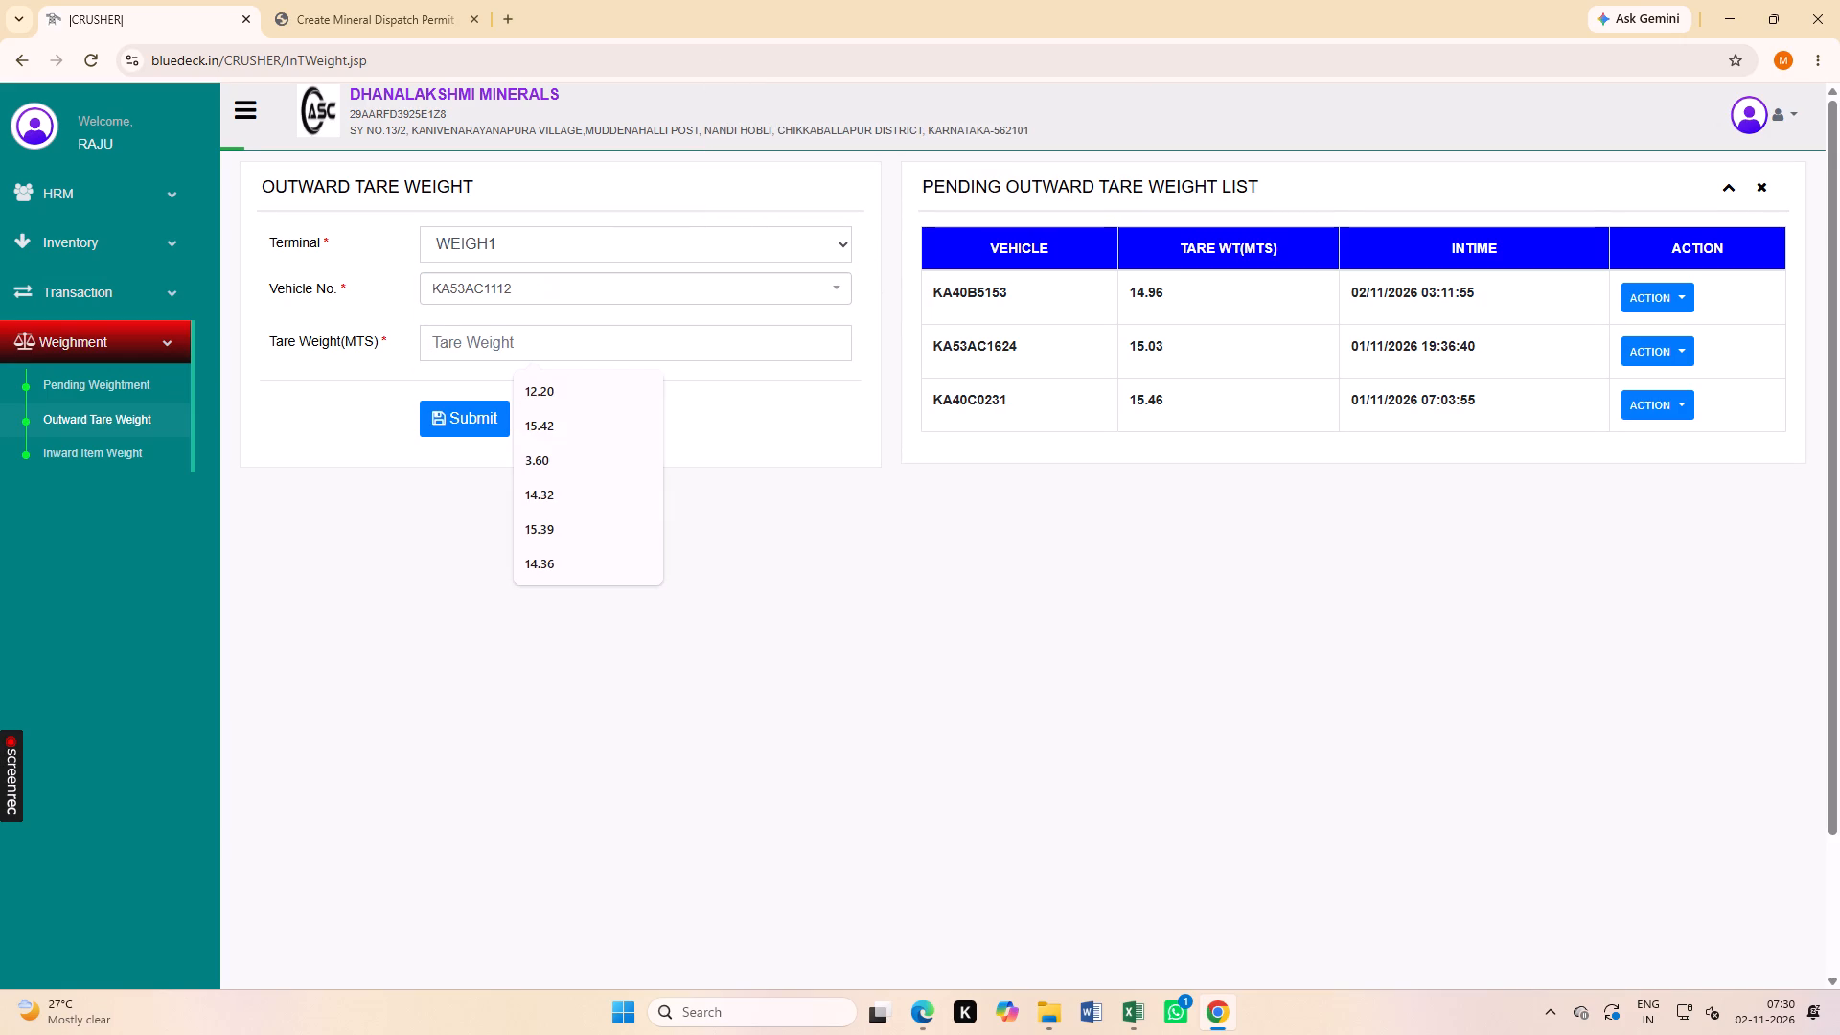
type("15")
key("period")
type("46")
key("Return")
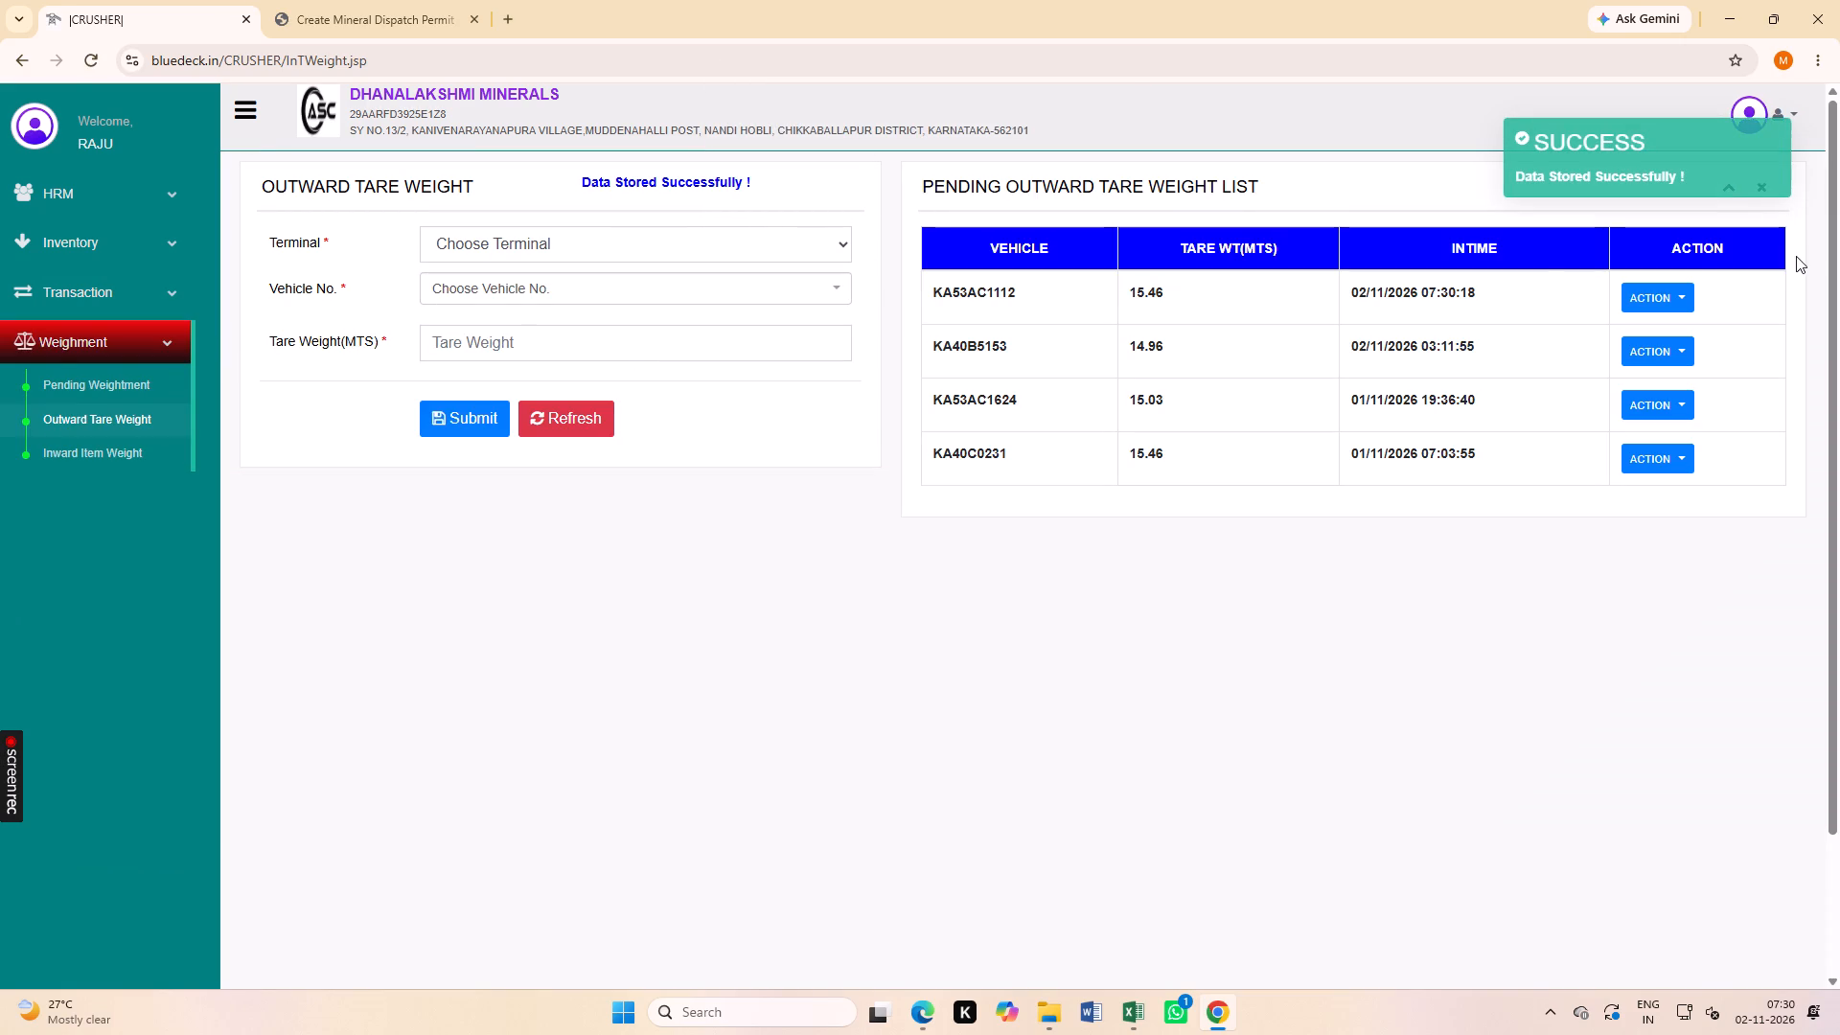
left_click(1665, 297)
left_click(1658, 372)
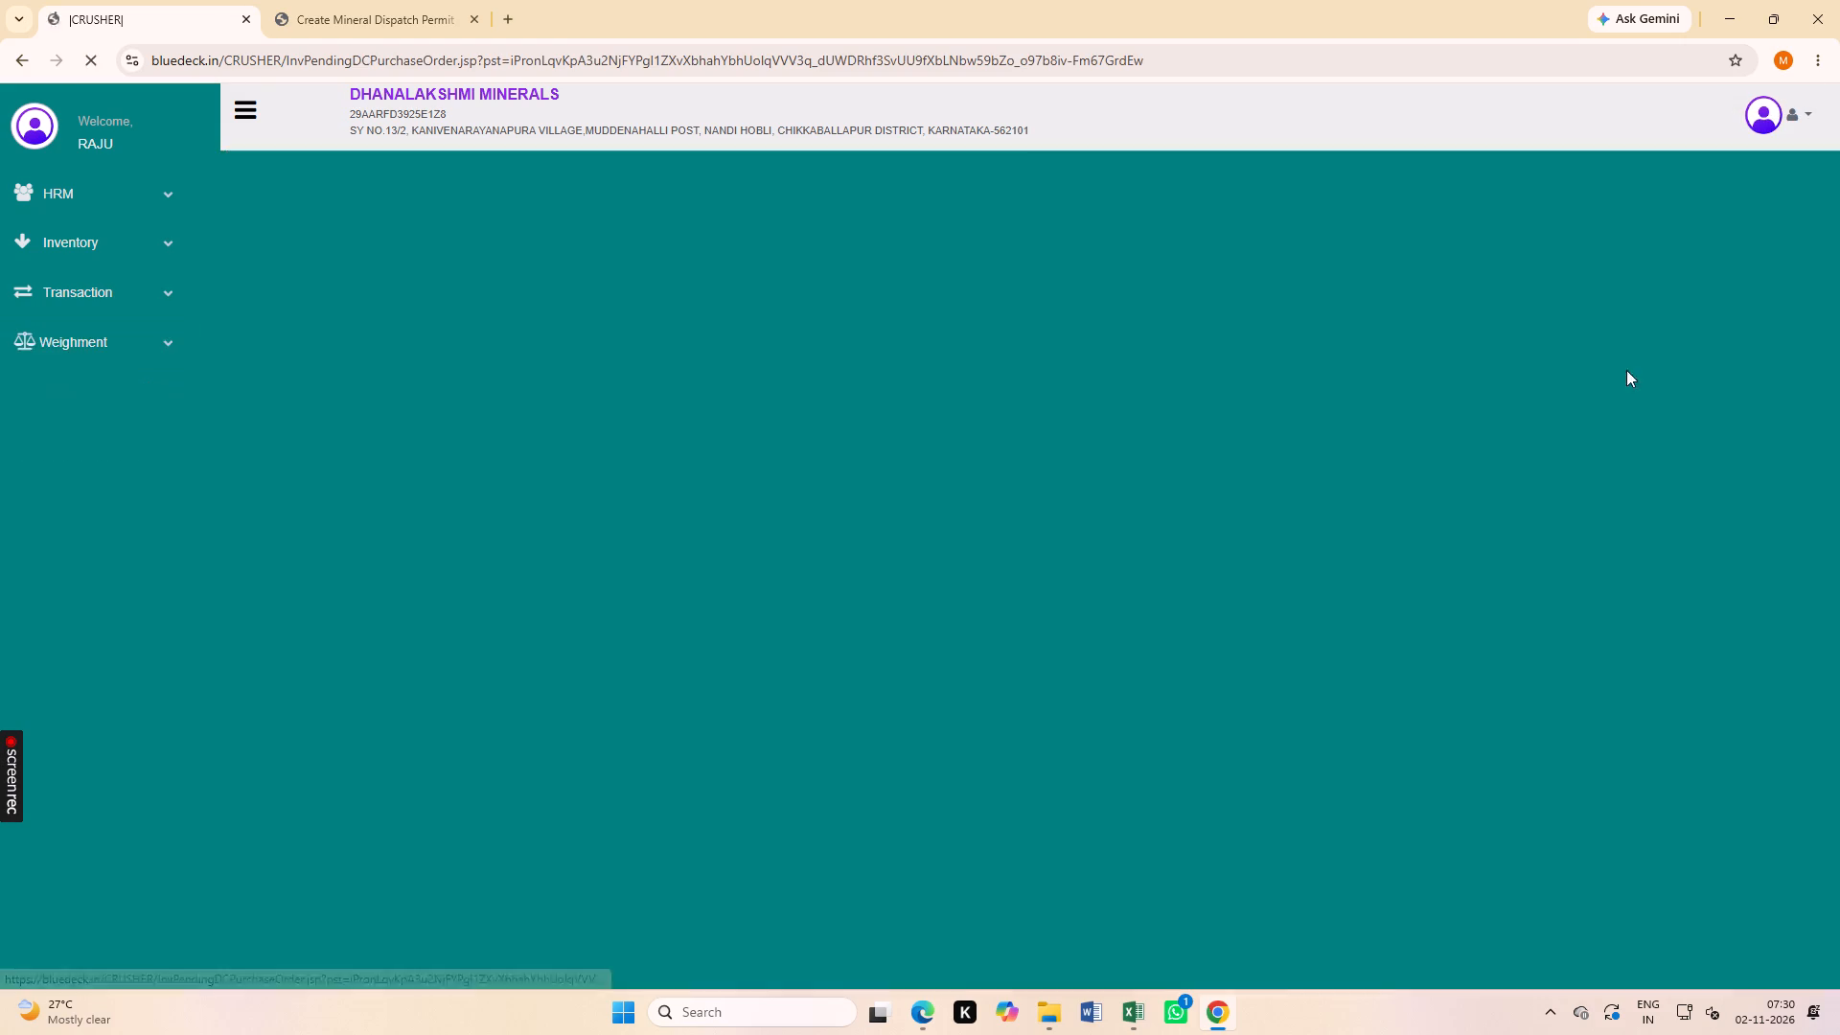
left_click(617, 278)
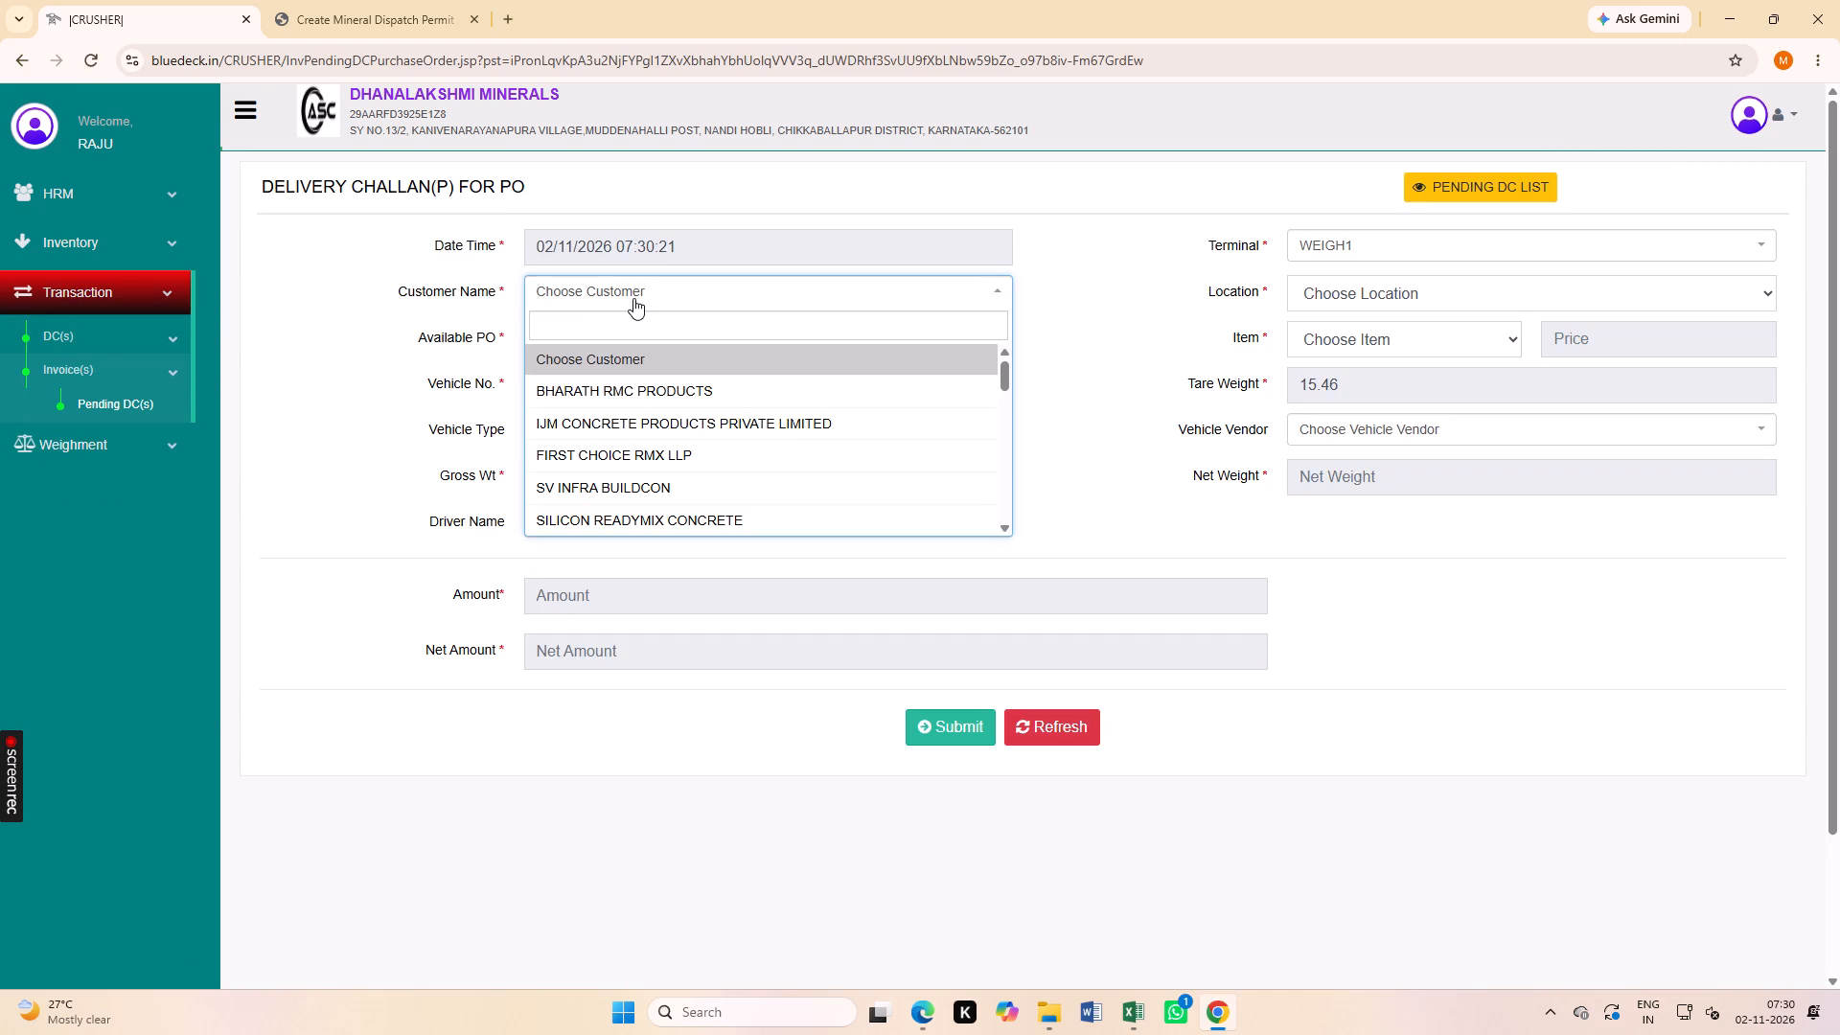
type("sri")
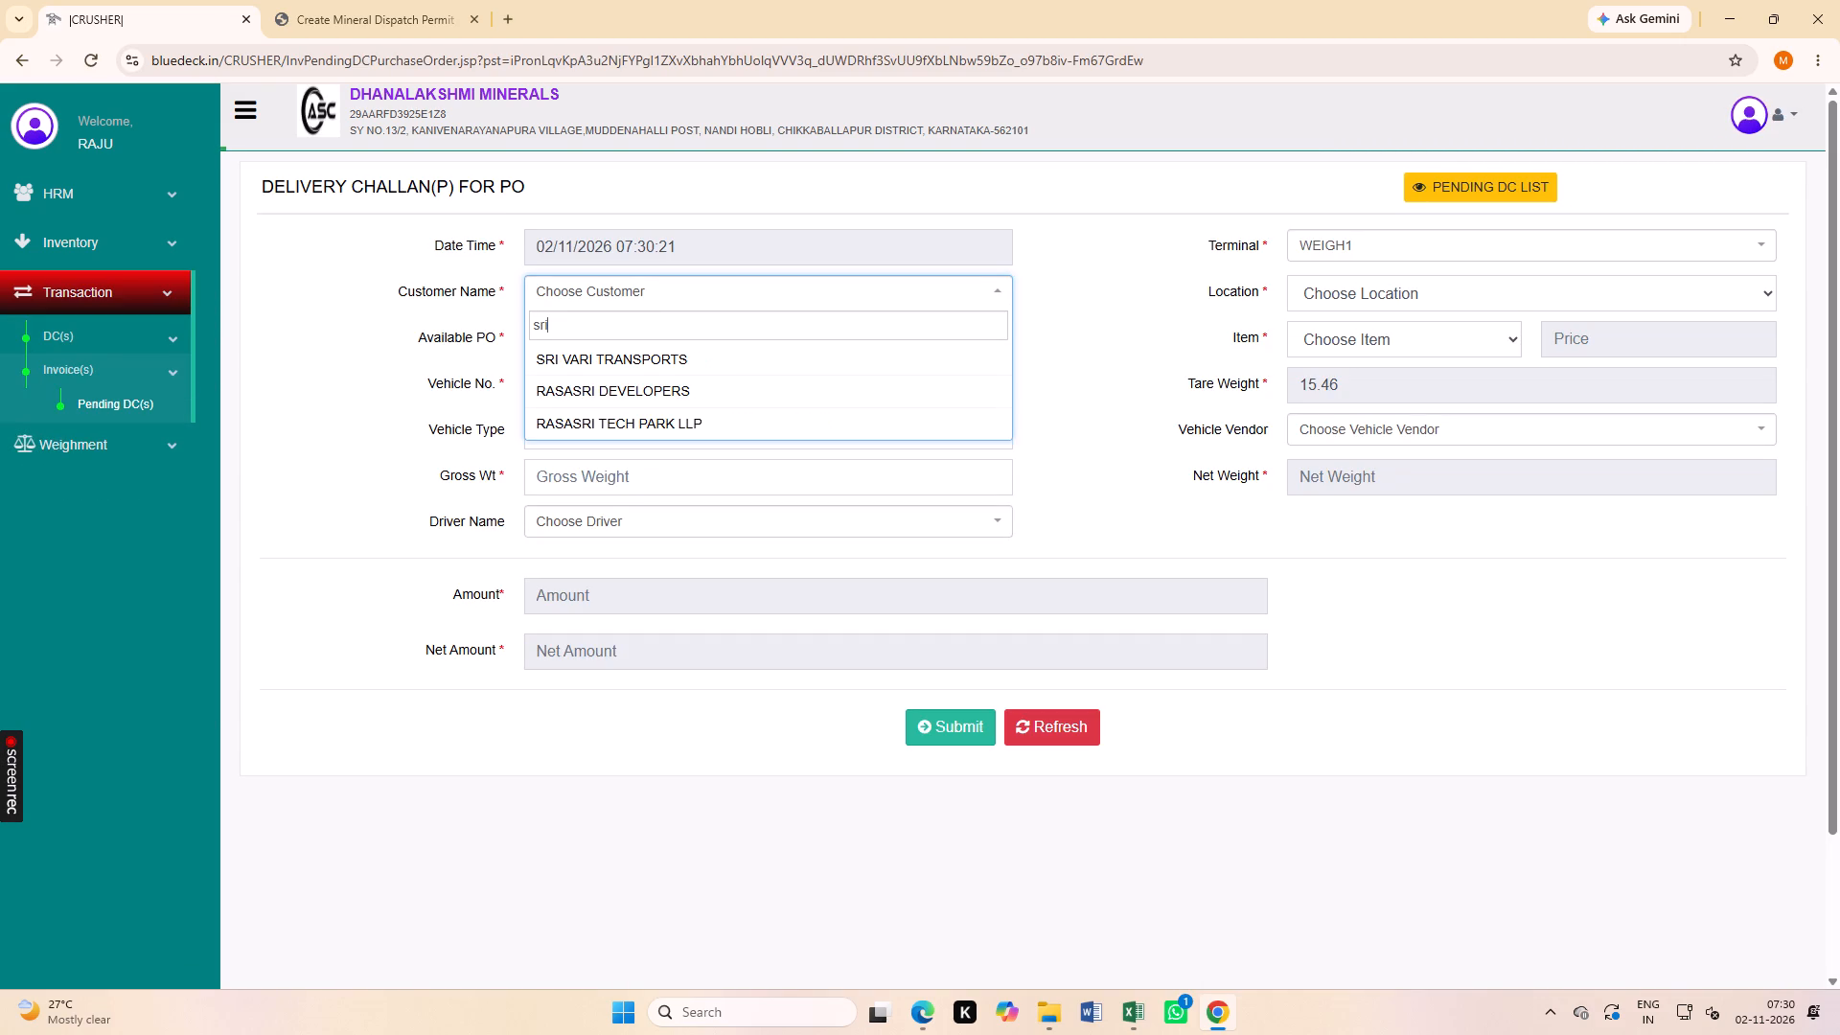
left_click(669, 369)
left_click(1446, 263)
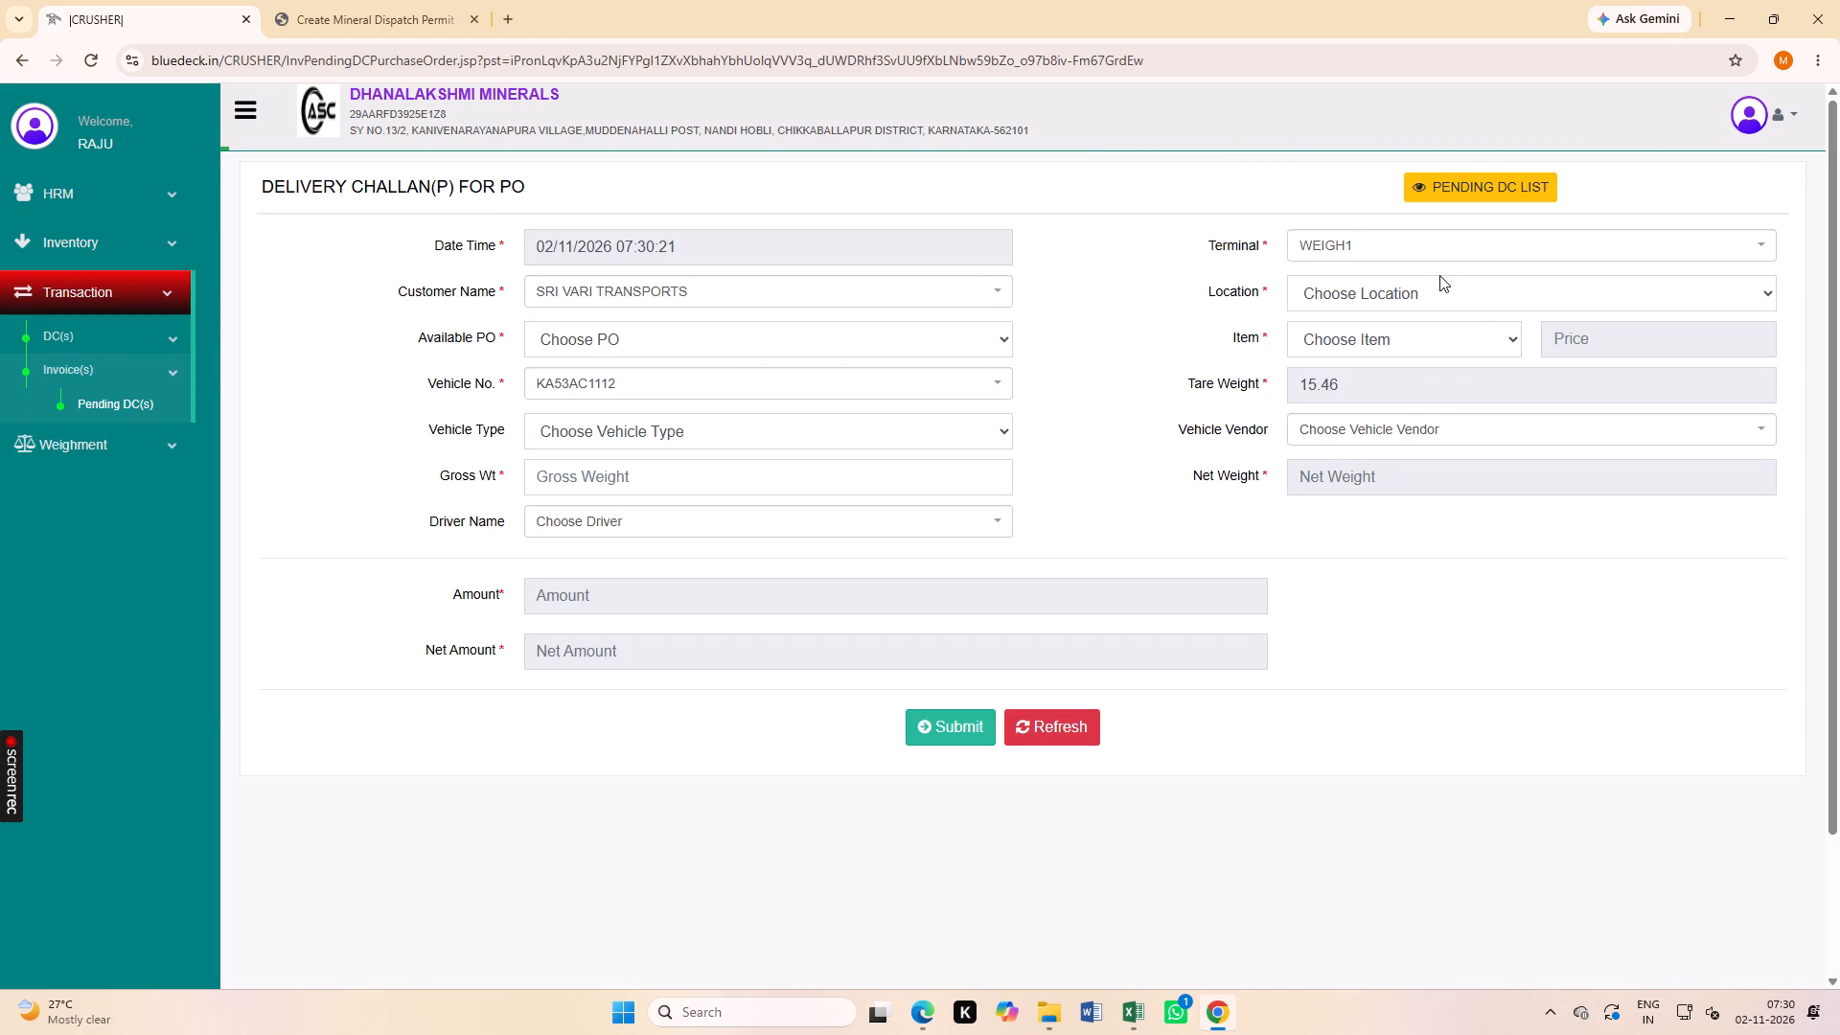
left_click(1431, 283)
left_click(1381, 348)
left_click(731, 326)
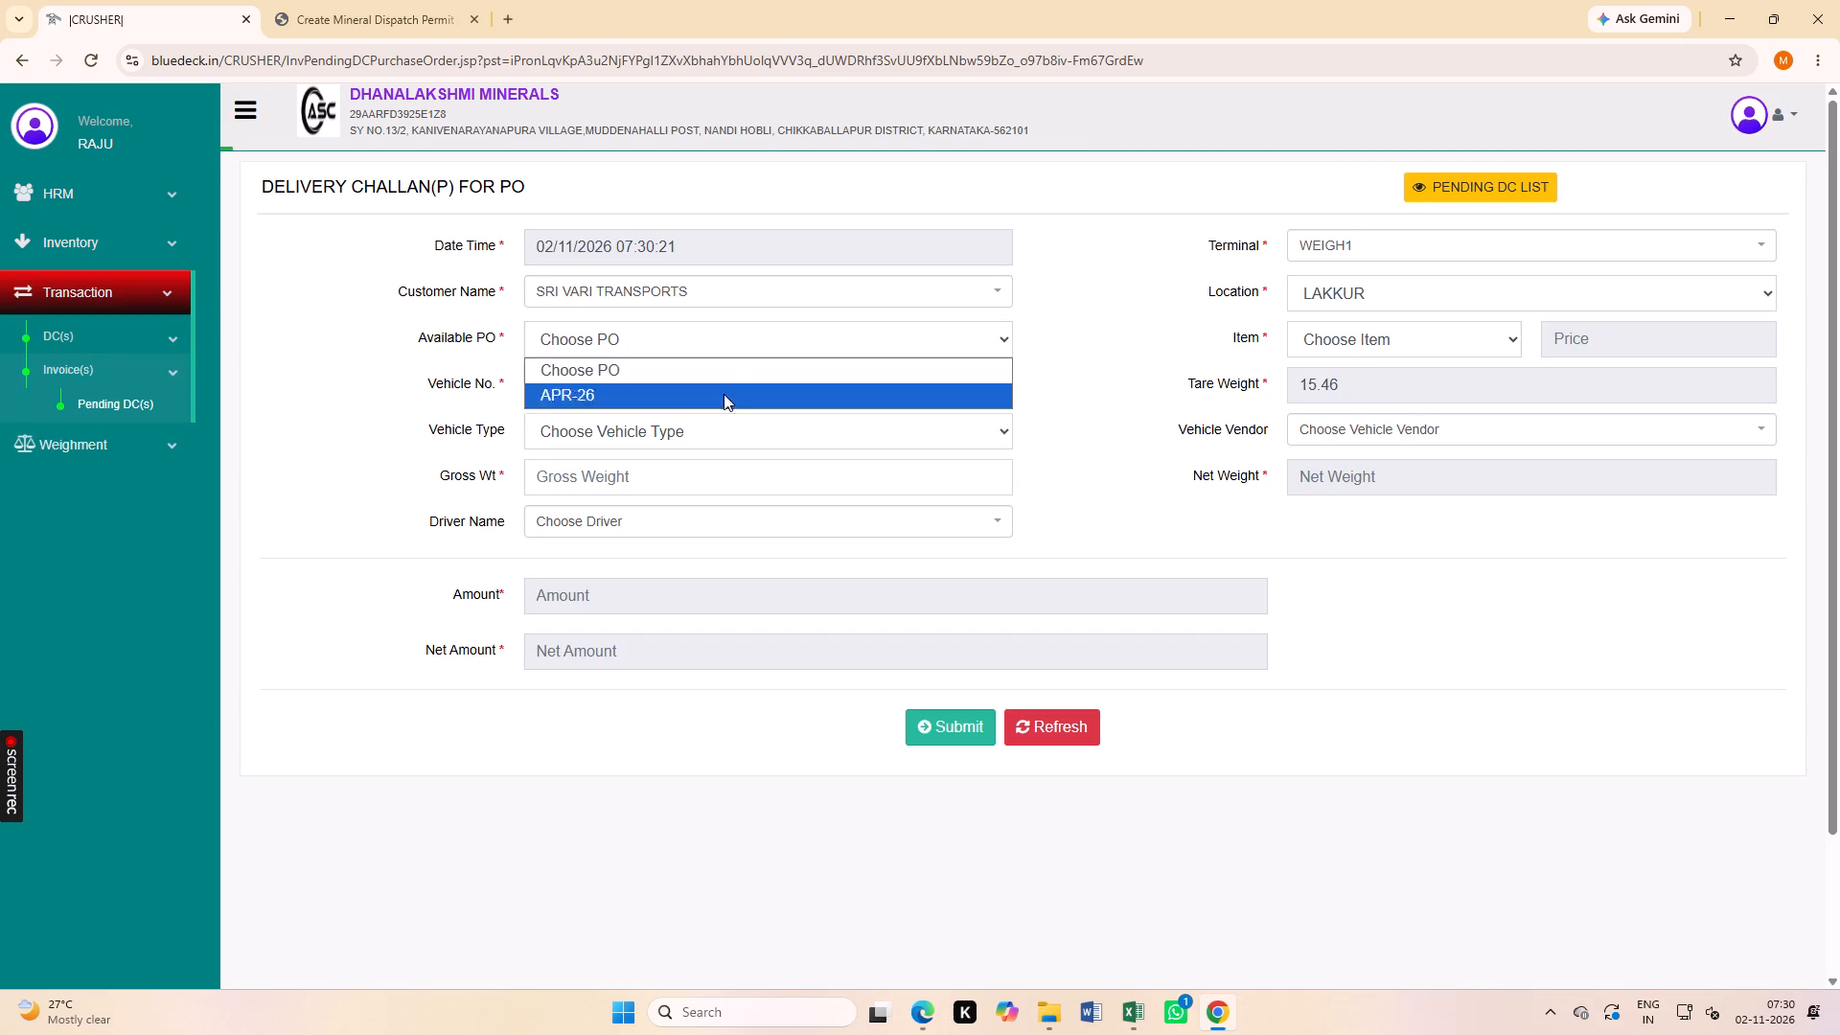
left_click(724, 394)
left_click(1437, 328)
left_click(1405, 393)
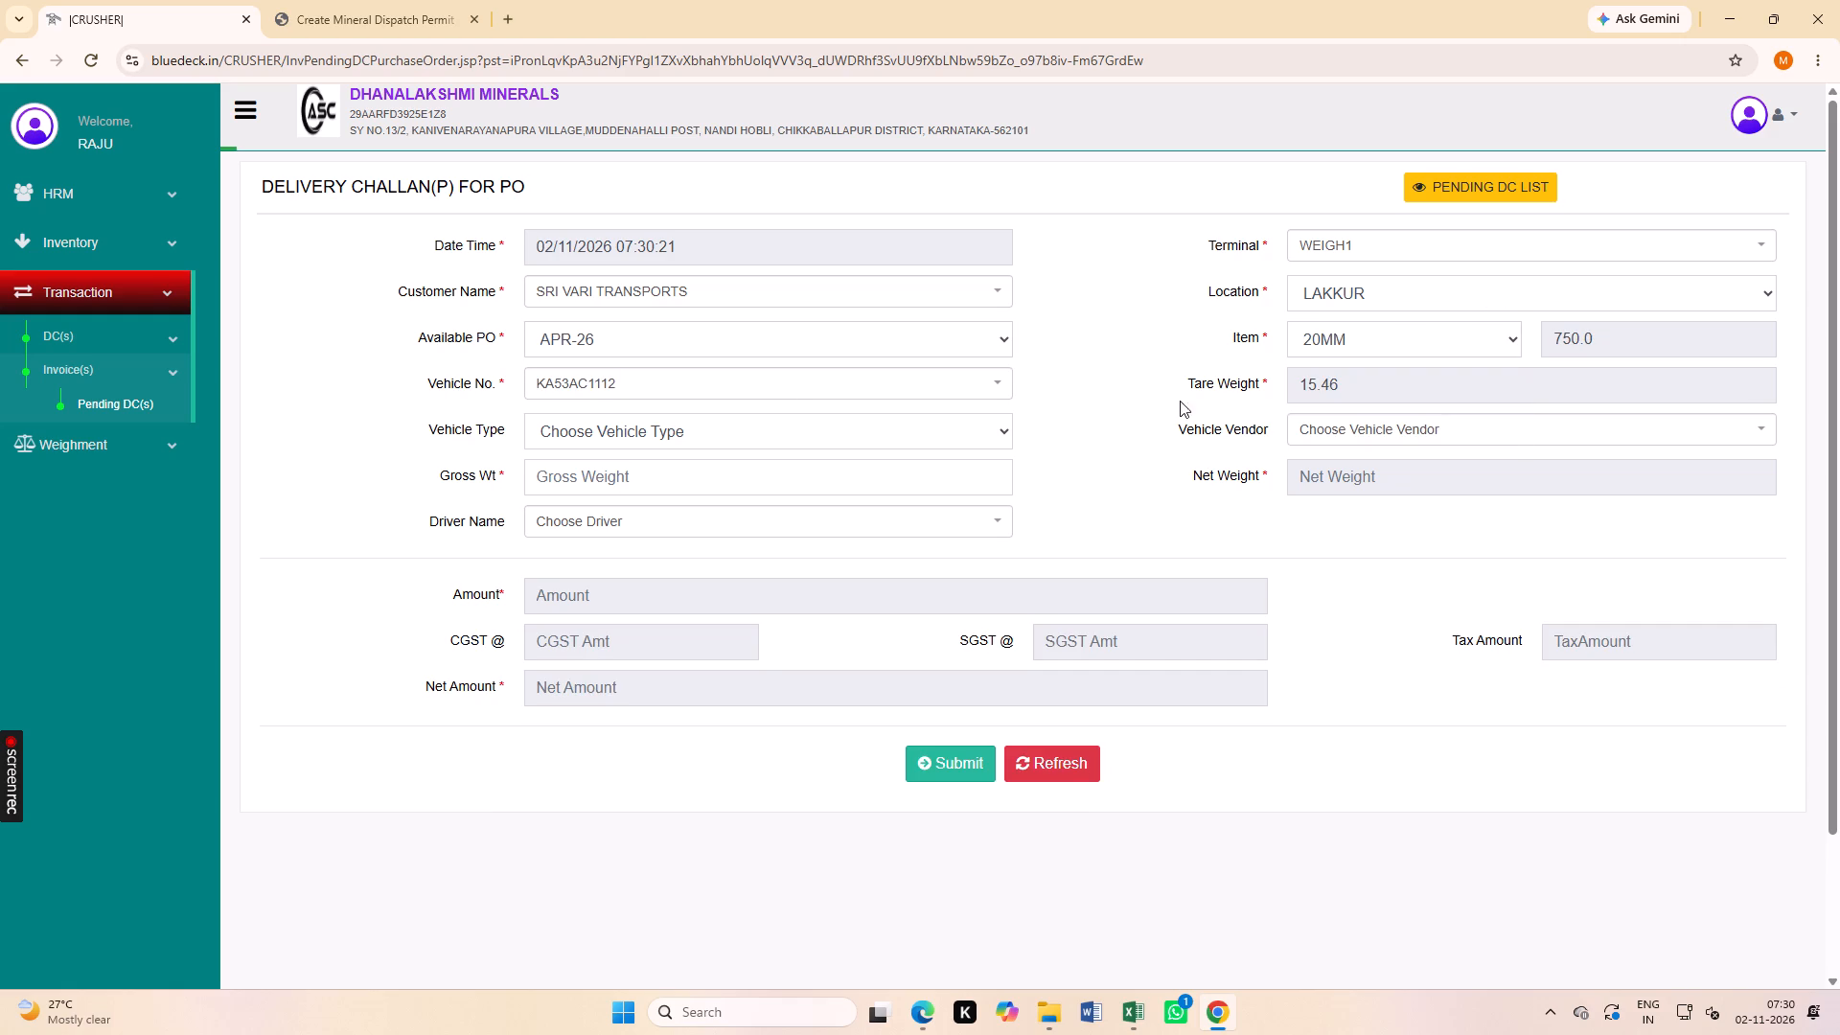
Enter a gross weight of 50.96 on the delivery challan and submit it through the preview.
left_click(711, 480)
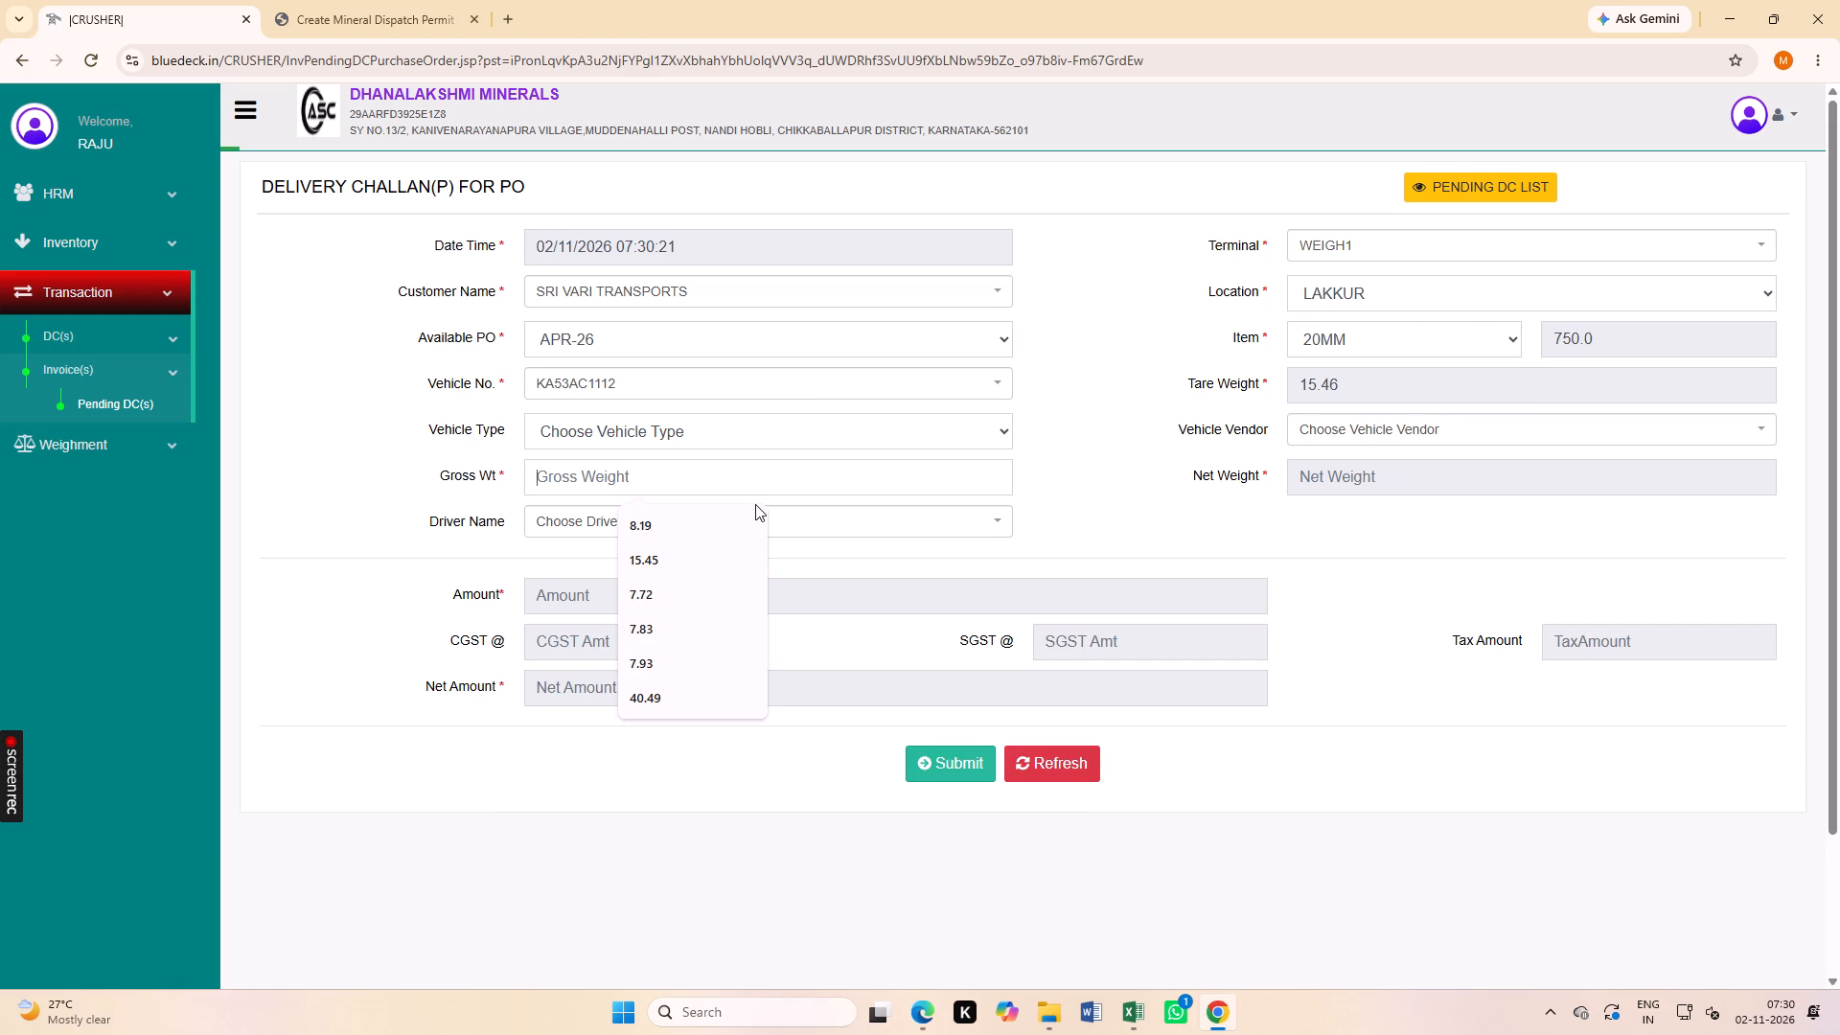
type("50.96")
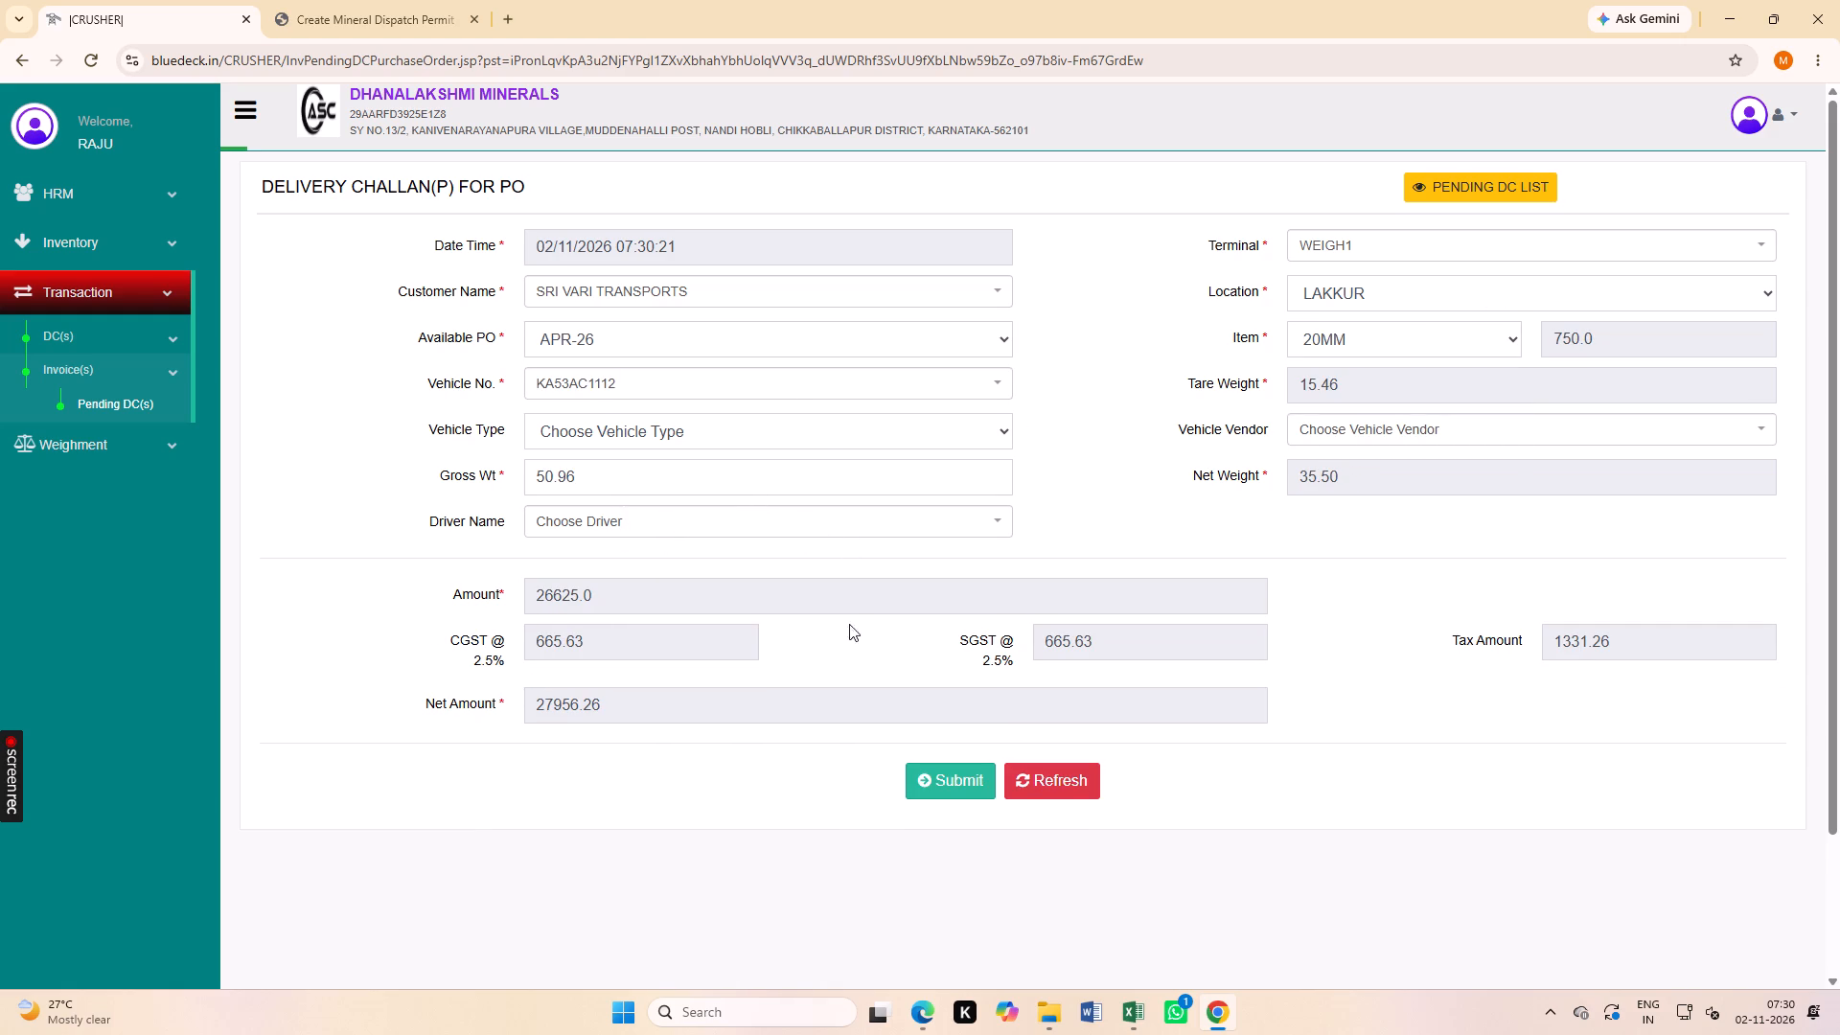
left_click(960, 785)
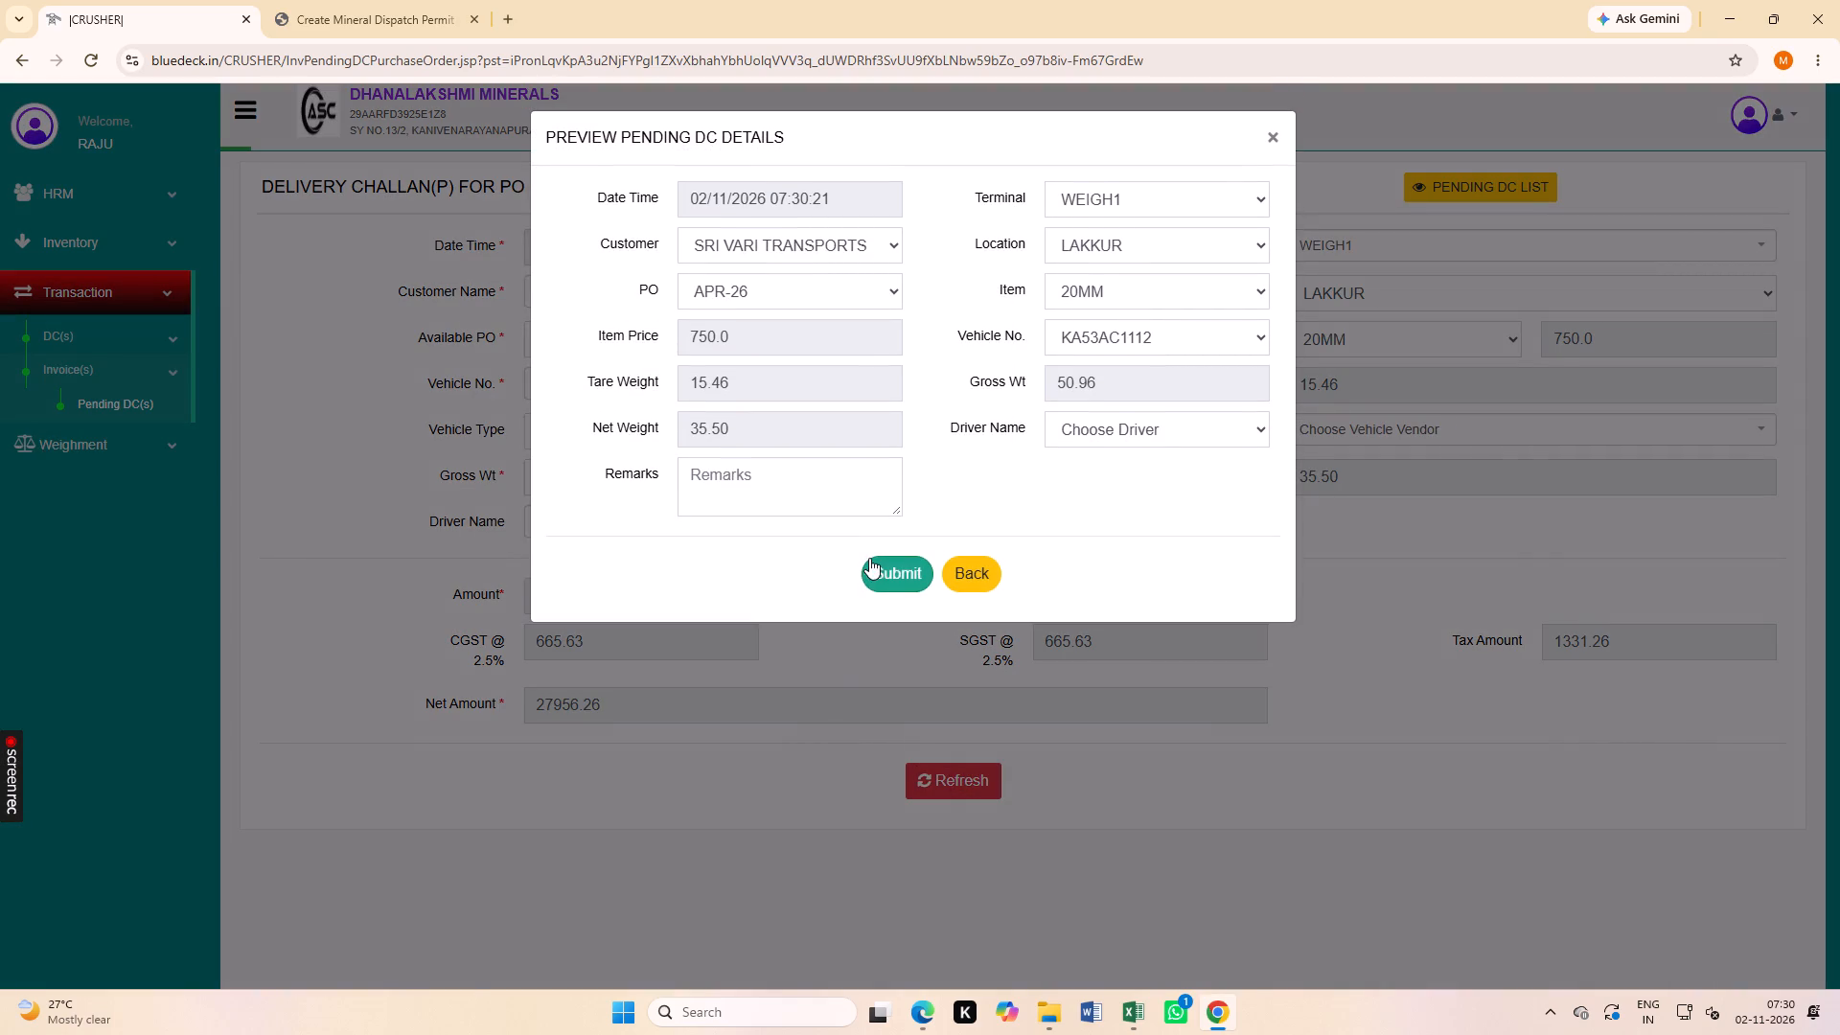
left_click(873, 570)
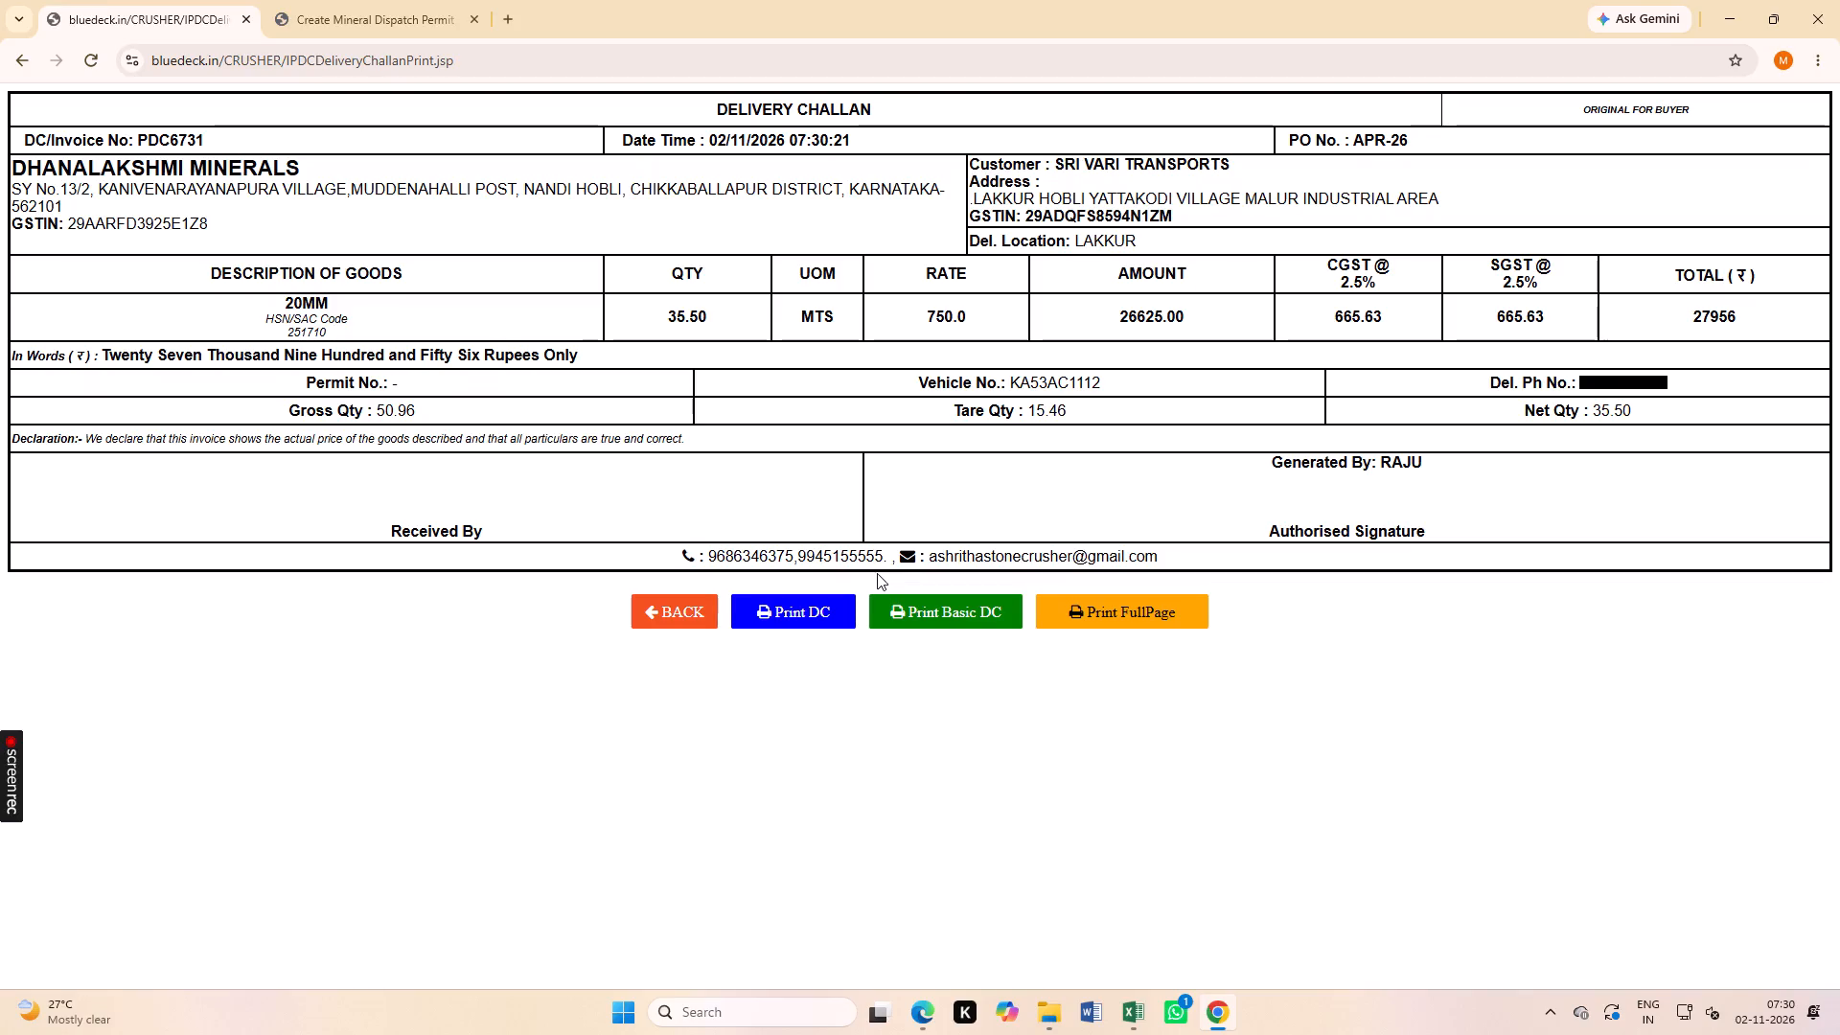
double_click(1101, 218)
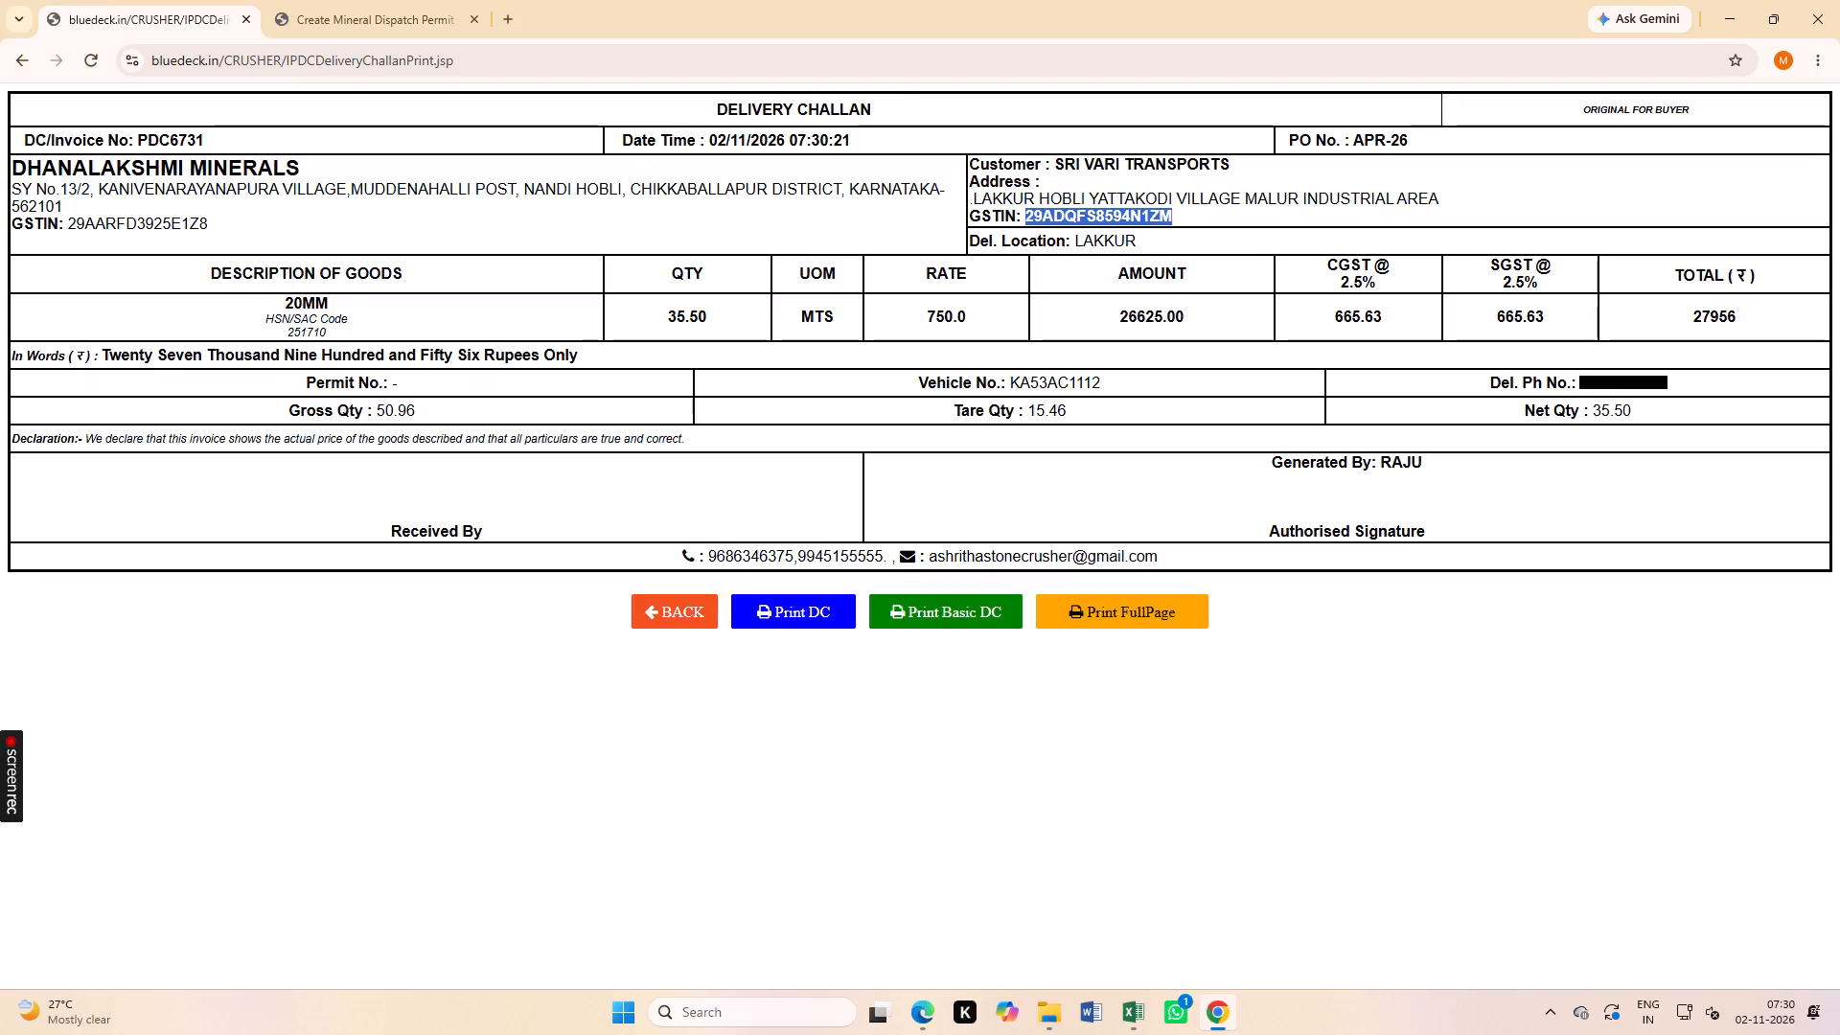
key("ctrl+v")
left_click(962, 597)
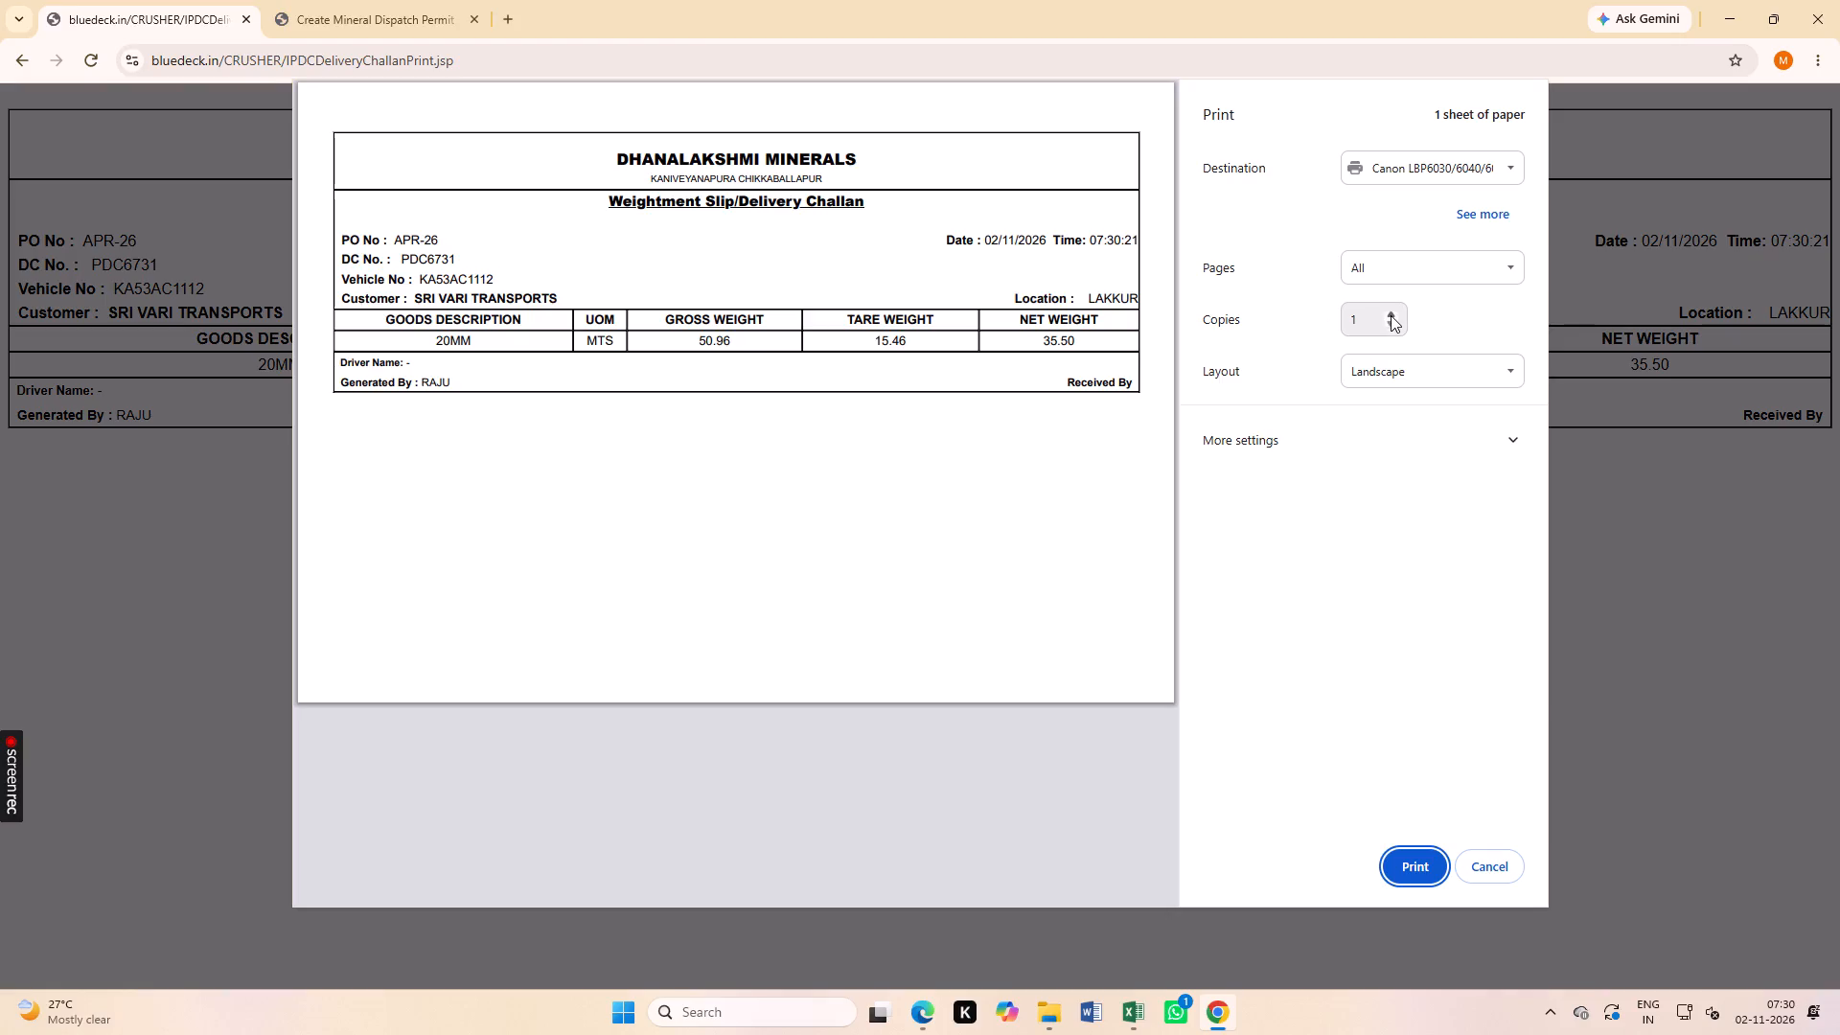
double_click(1391, 315)
left_click(1391, 377)
left_click(1393, 394)
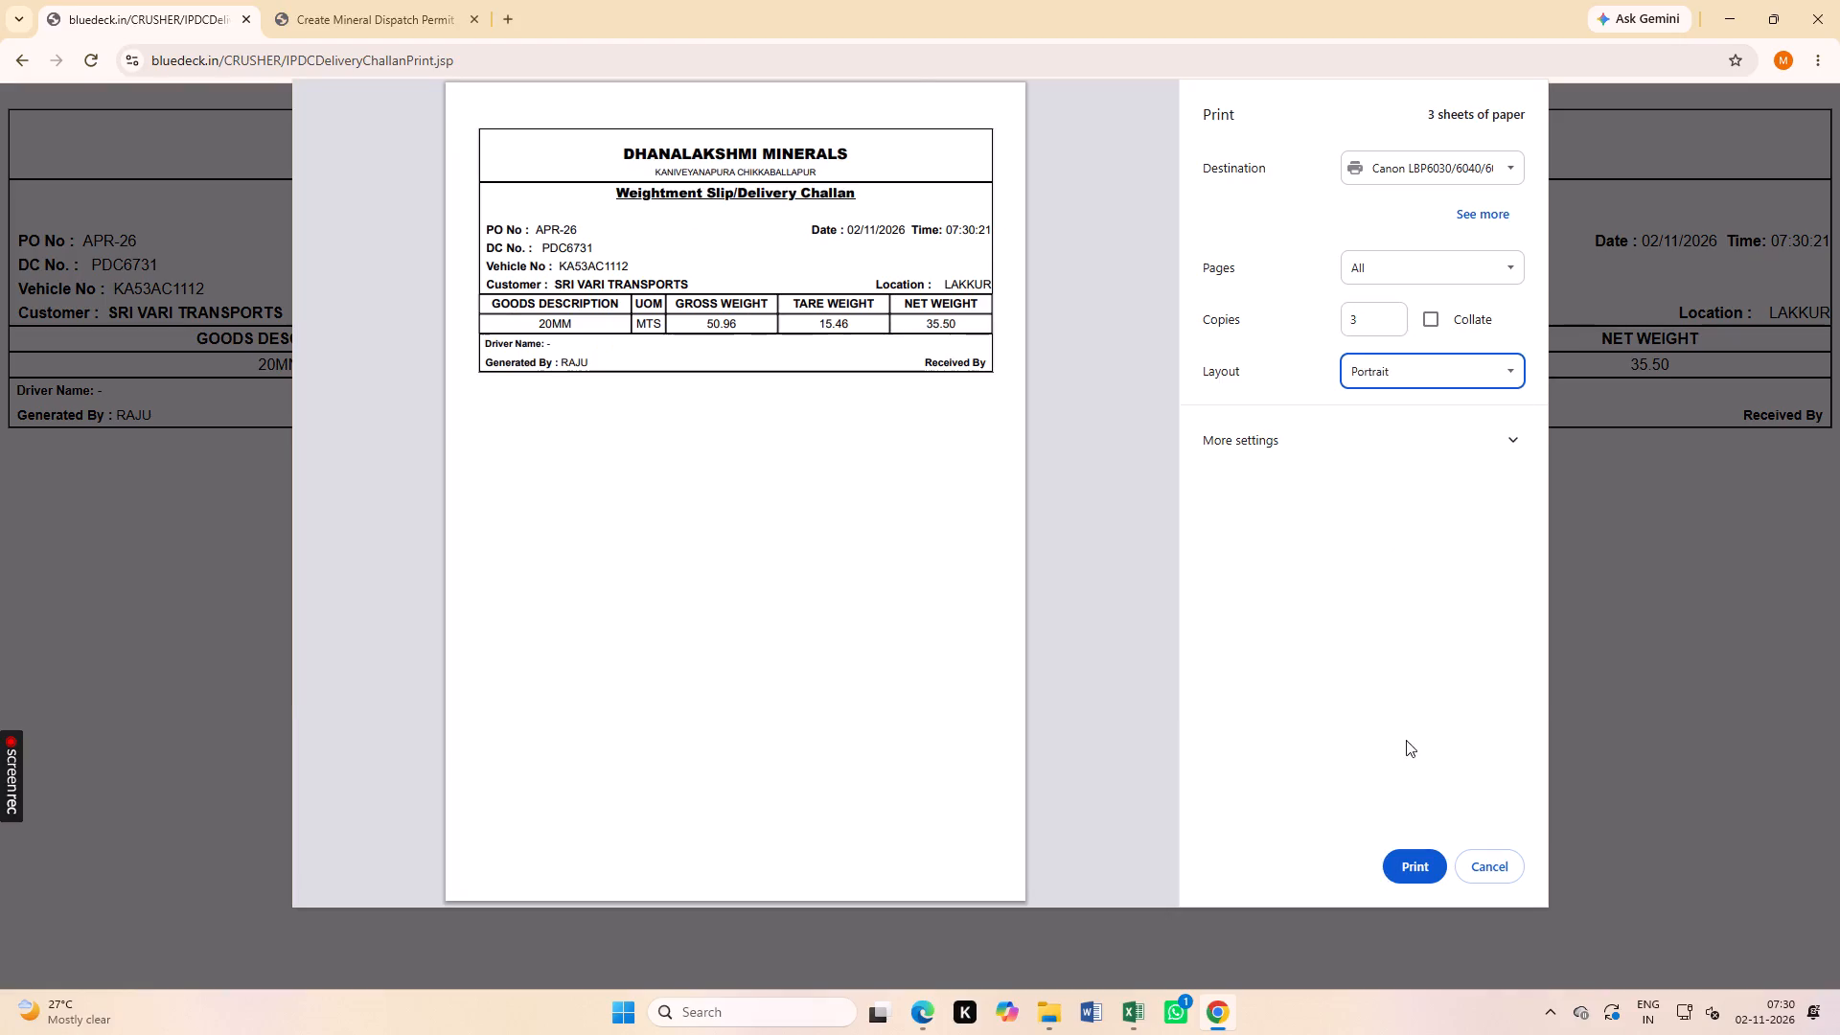
left_click(1422, 867)
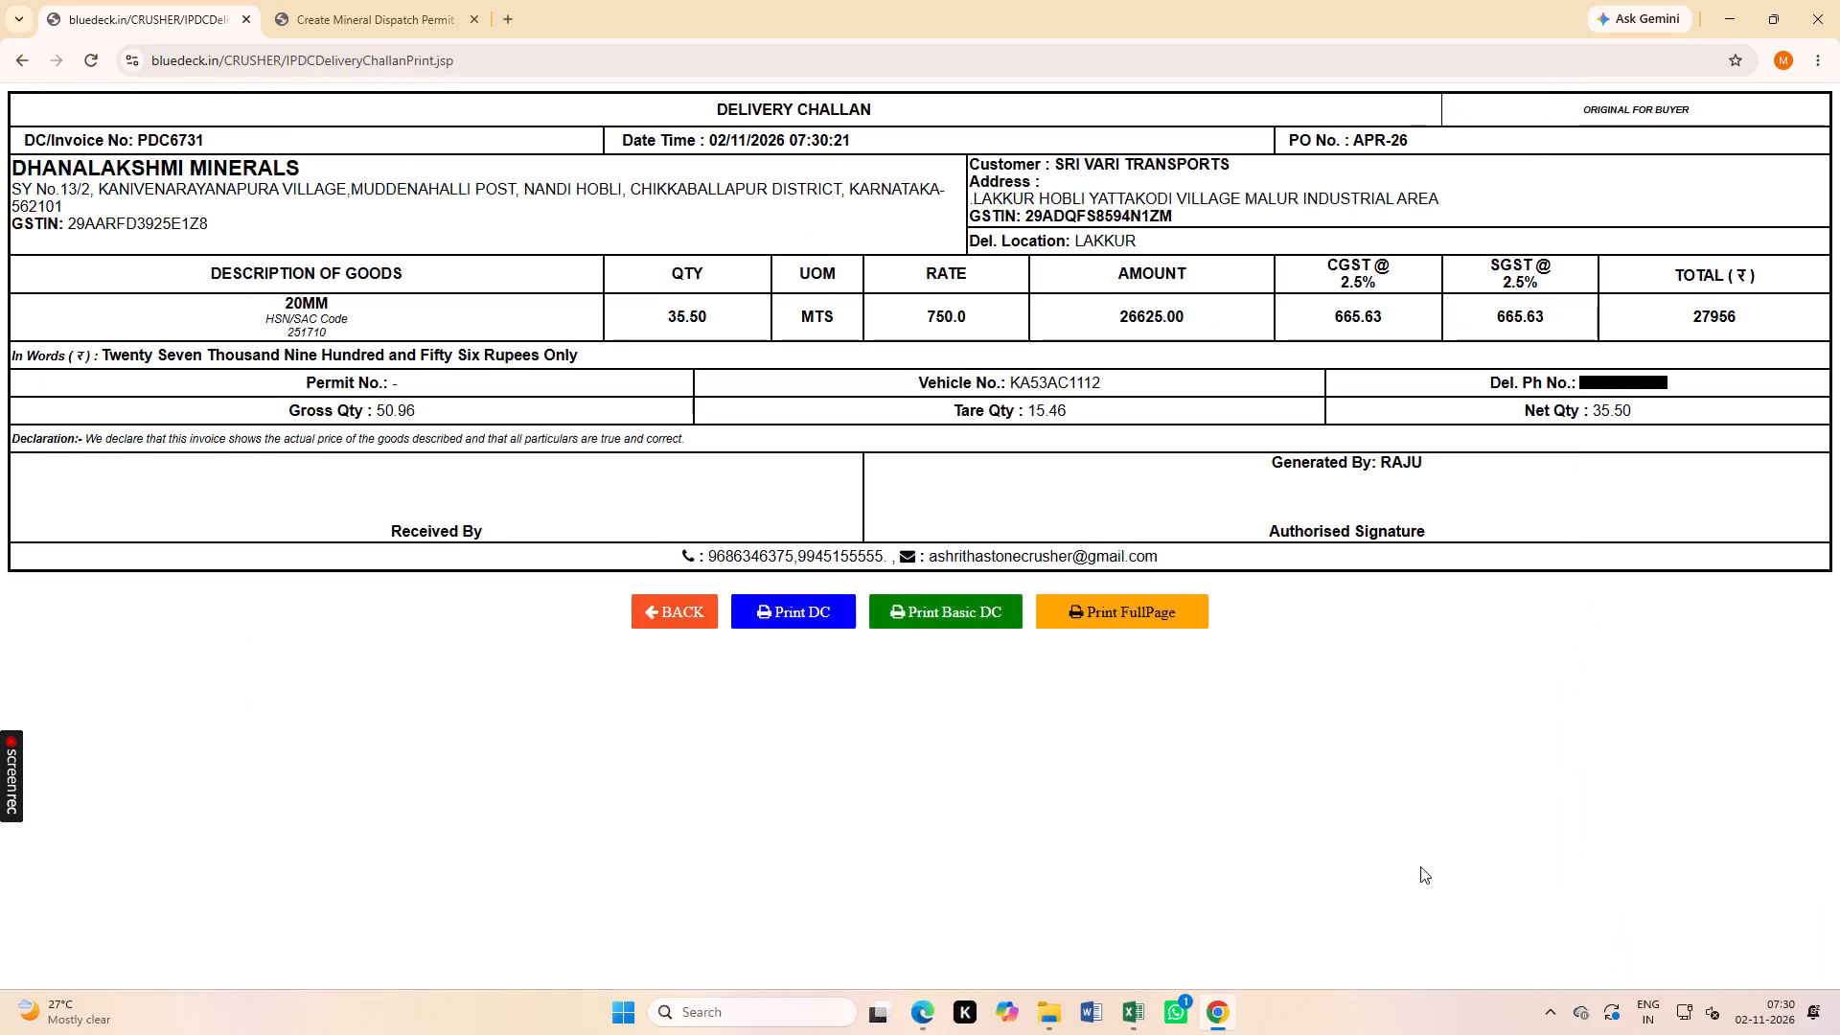
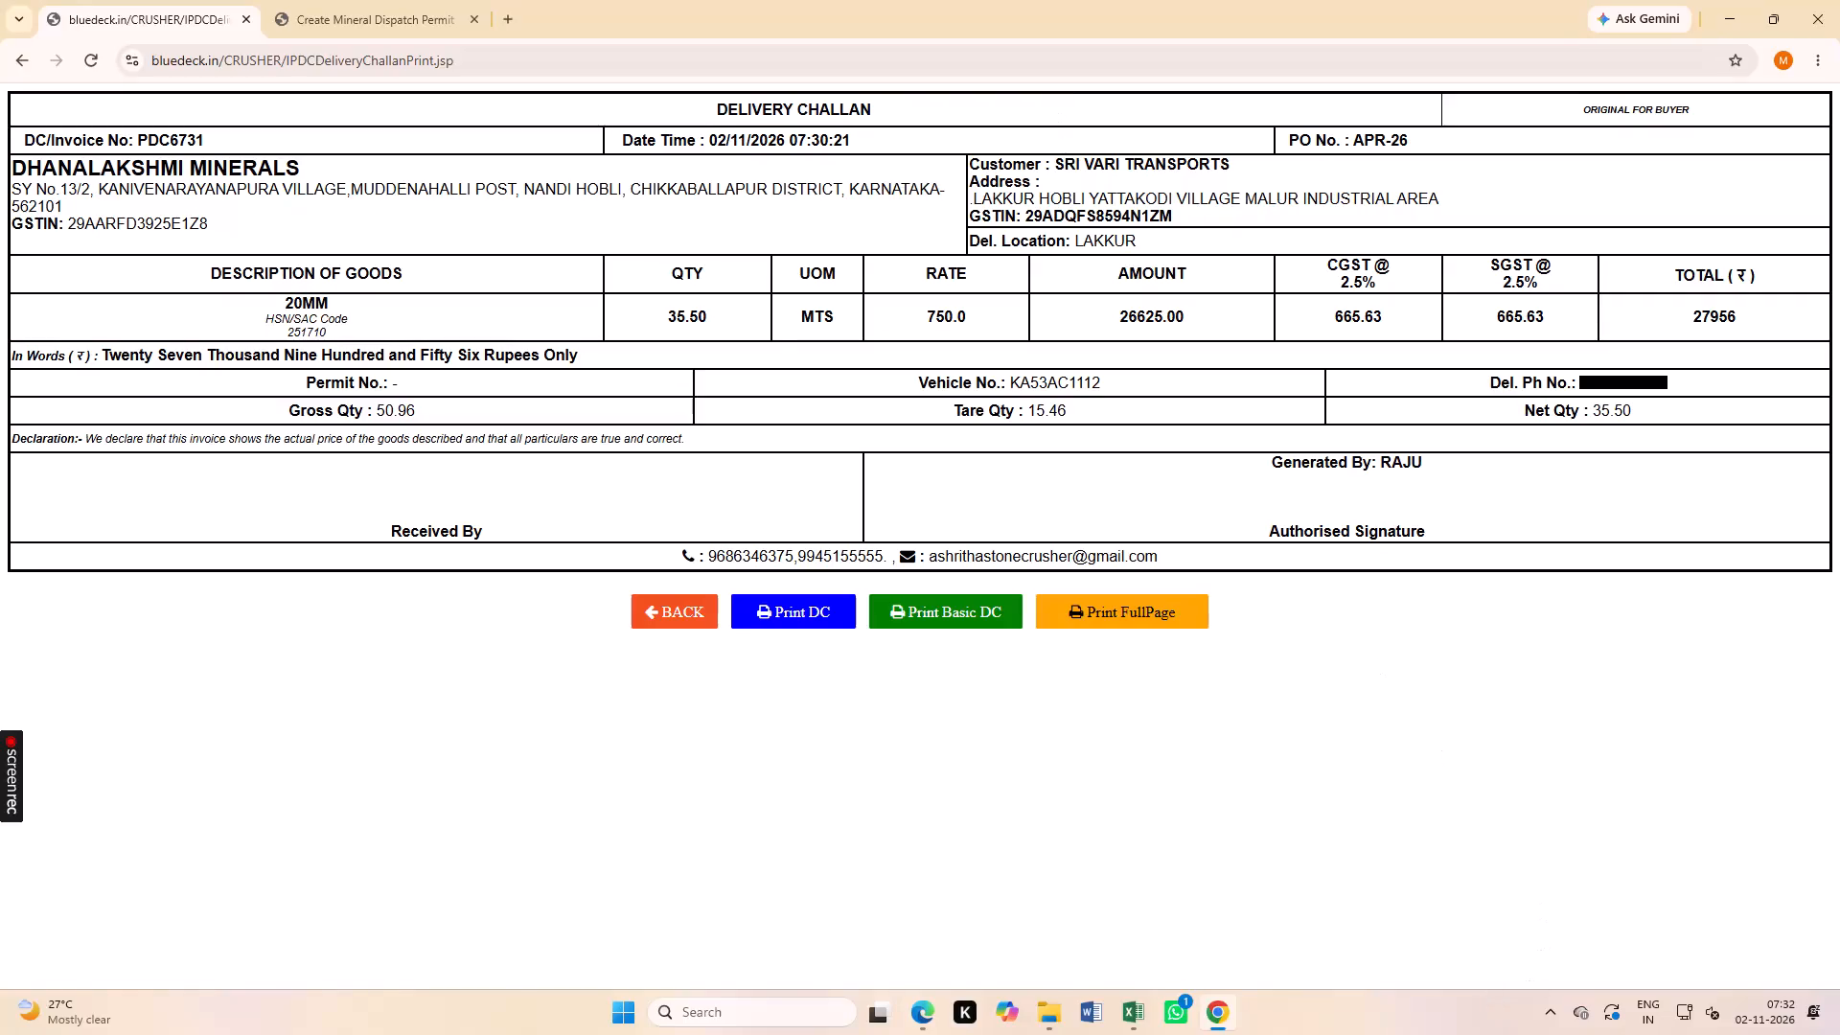
Copy the GSTIN of customer SRI VARI TRANSPORTS from the delivery challan.
double_click(1108, 207)
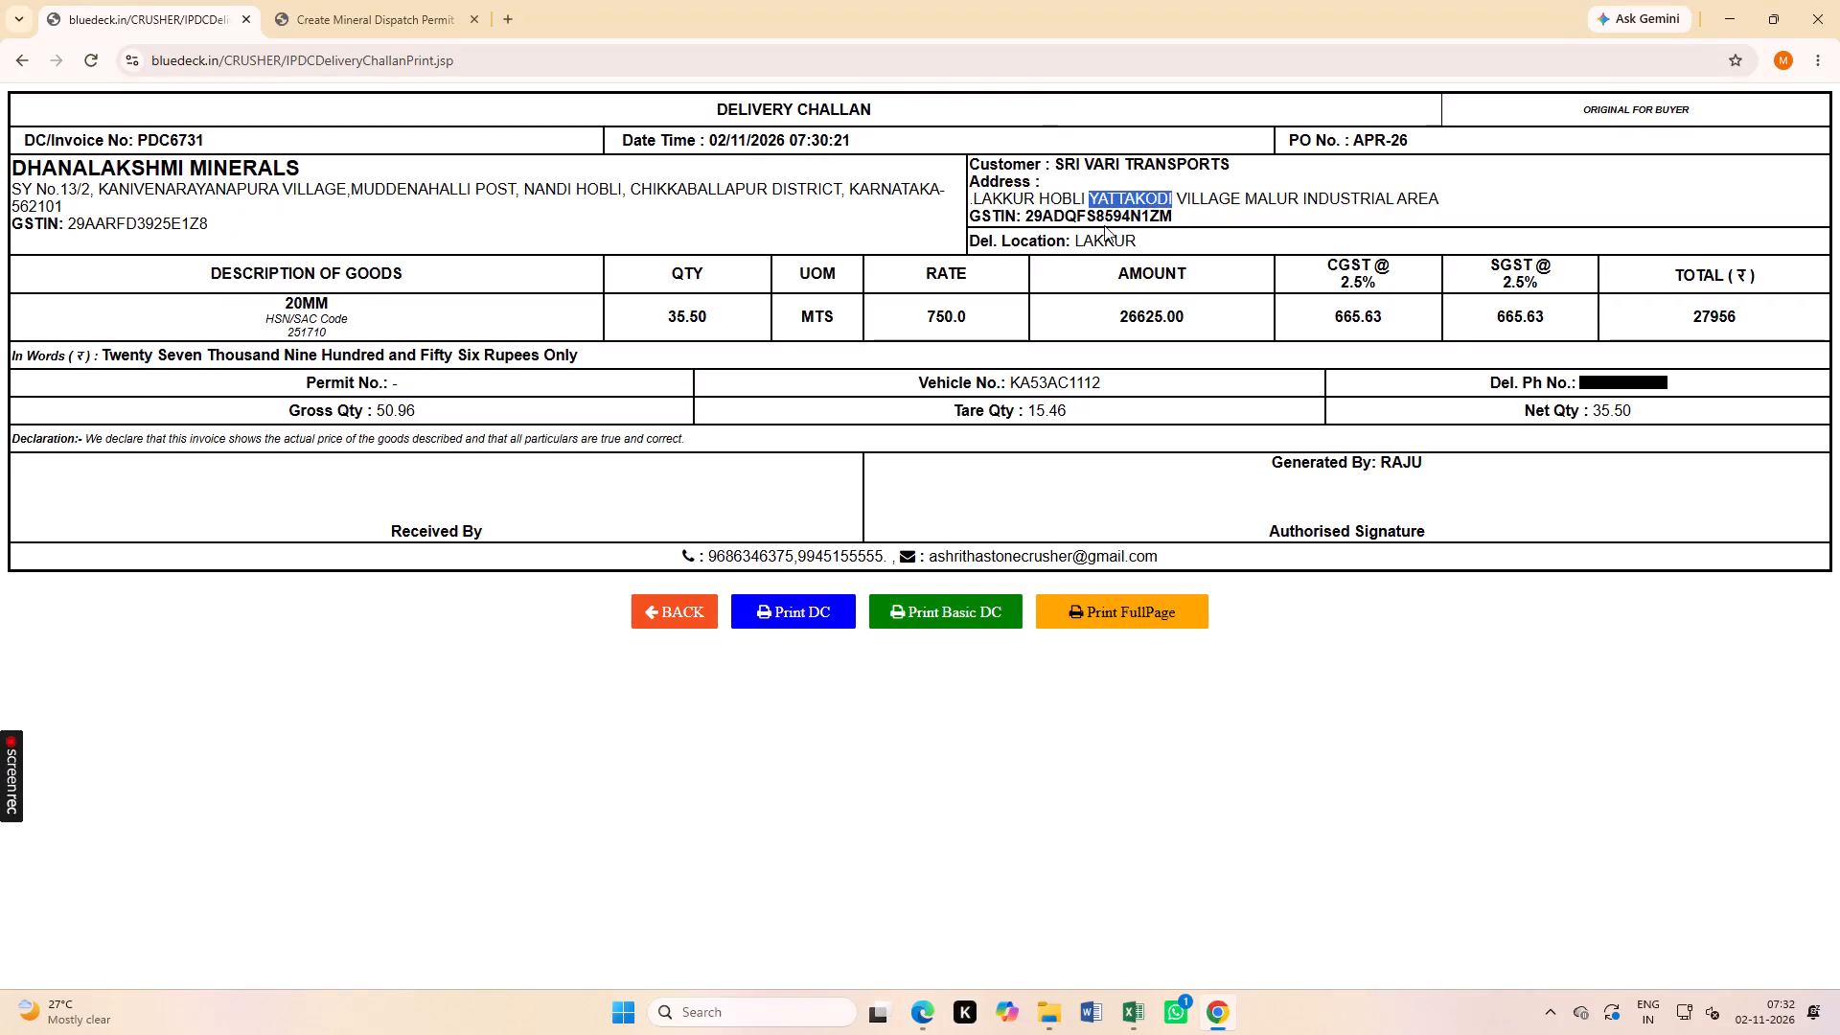
double_click(1107, 213)
key("ctrl+c")
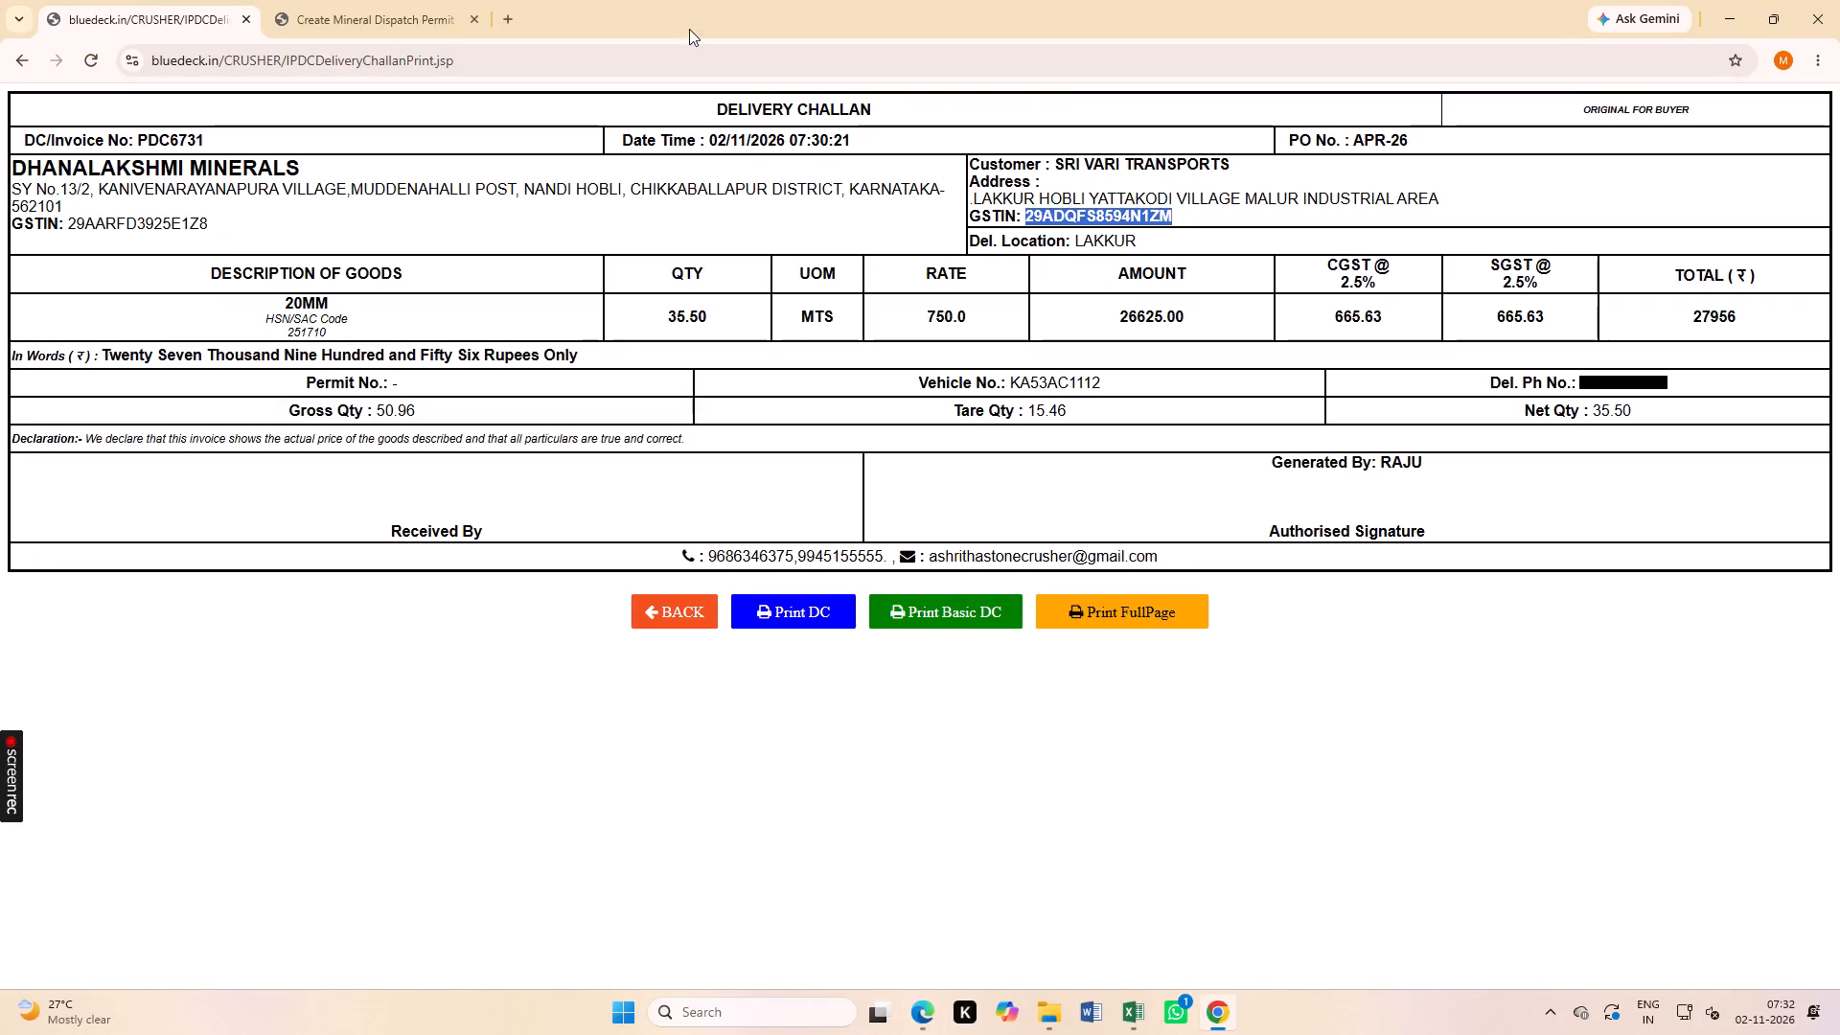
Open a new browser tab and start a Google search from the recent search suggestions.
left_click(502, 18)
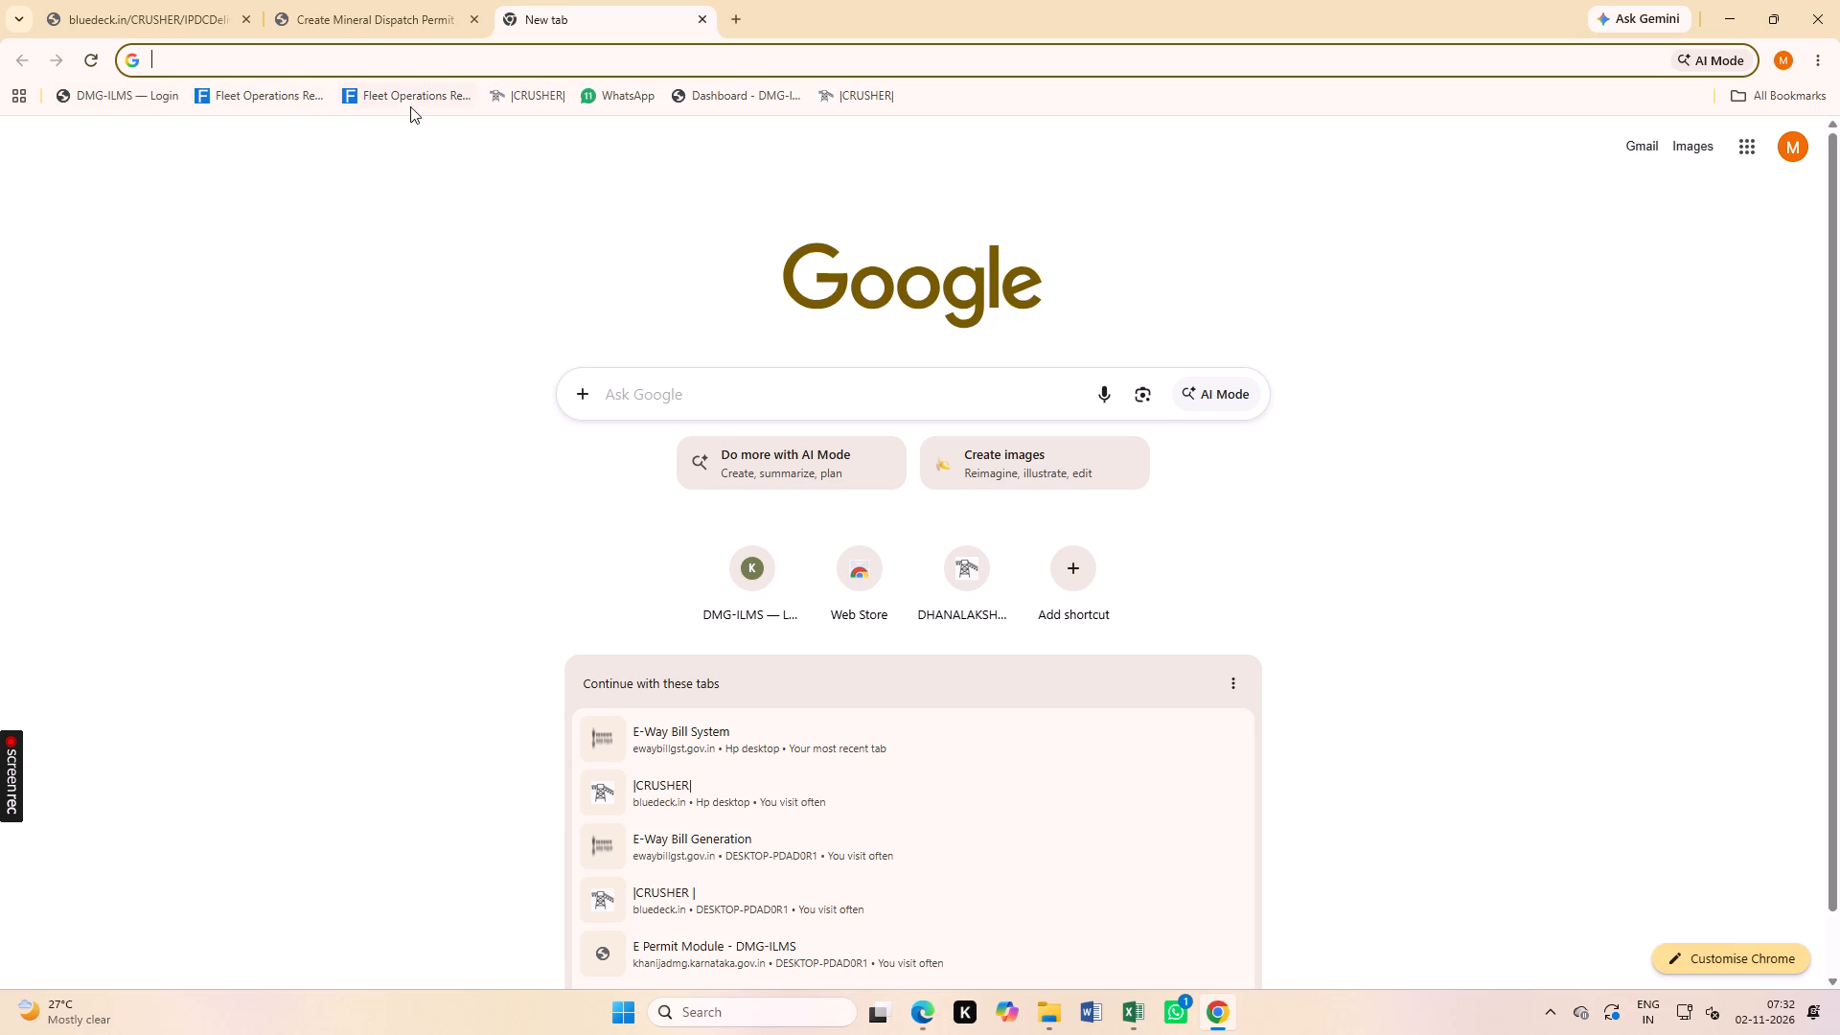
left_click(780, 404)
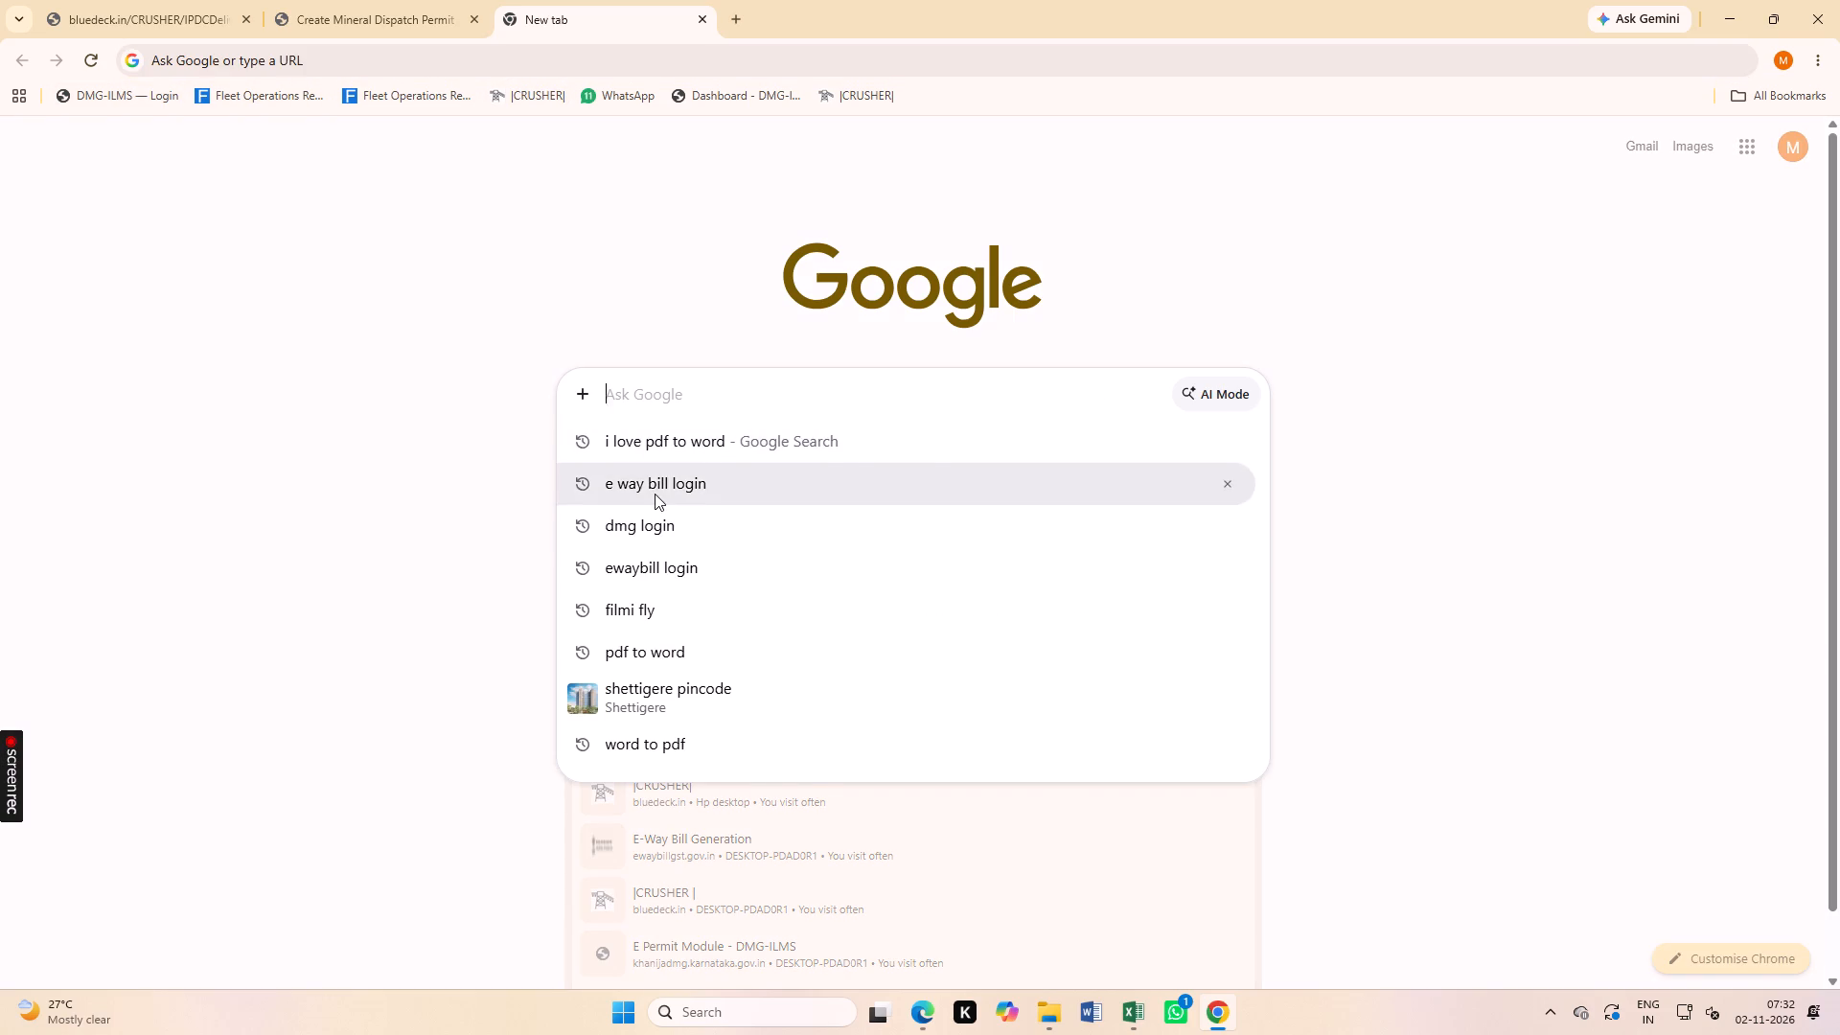
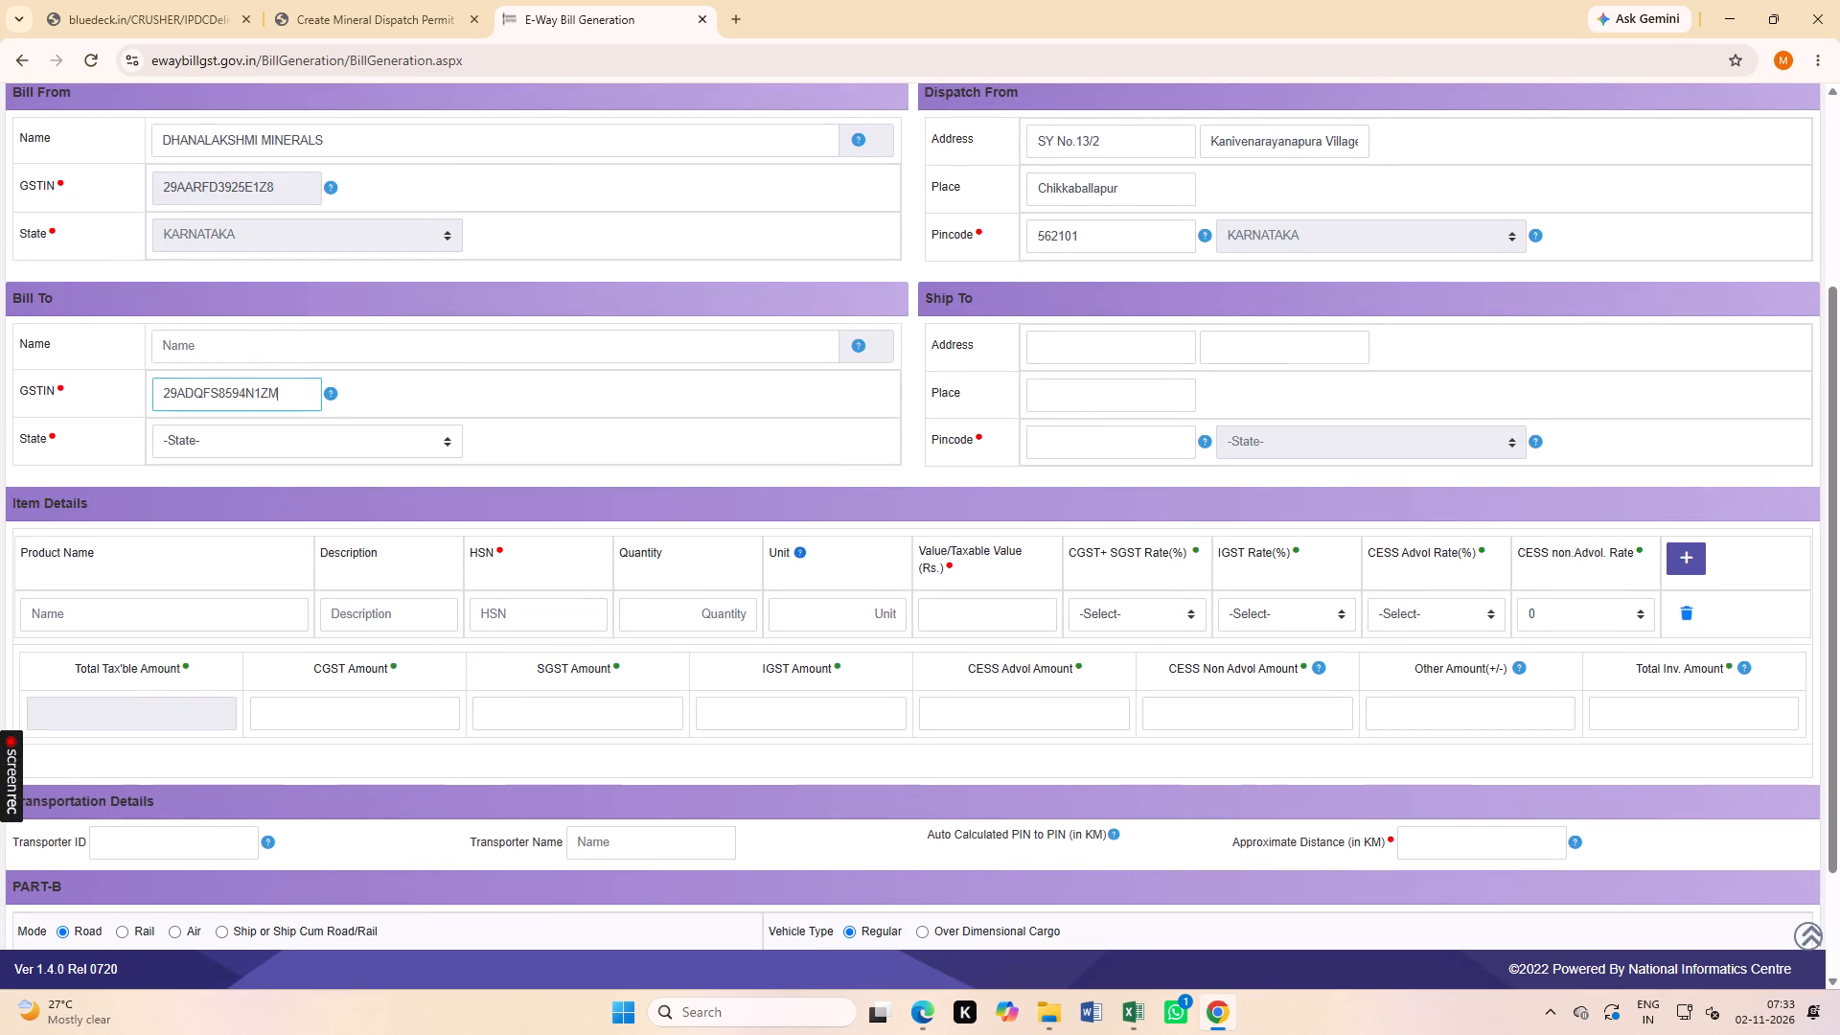
Enter the item details: product 20MM, description AGGREGATES, HSN 251710, quantity 35.50 and unit TON.
scroll(275, 446, "down", 2)
left_click(56, 462)
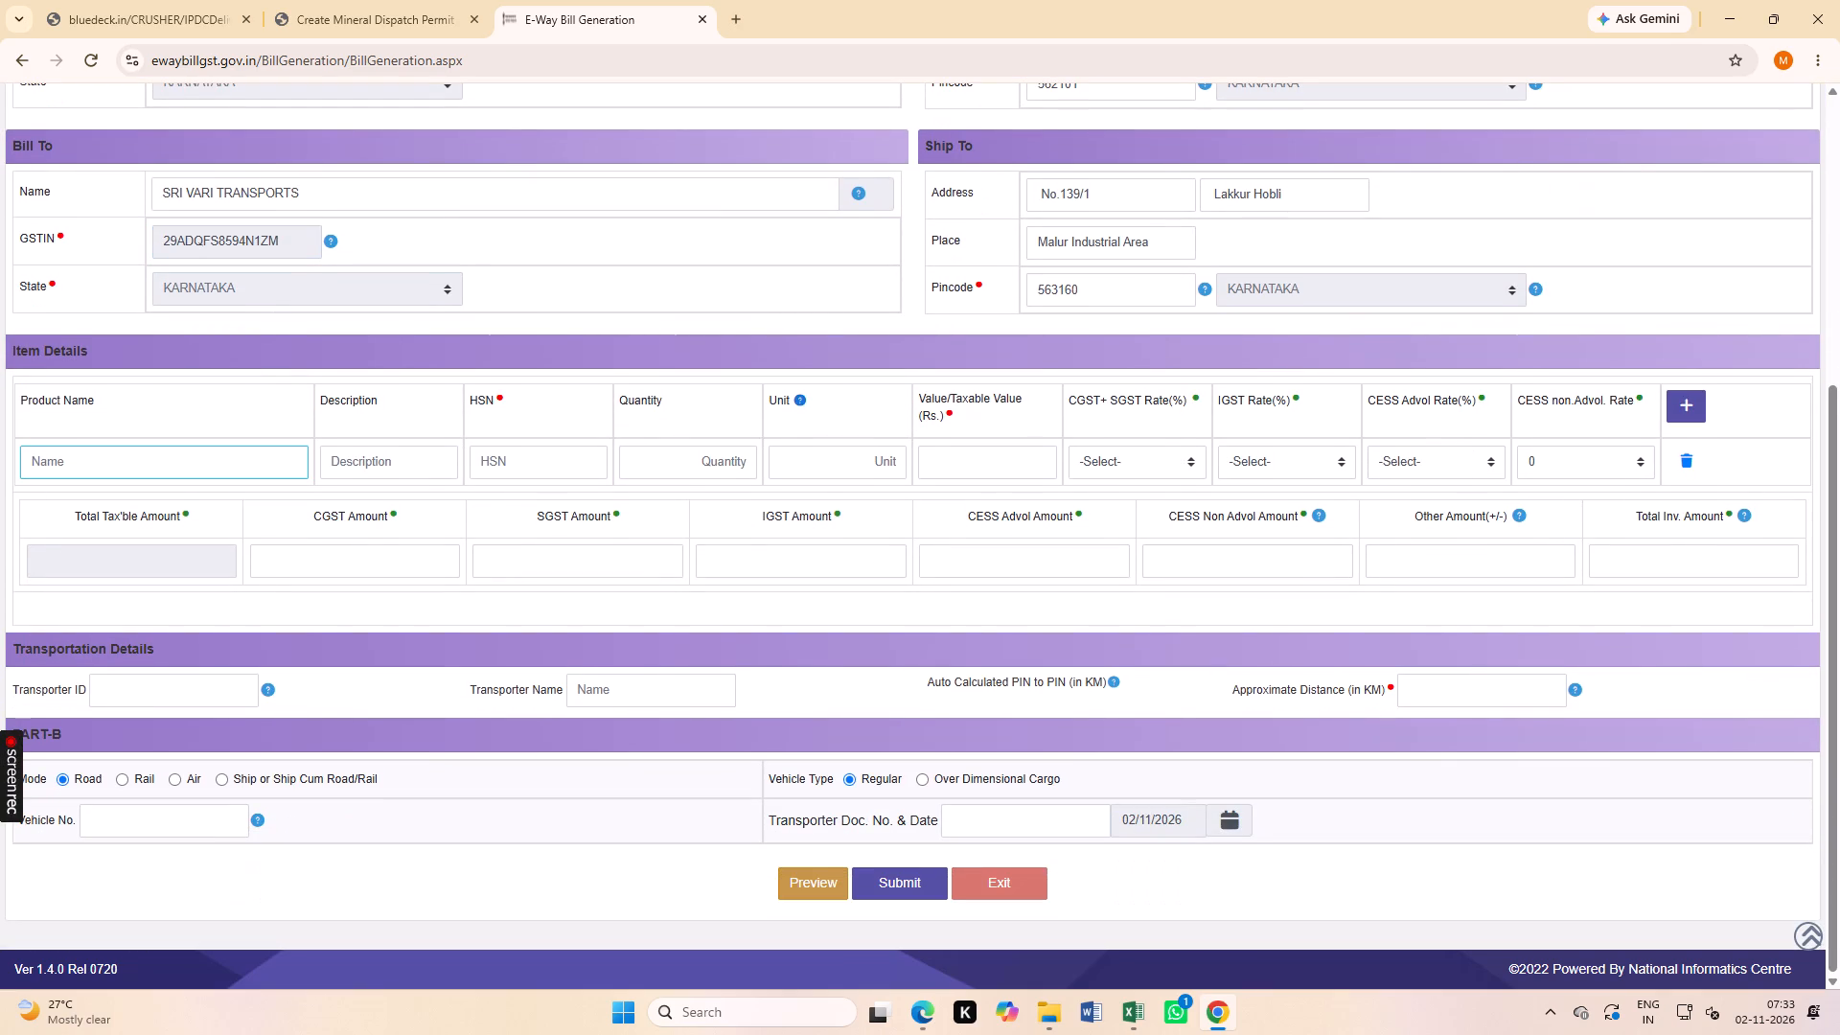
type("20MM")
left_click(350, 462)
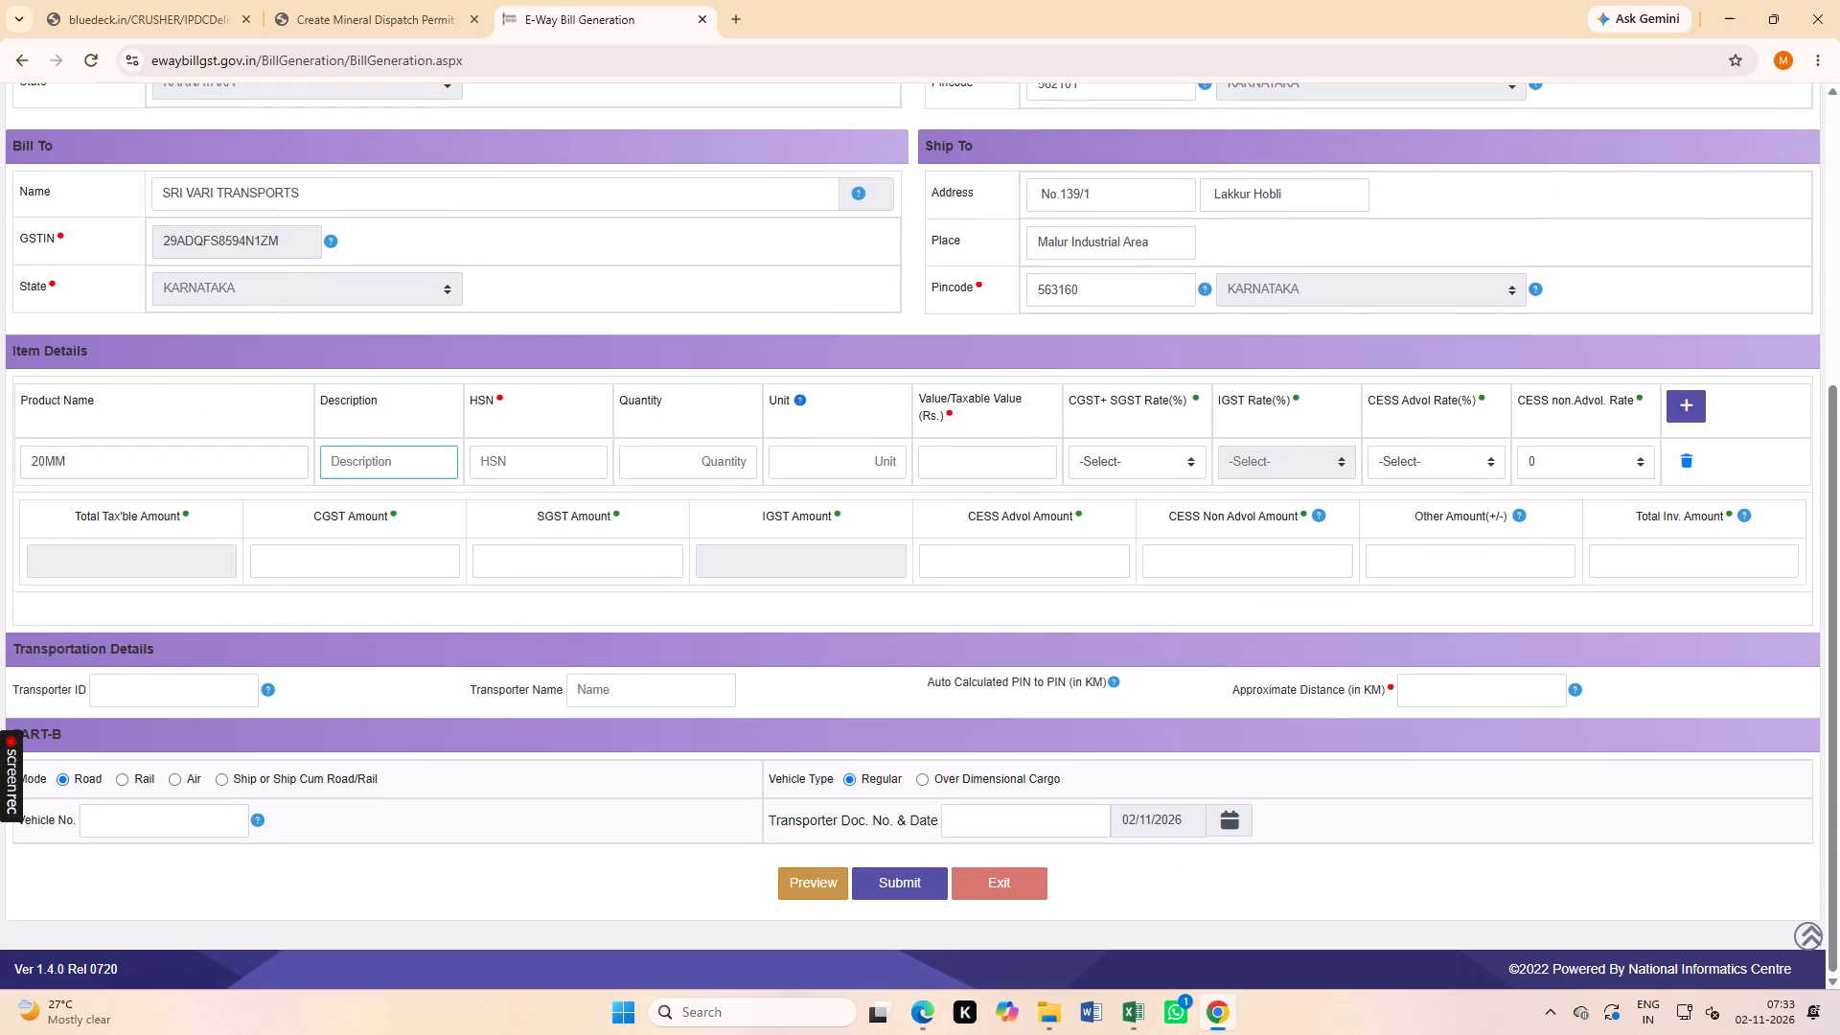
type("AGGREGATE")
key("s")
left_click(507, 461)
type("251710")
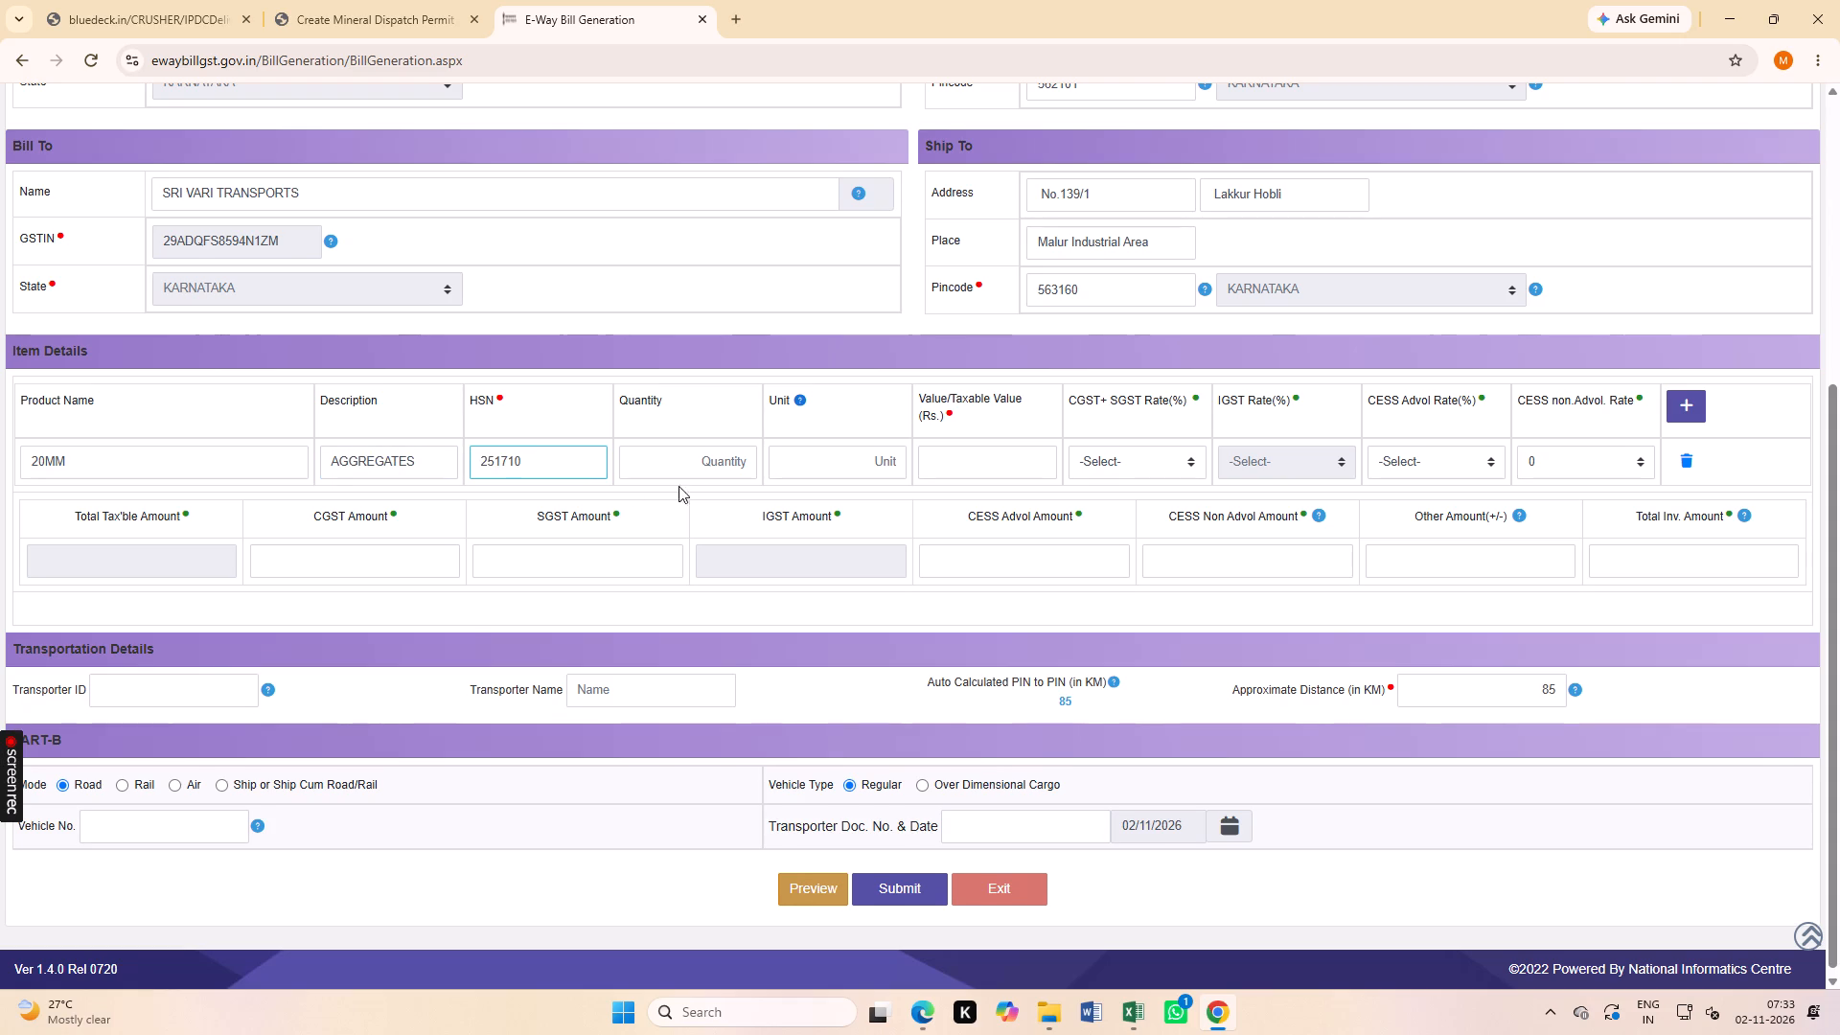
left_click(699, 448)
left_click(699, 448)
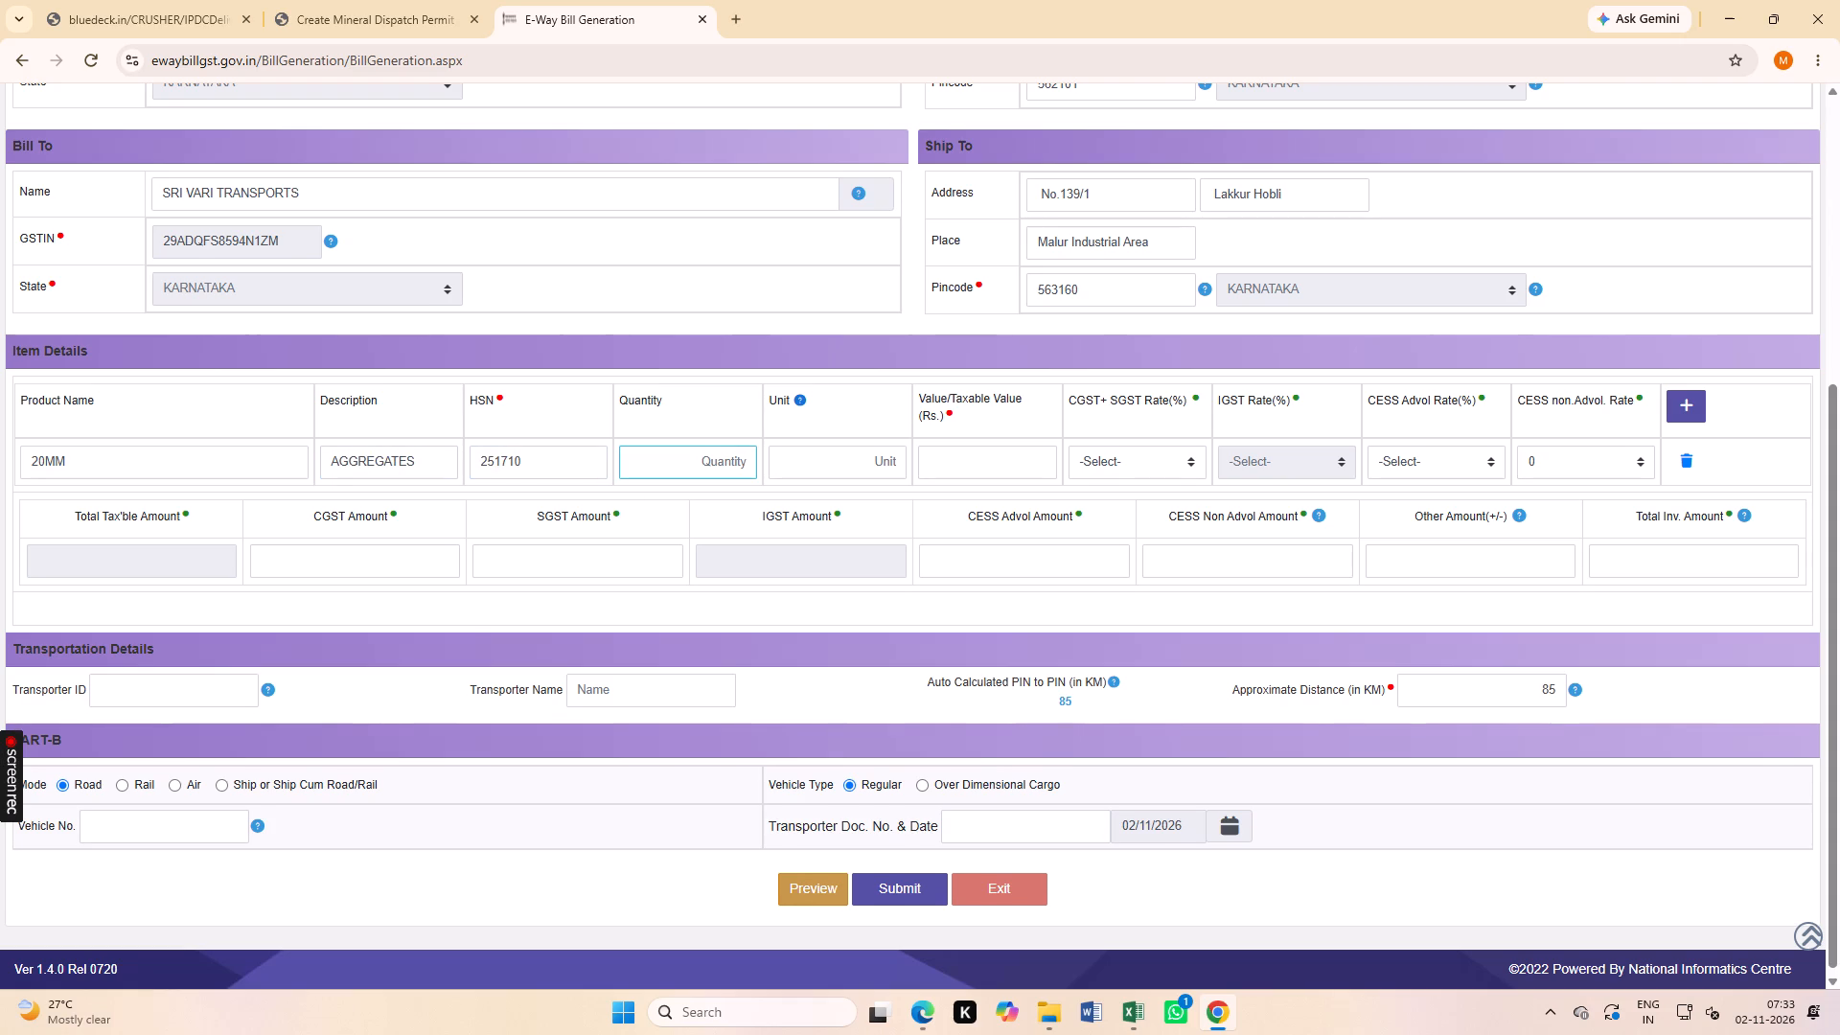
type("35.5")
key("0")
left_click(802, 463)
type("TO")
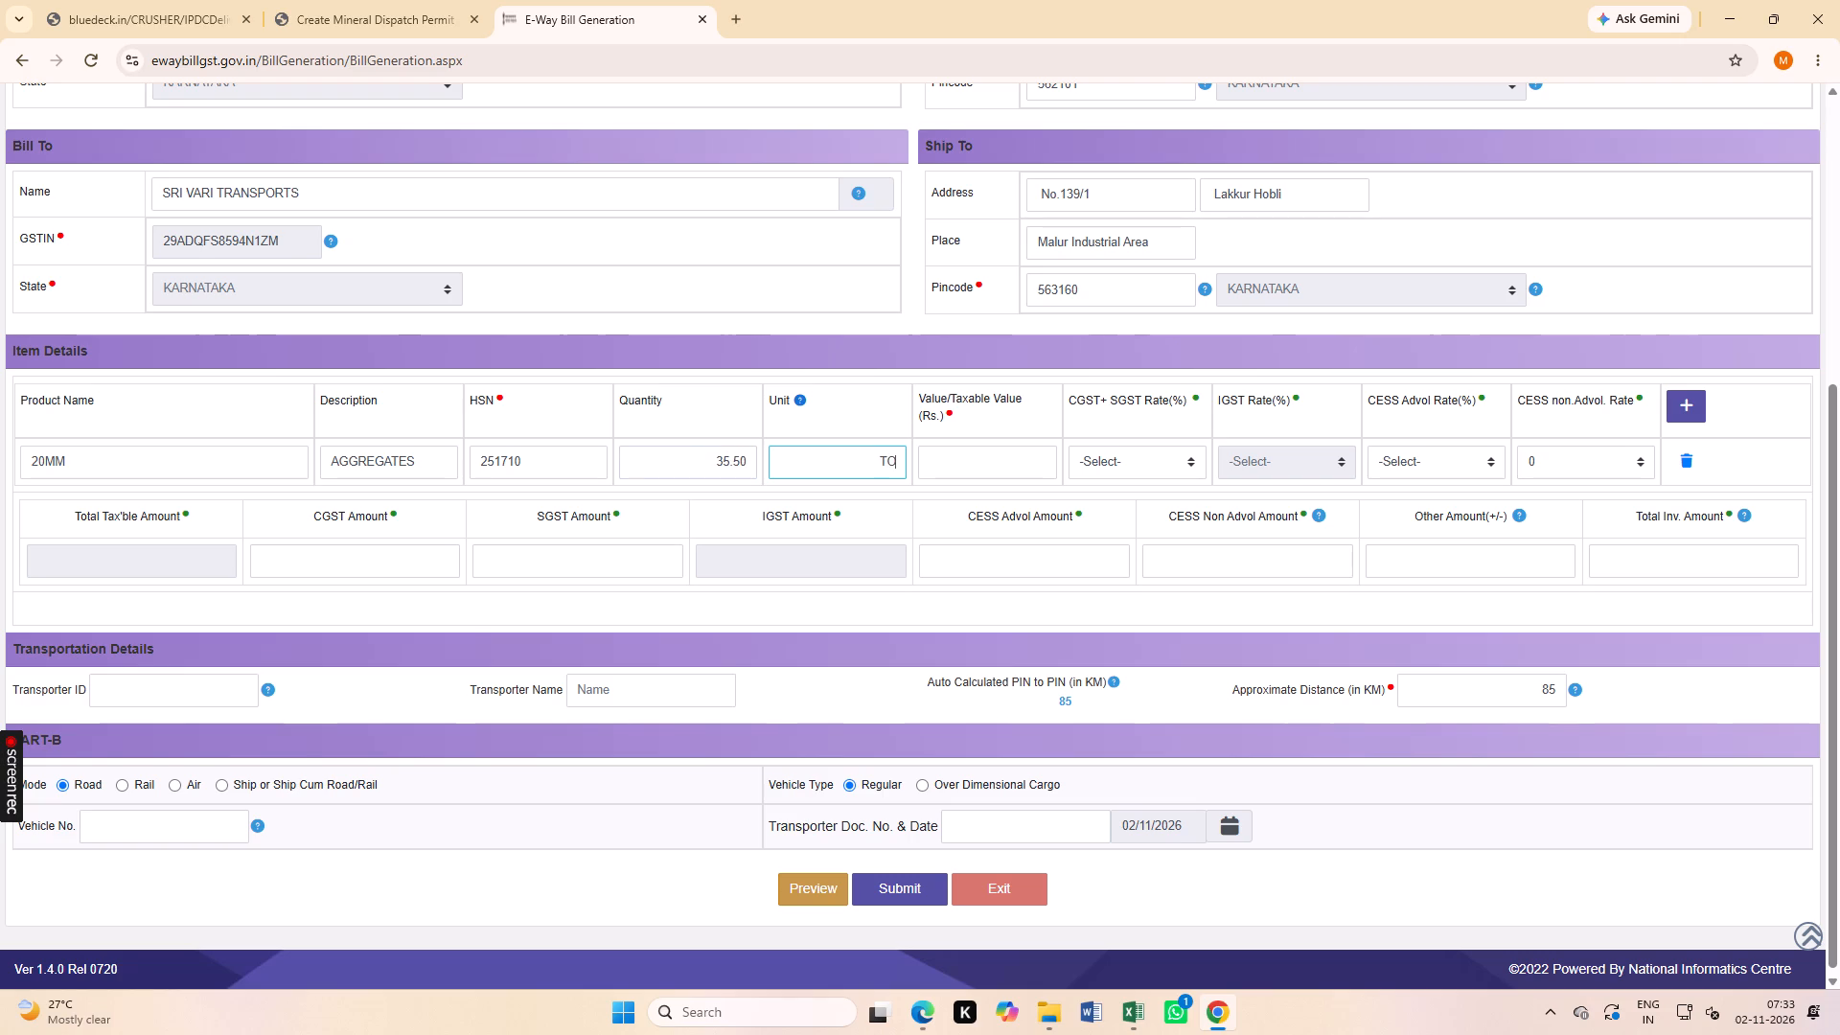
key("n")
Copy the amount 26625.00 from the delivery challan into the item's taxable value and set the CGST+SGST rate to 2.500 + 2.500.
left_click(1023, 471)
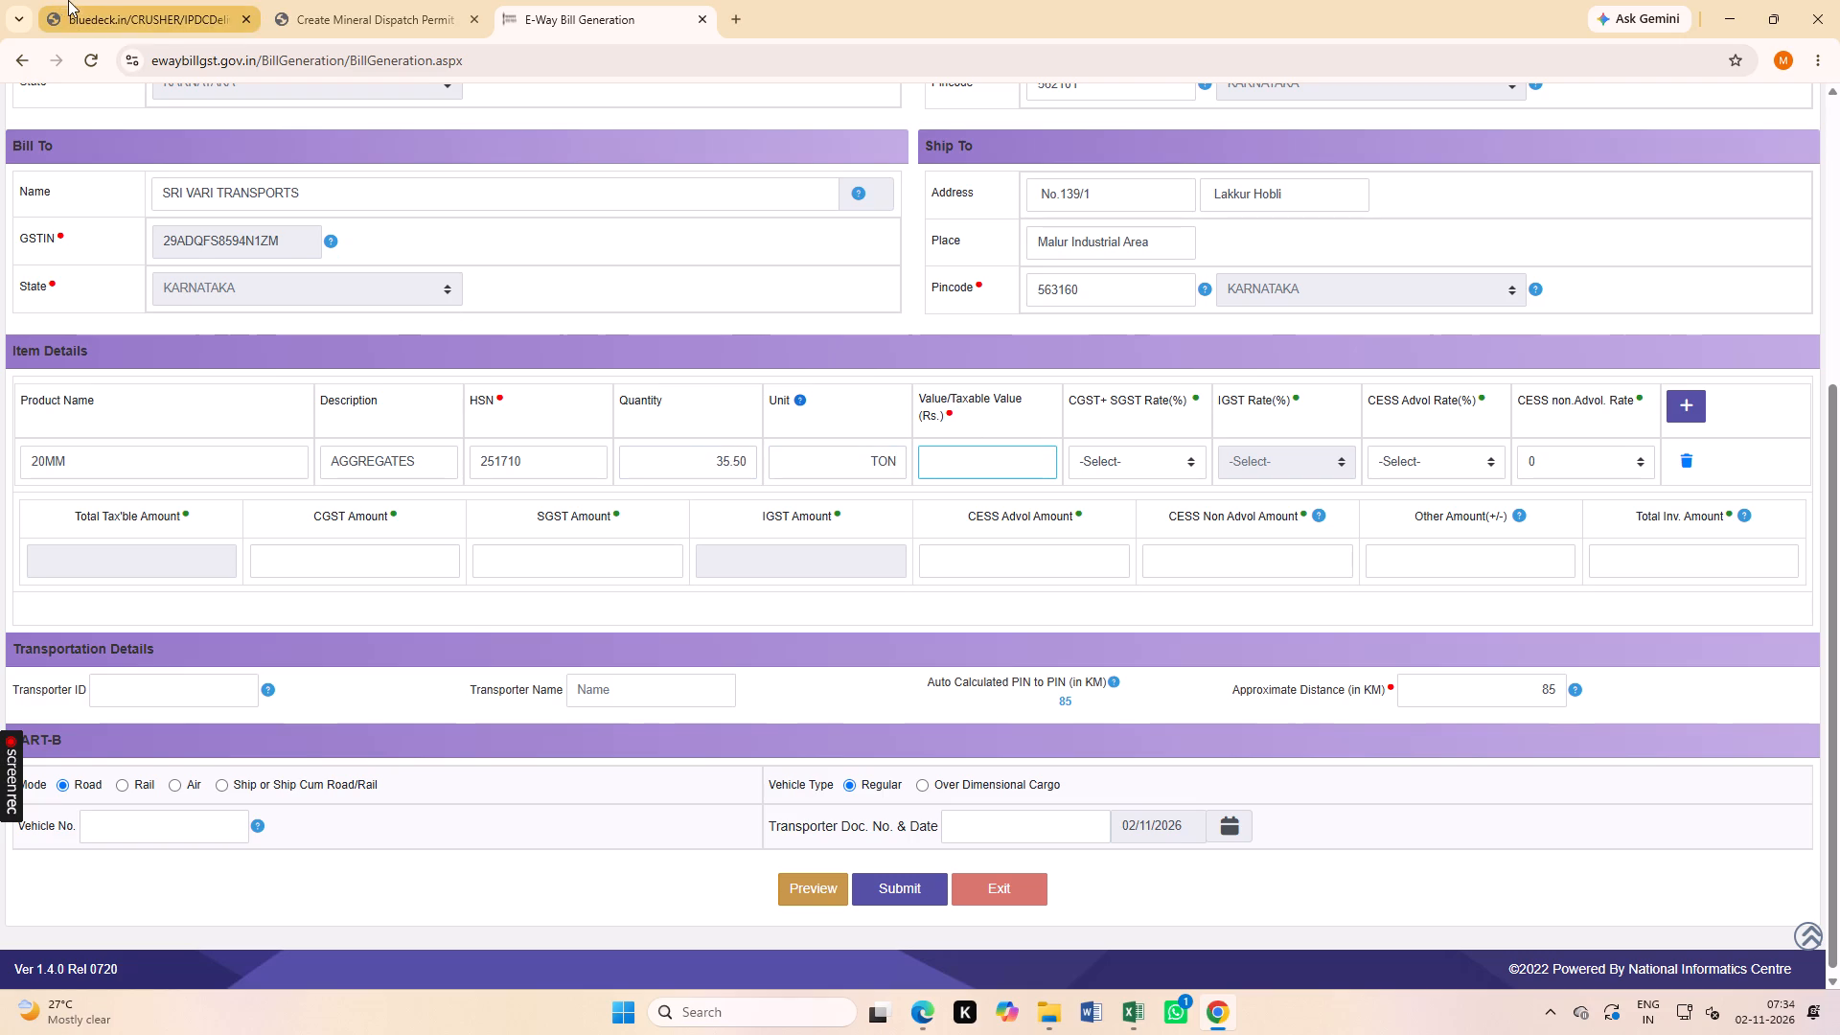
left_click(112, 10)
double_click(1144, 308)
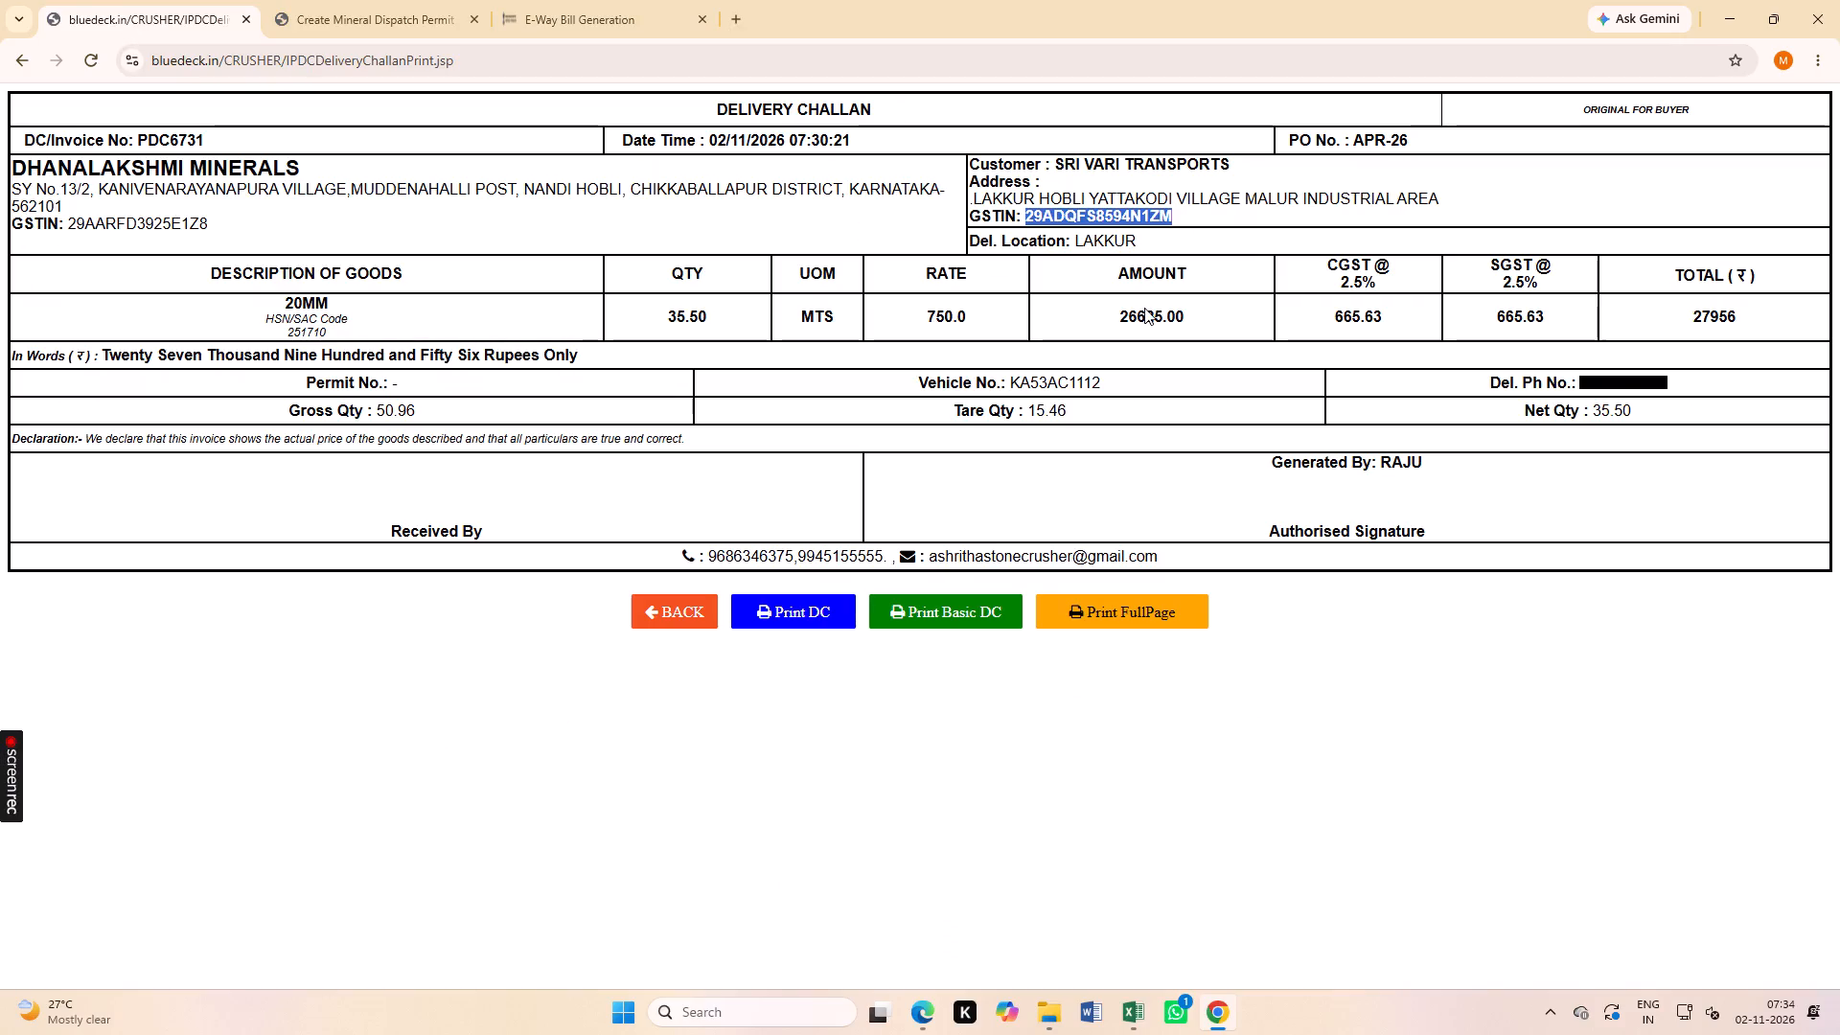
key("ctrl+c")
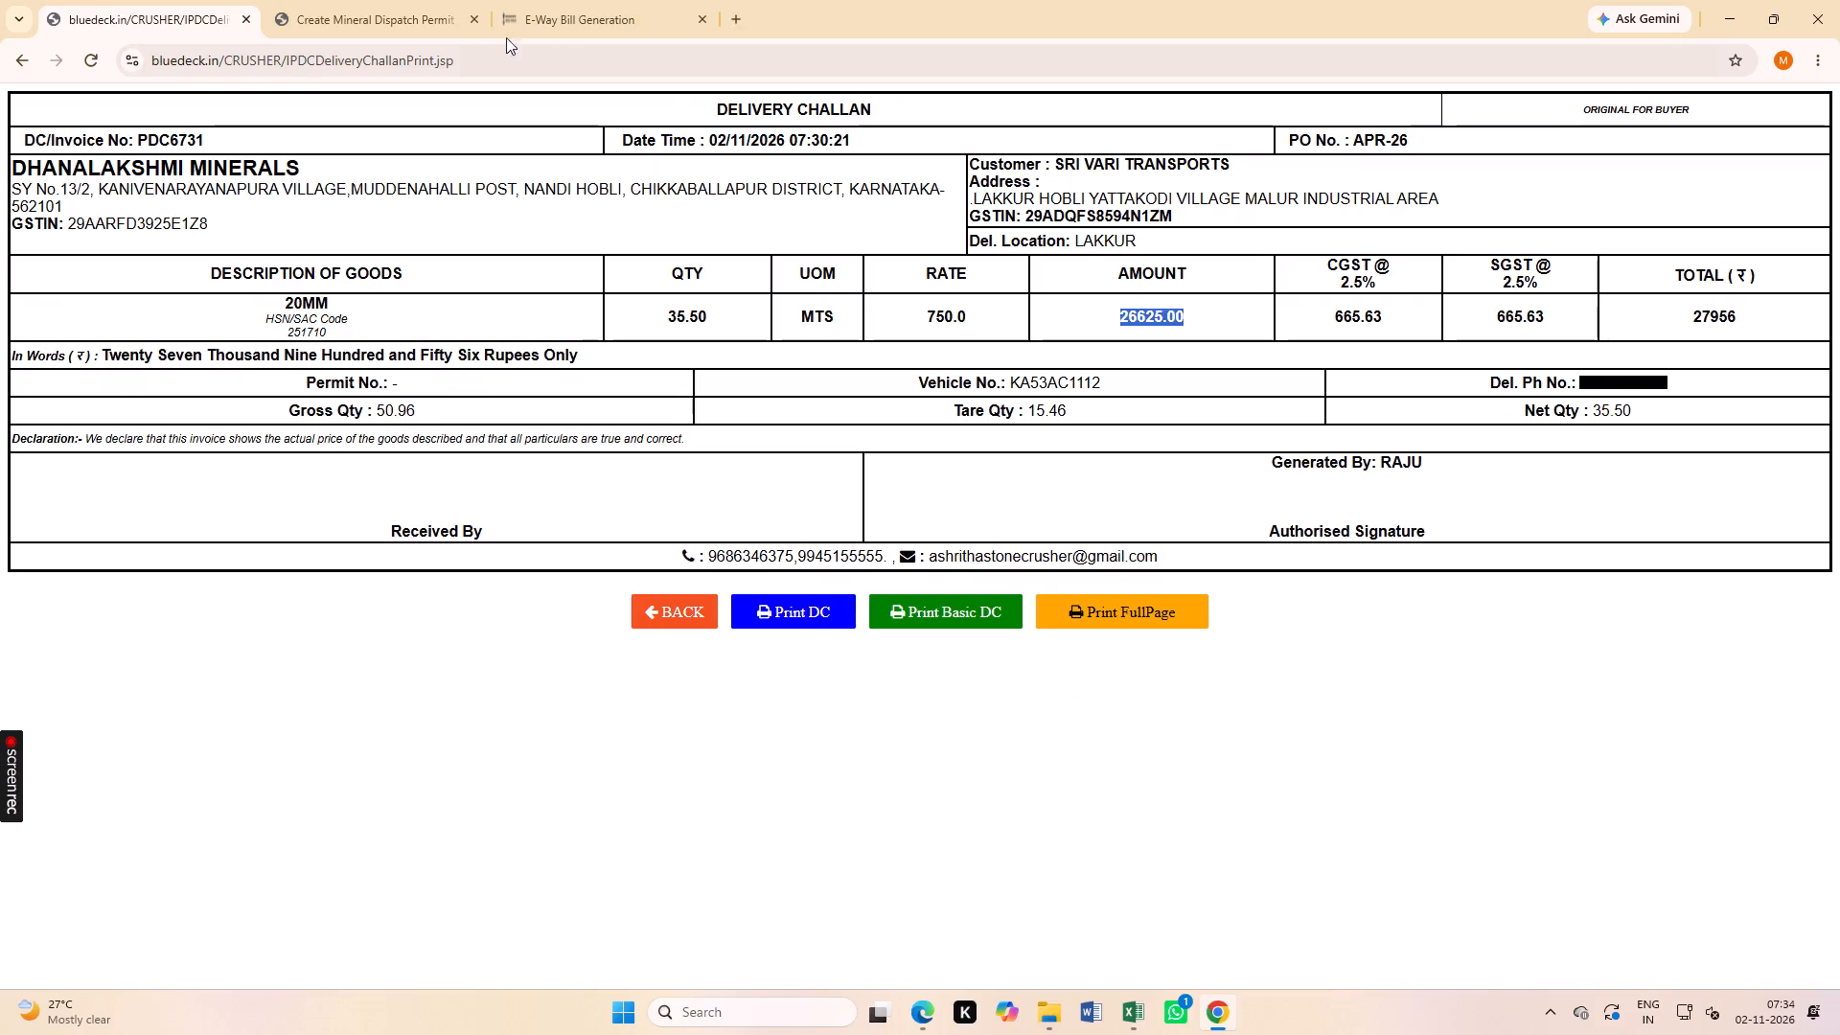
left_click(647, 18)
key("ctrl+v")
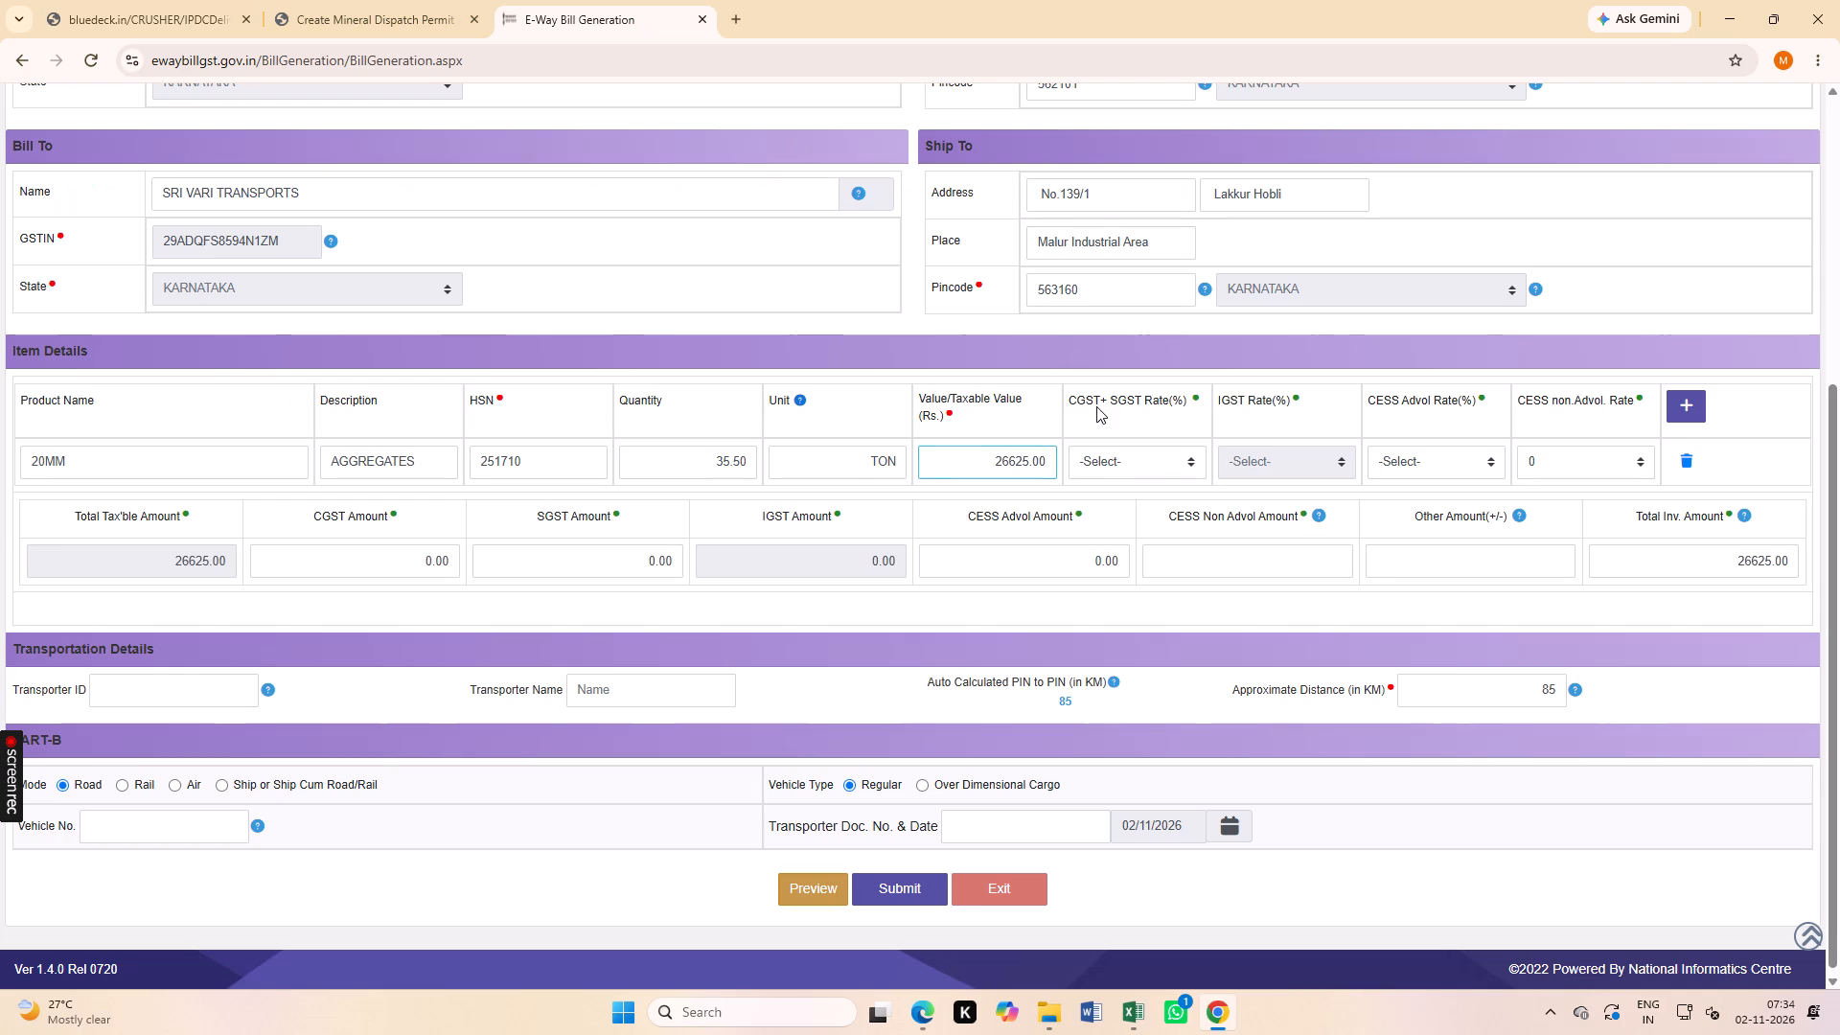
left_click(1095, 464)
left_click(1105, 644)
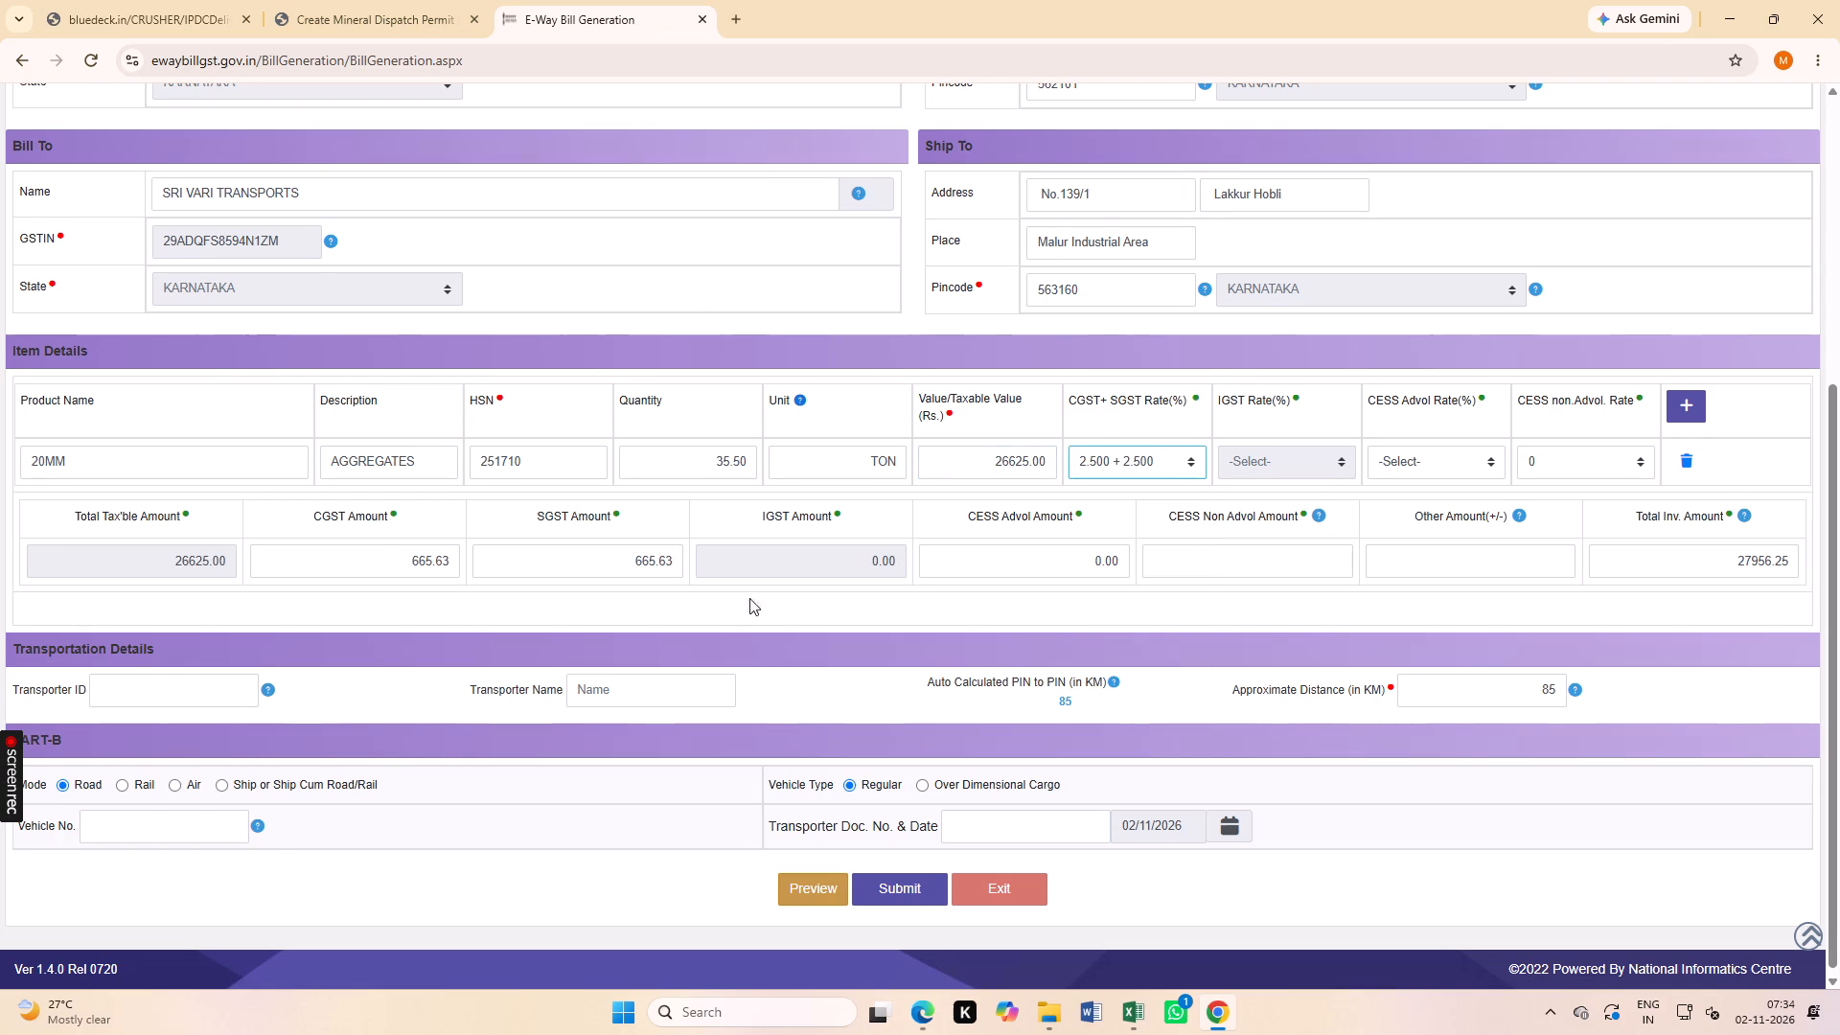
scroll(431, 611, "down", 4)
left_click(154, 835)
left_click(329, 0)
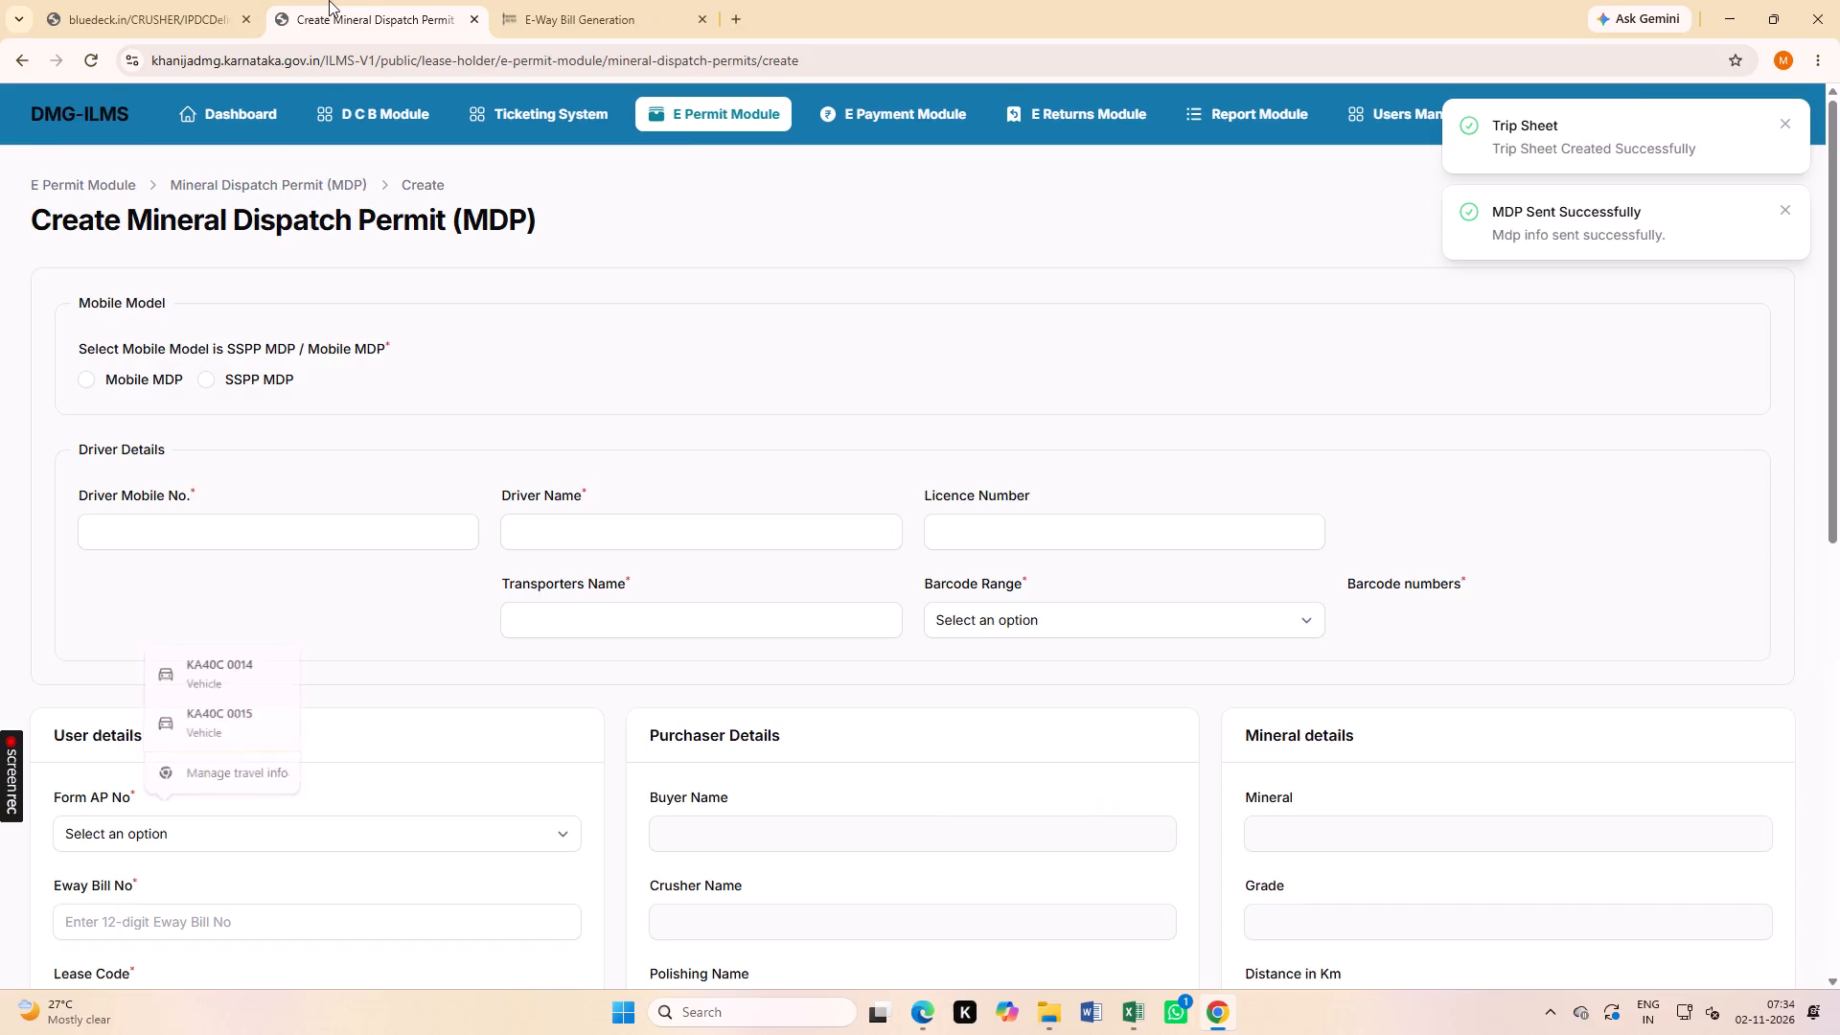
left_click(188, 0)
double_click(1045, 380)
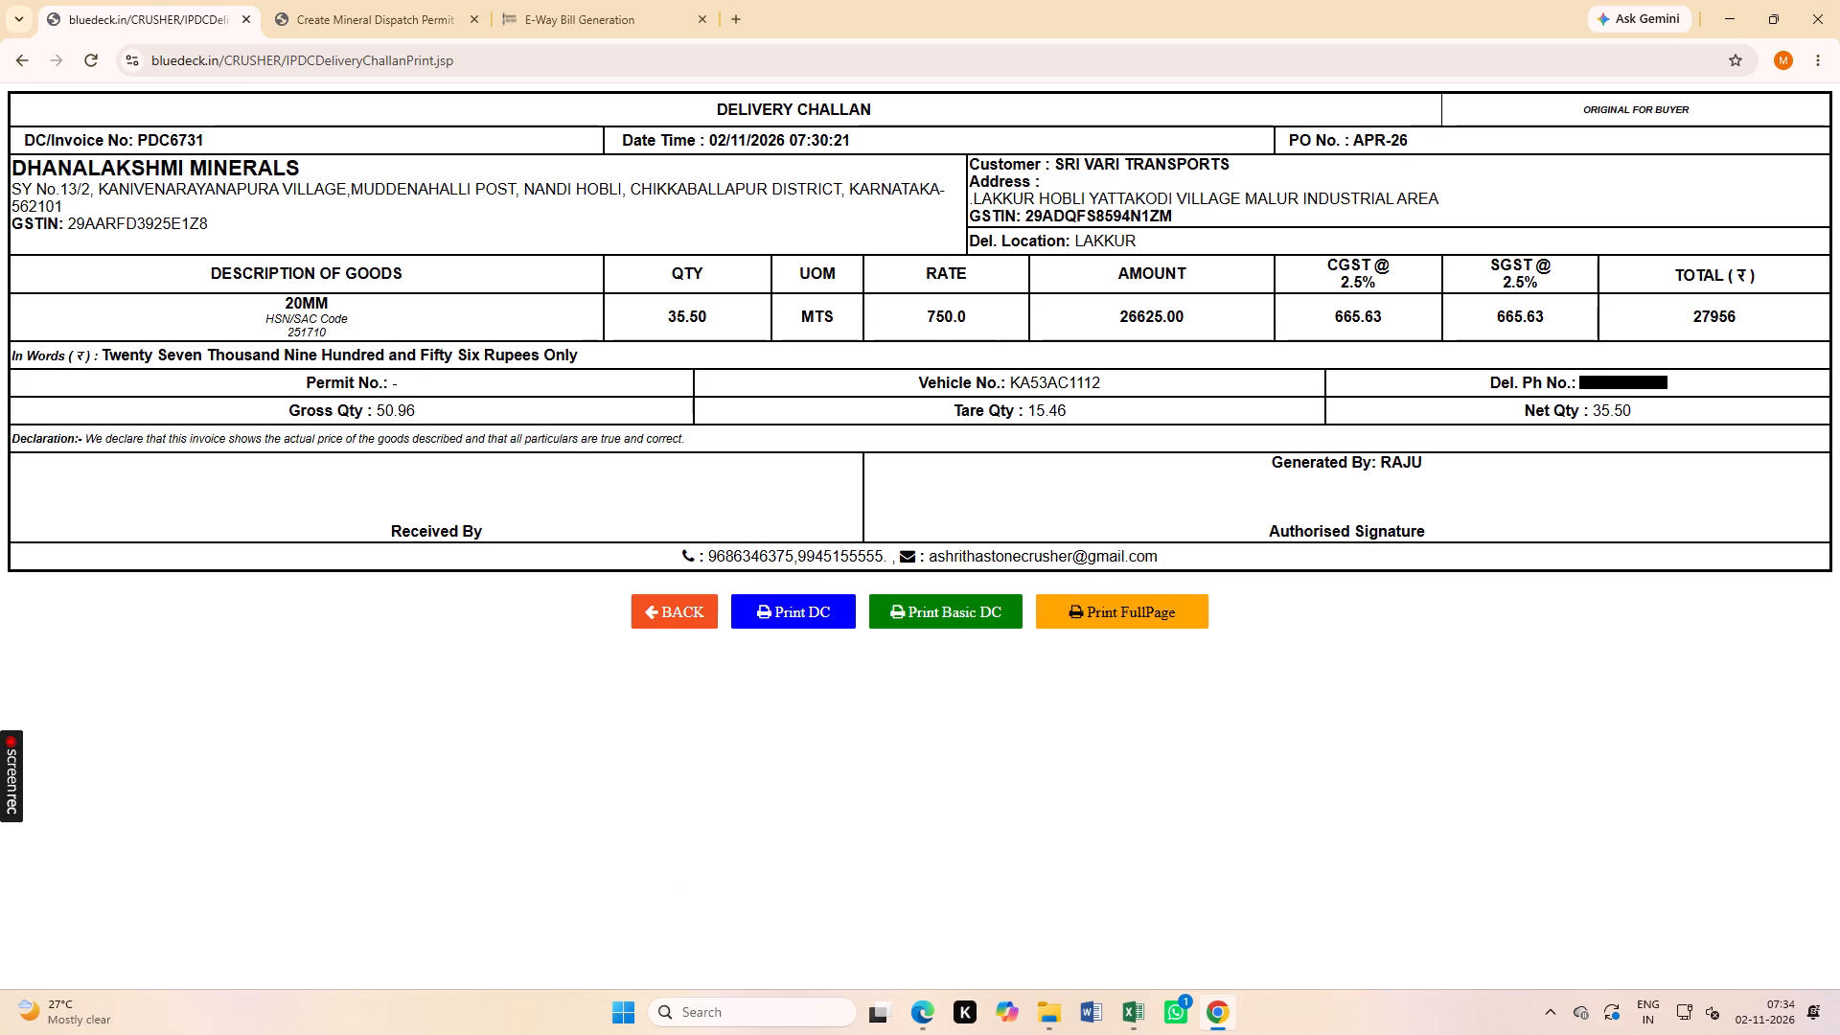
key("ctrl+c")
left_click(577, 0)
key("ctrl+v")
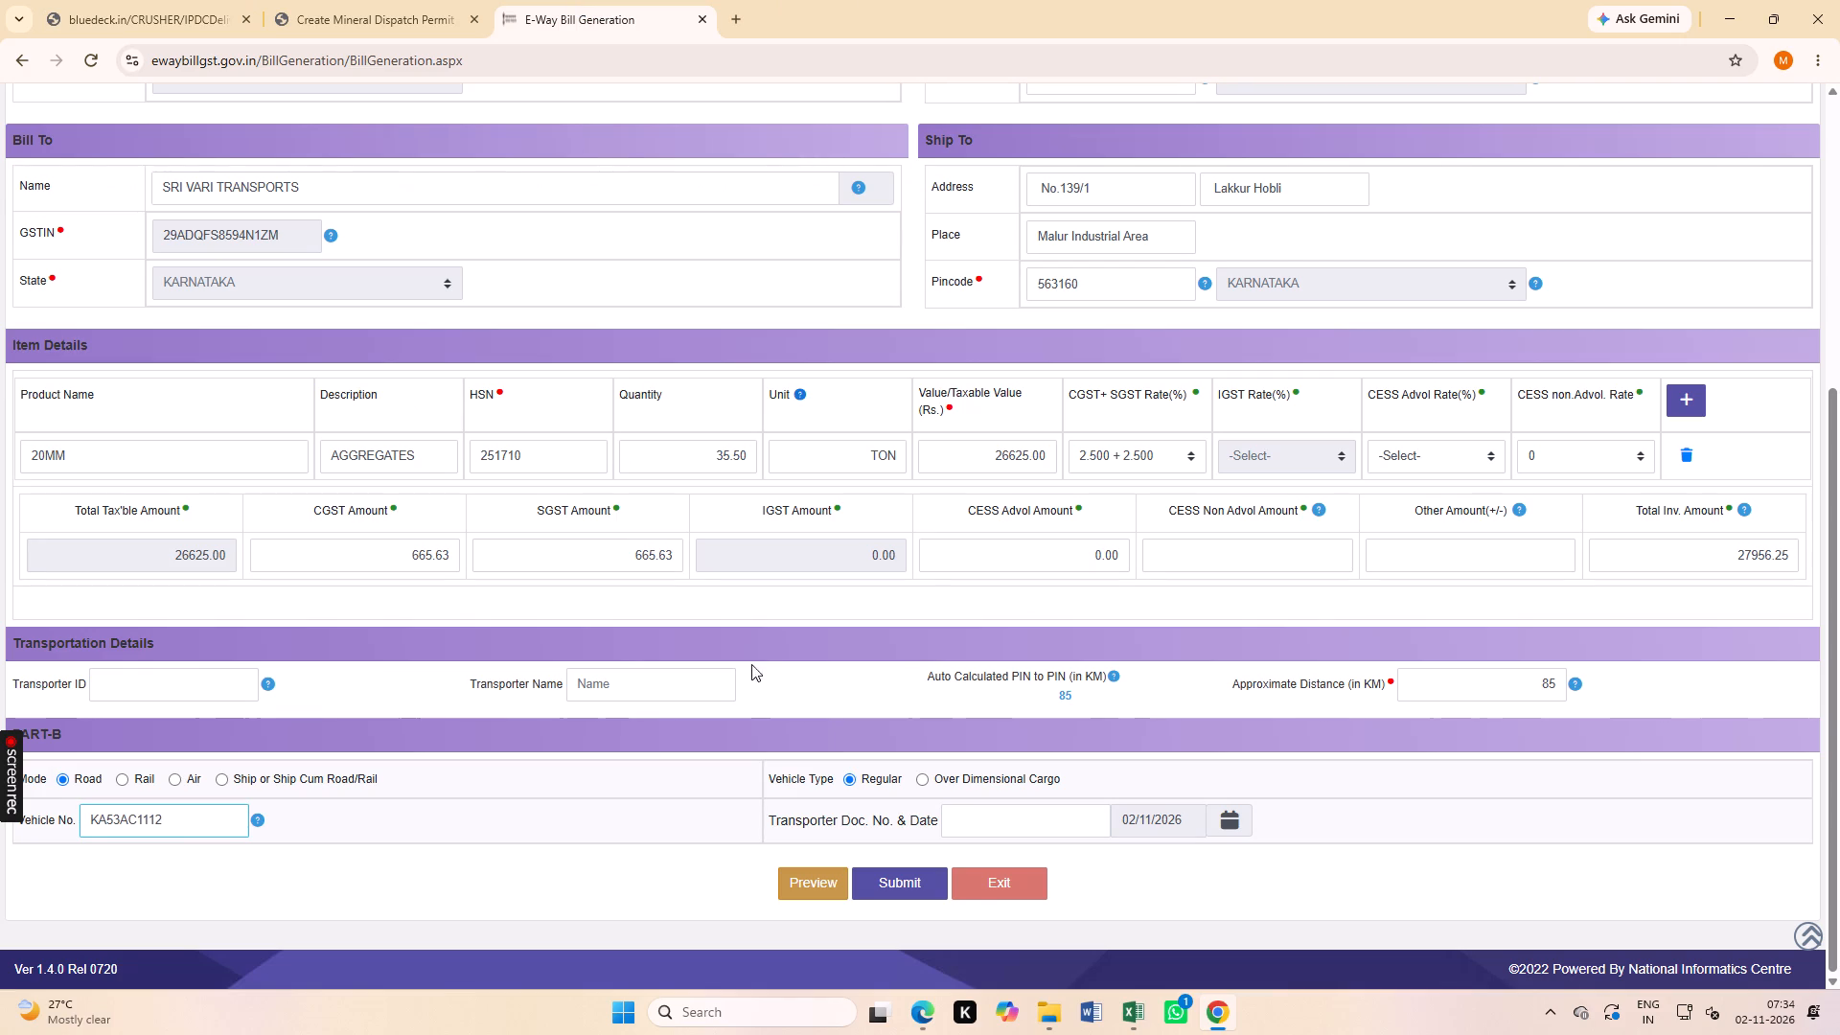
Submit the e-way bill and agree to continue with its generation.
left_click(899, 870)
left_click(978, 206)
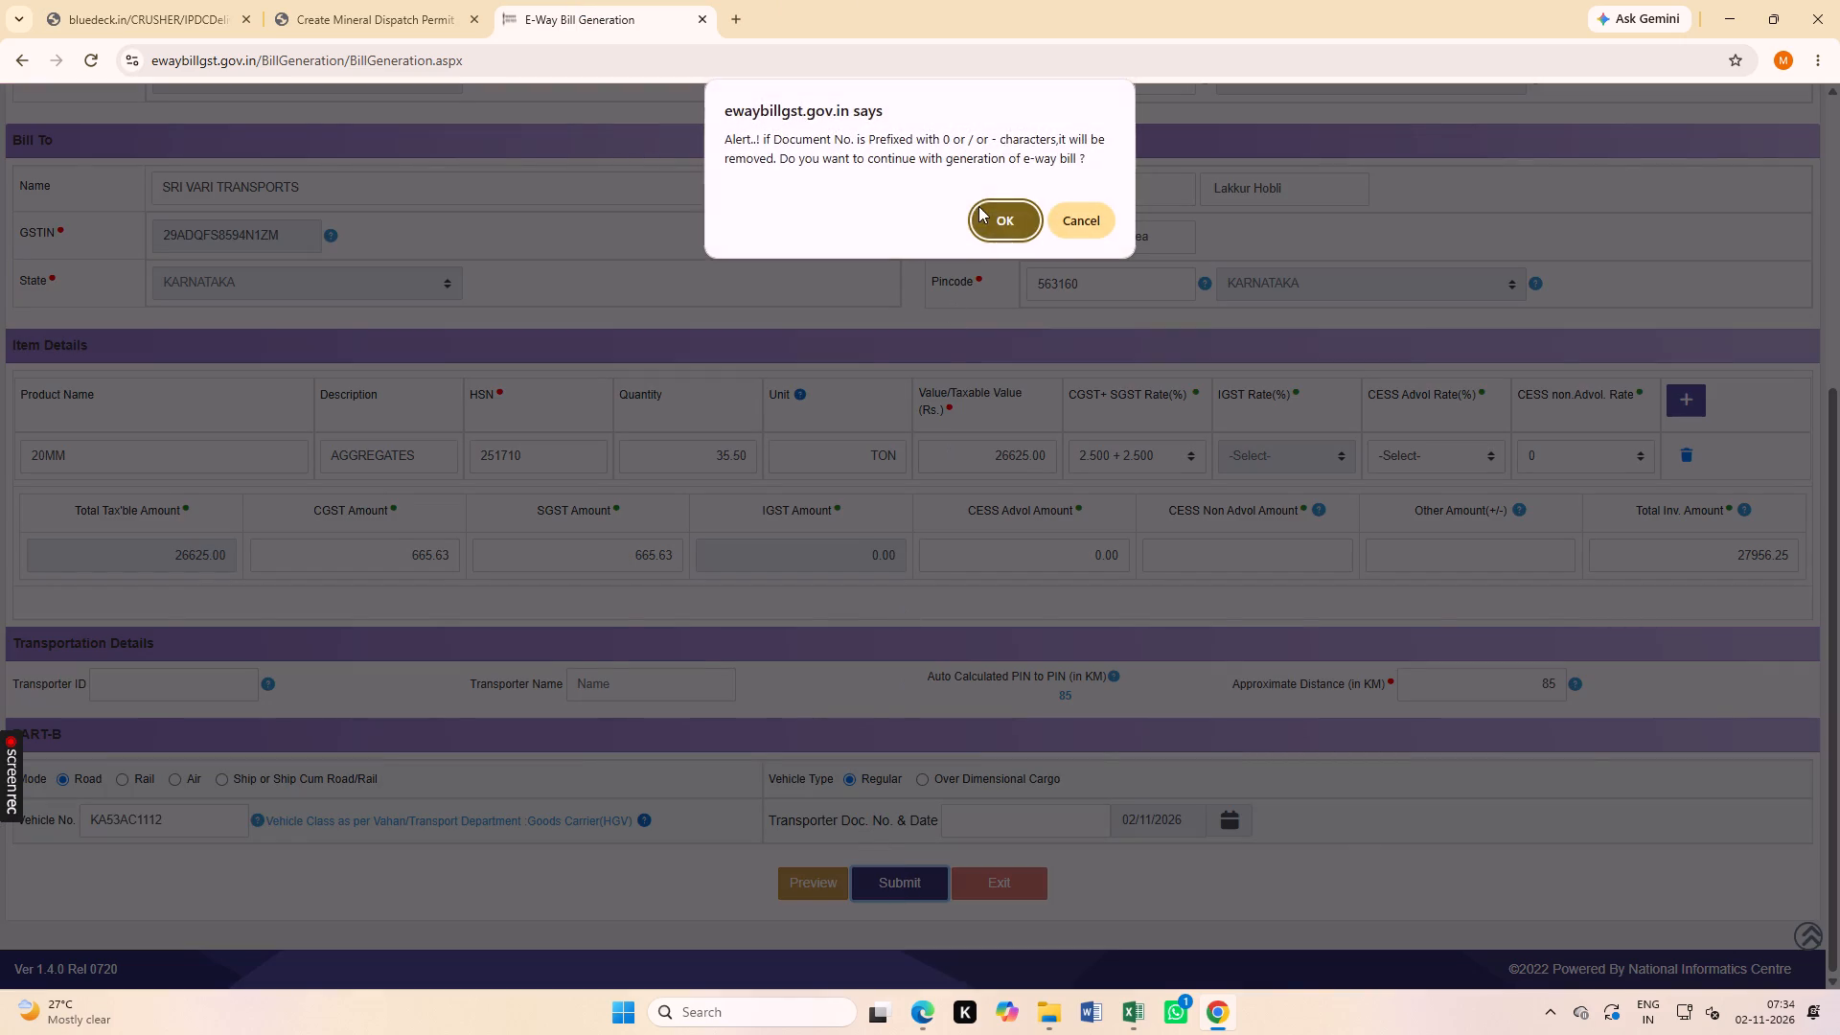
left_click(983, 222)
left_click_drag(988, 224, 953, 219)
Print the detailed version of the generated e-way bill on the Canon LBP6030 printer, one portrait A4 copy.
scroll(937, 183, "down", 7)
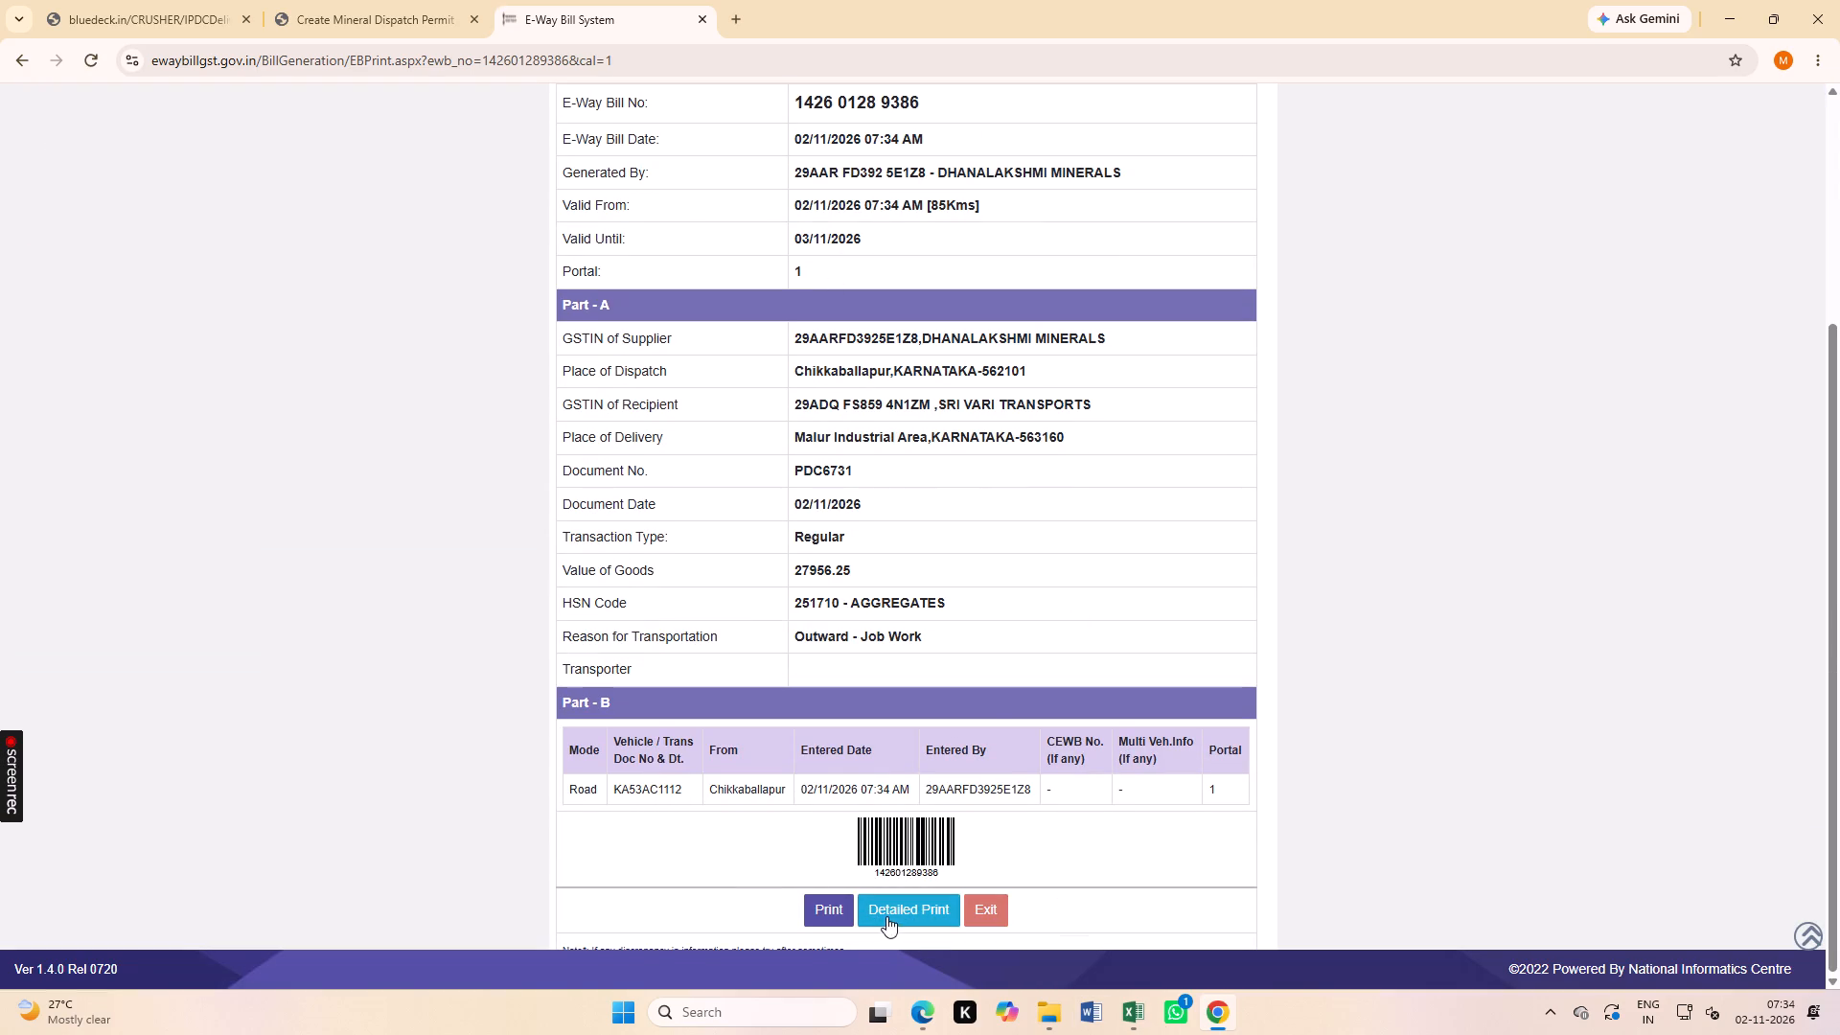
left_click(898, 912)
scroll(1229, 255, "down", 6)
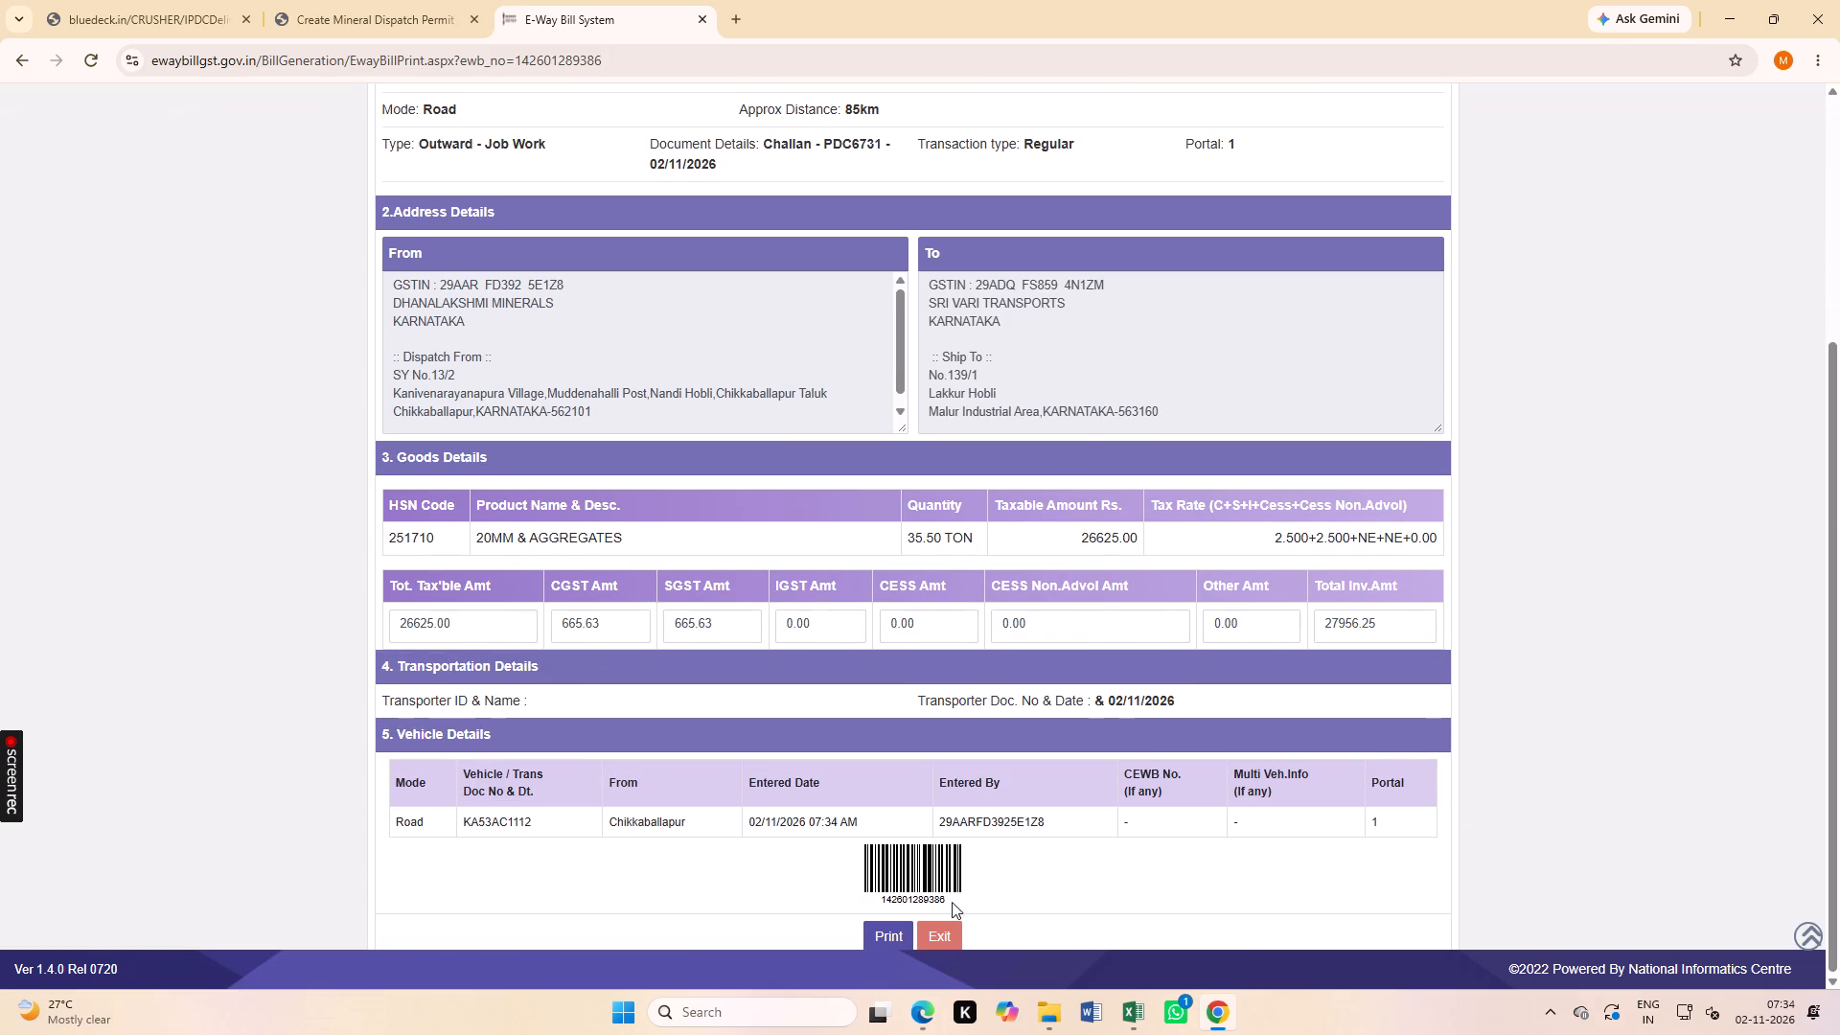
left_click(883, 934)
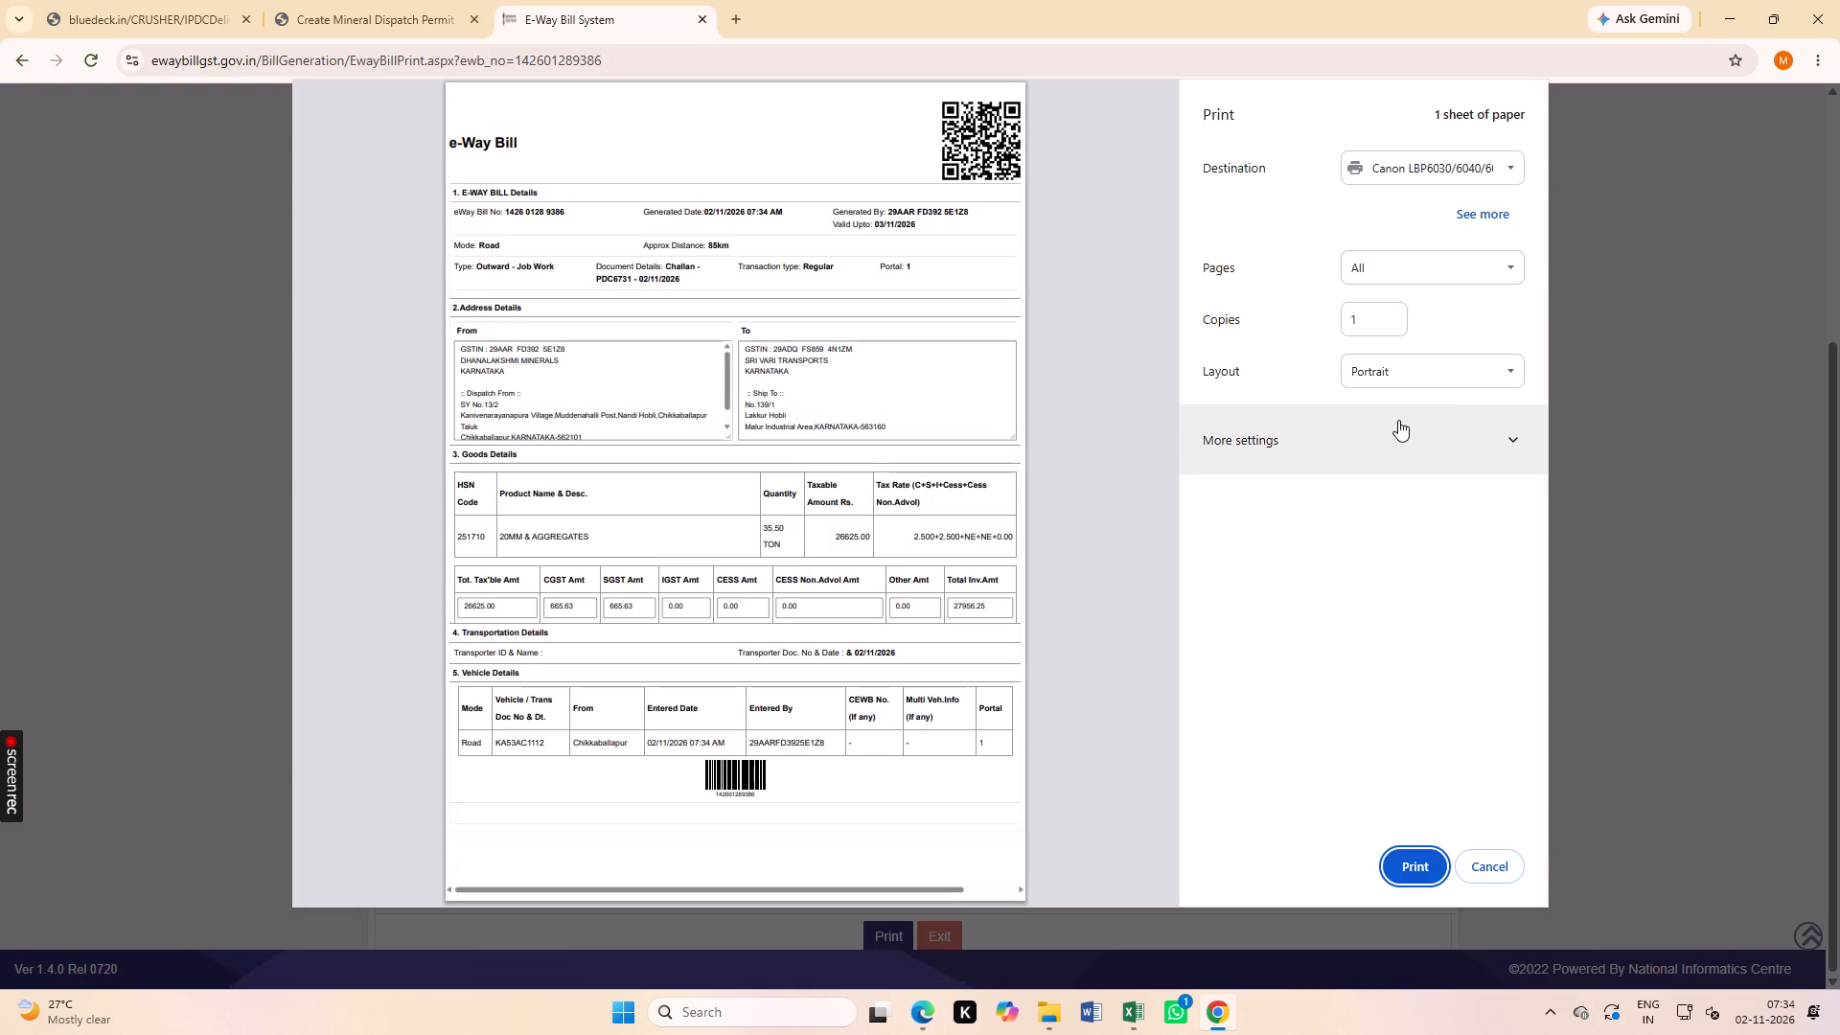
left_click(1393, 424)
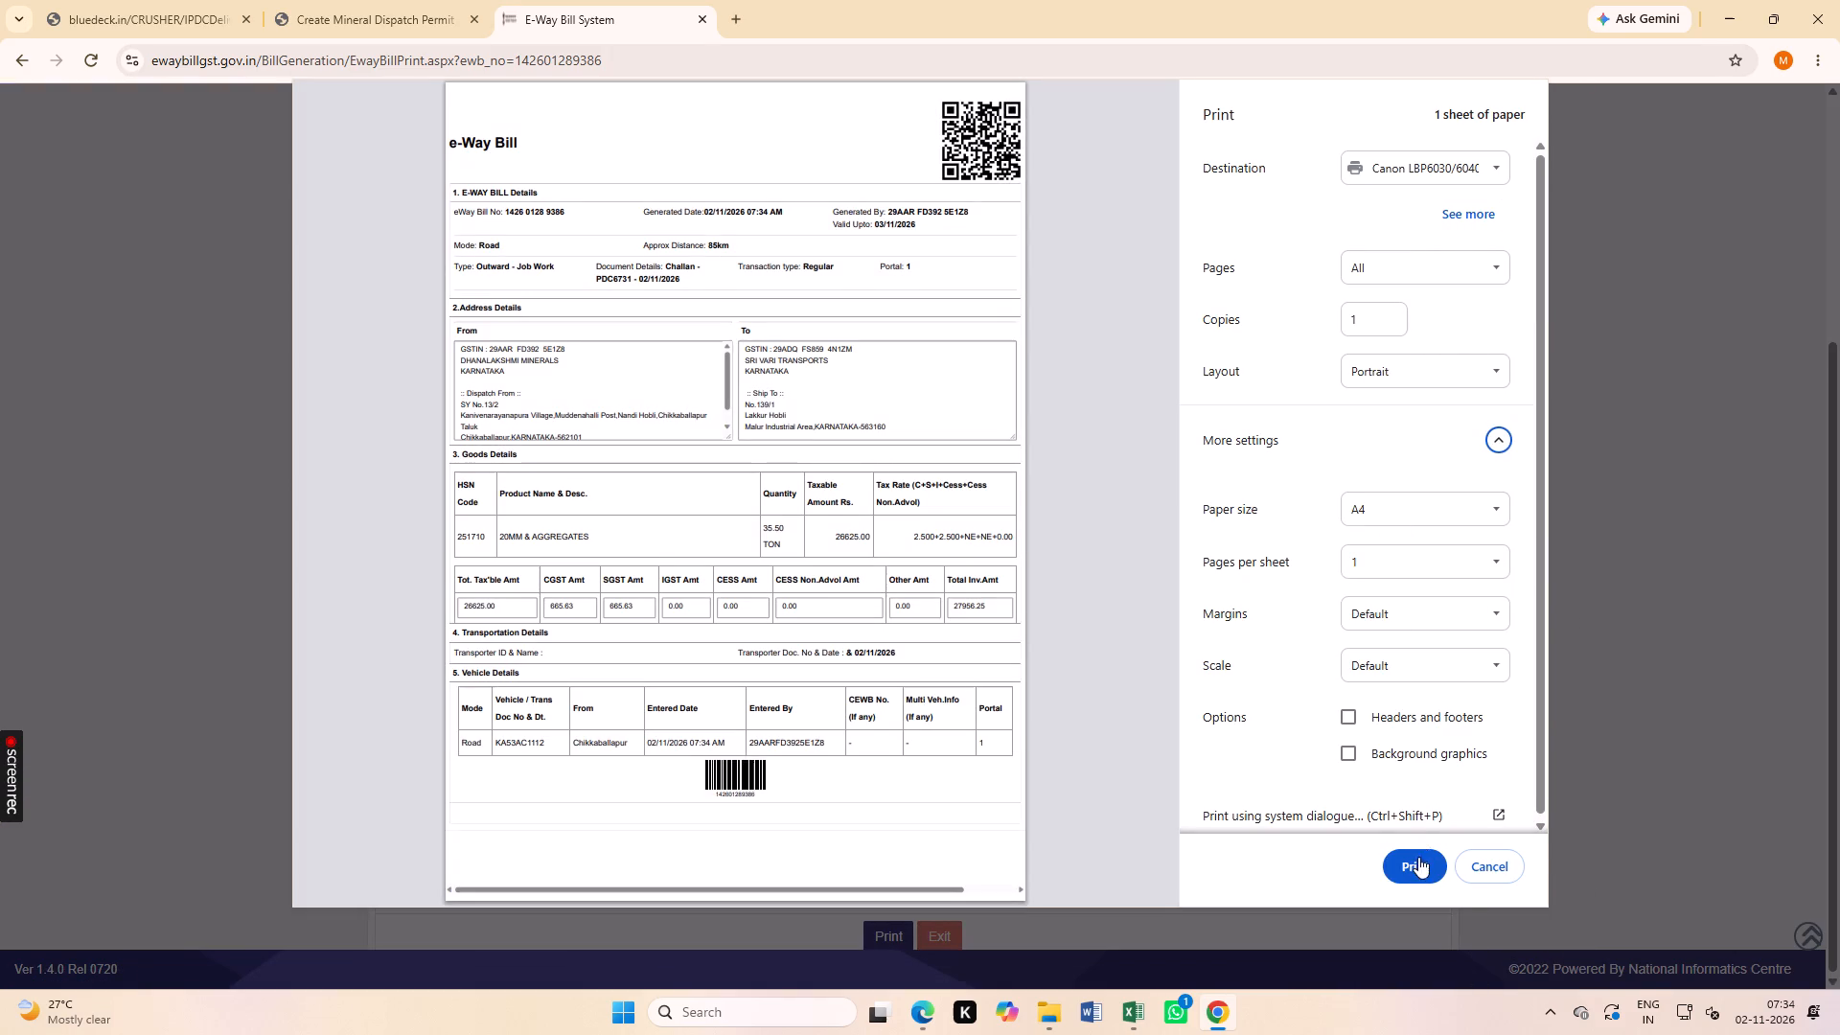
left_click(1418, 857)
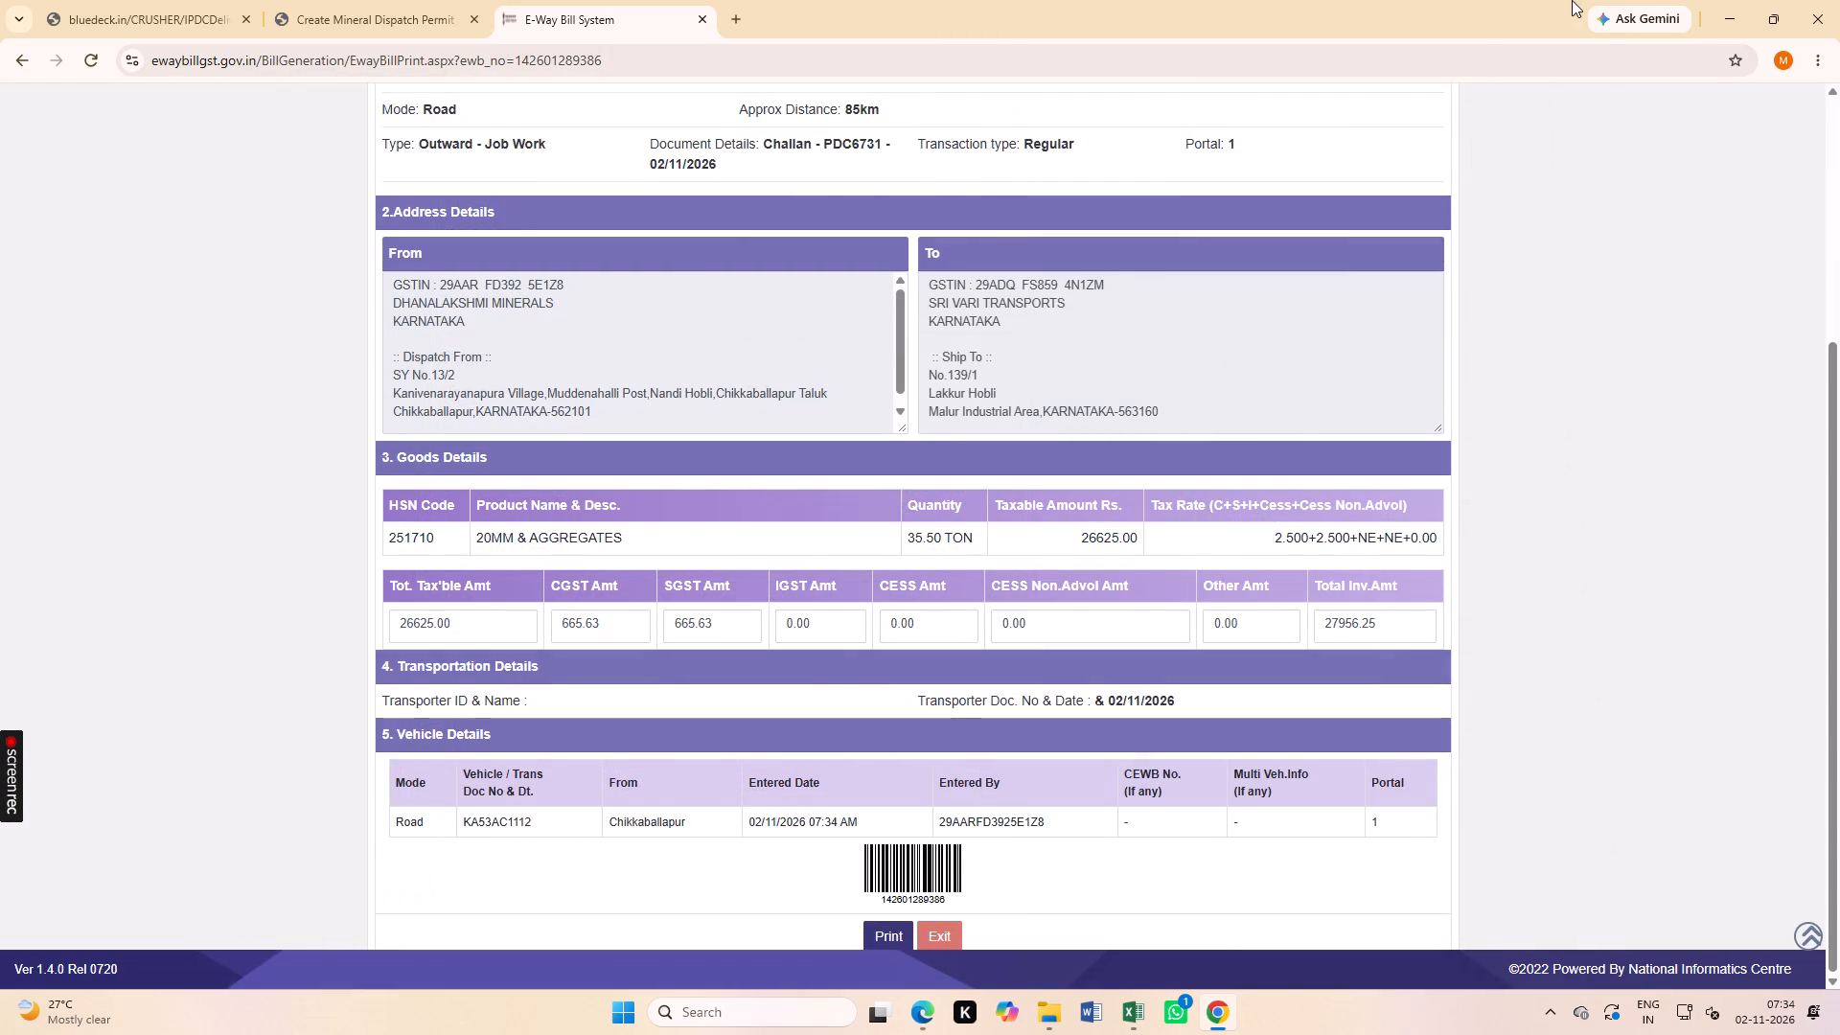
Copy the e-way bill number from the E-Way Bill Details section.
scroll(579, 455, "up", 4)
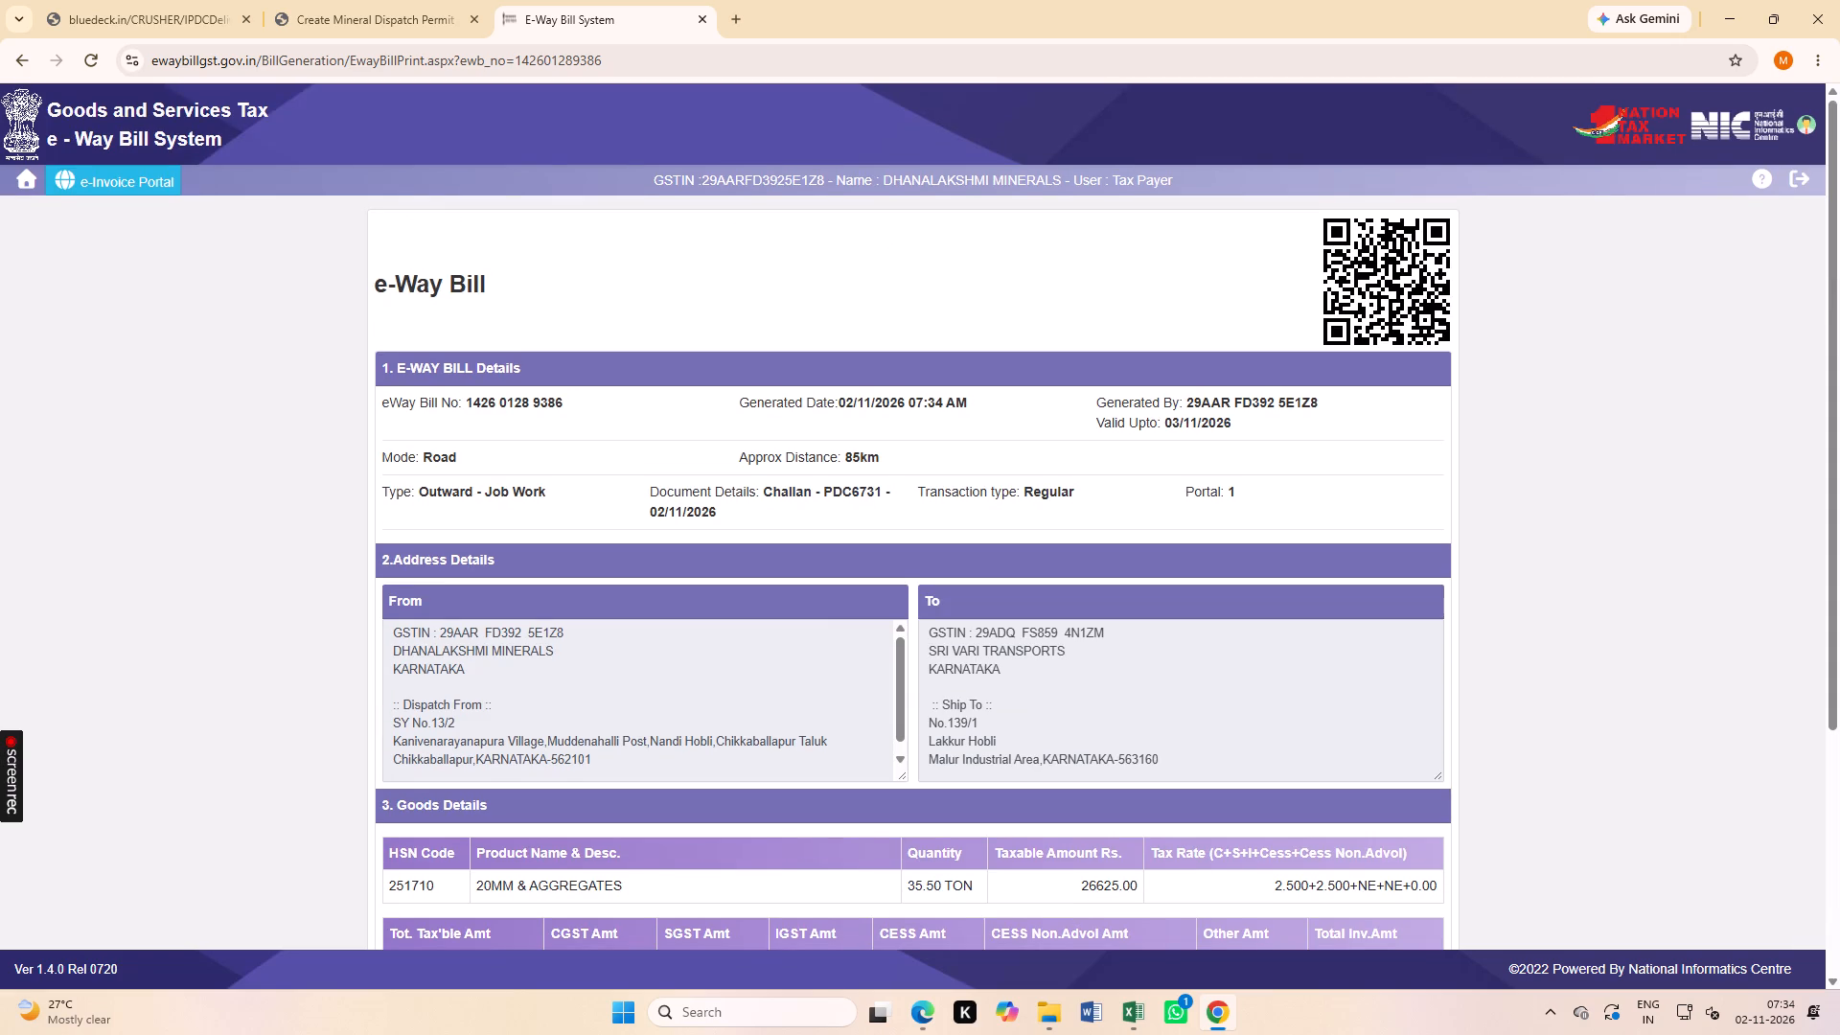
left_click_drag(465, 398, 596, 389)
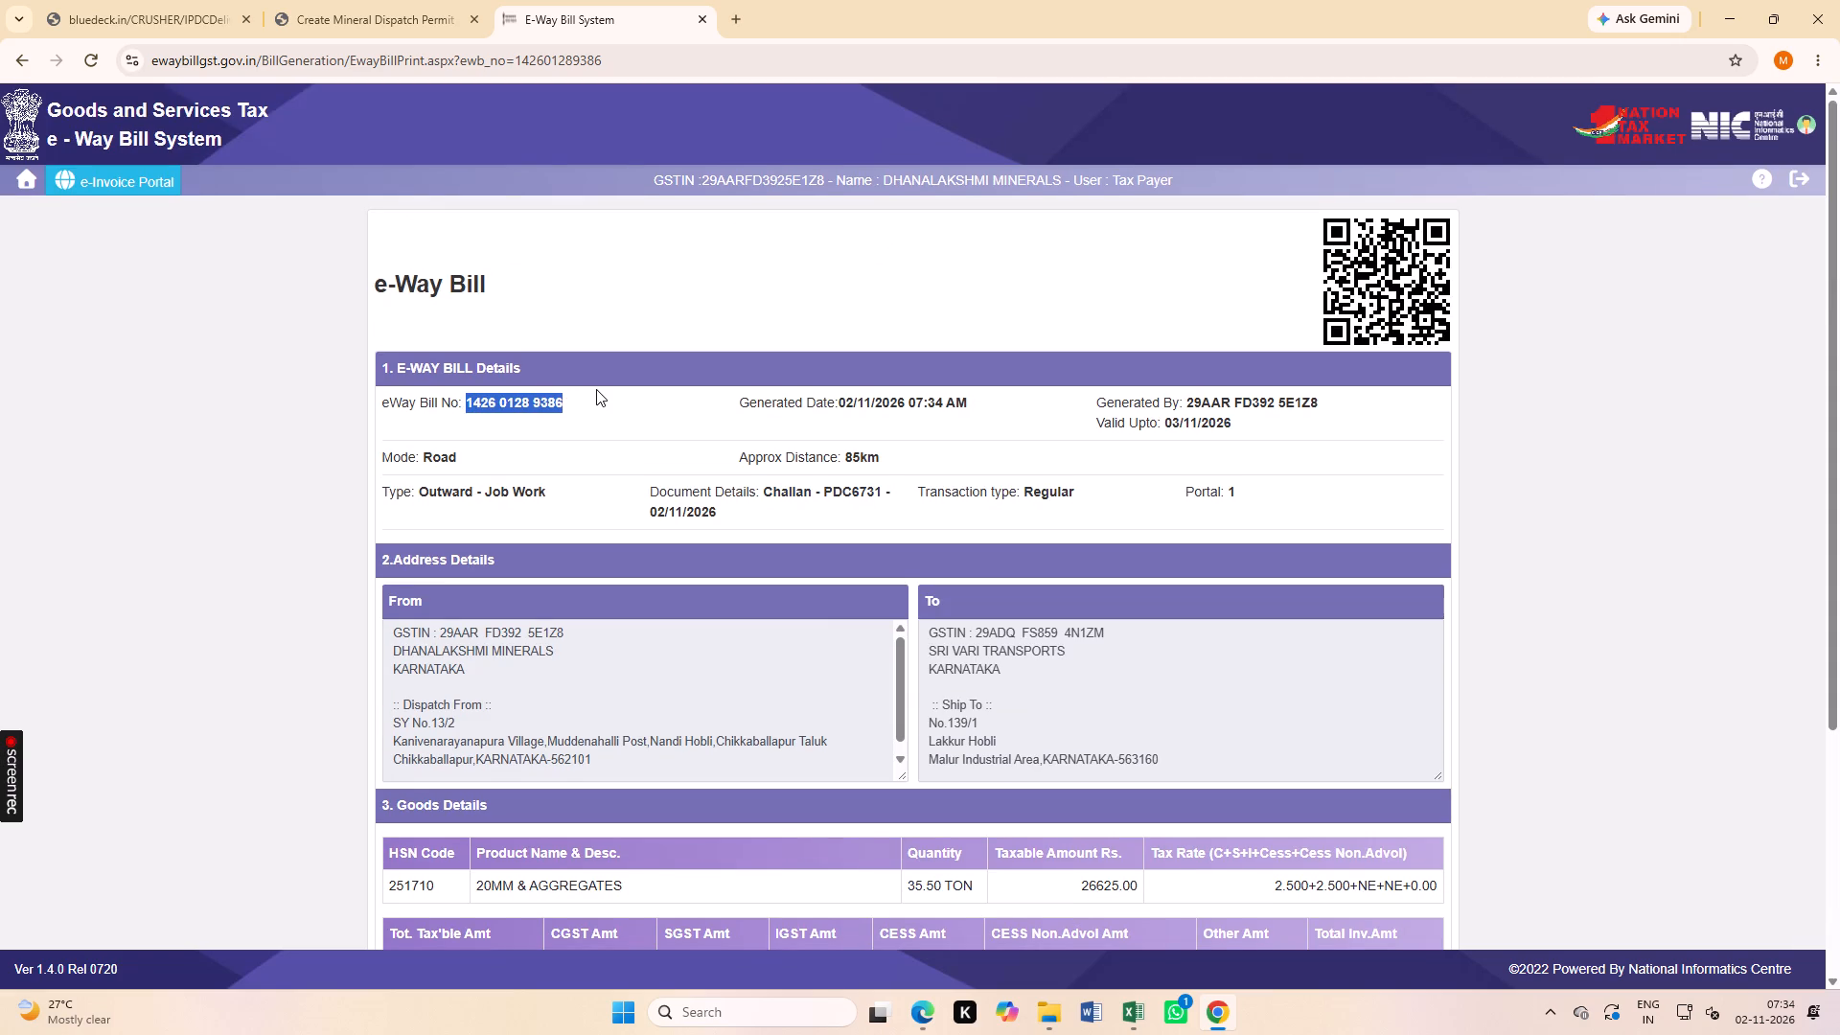
key("ctrl+c")
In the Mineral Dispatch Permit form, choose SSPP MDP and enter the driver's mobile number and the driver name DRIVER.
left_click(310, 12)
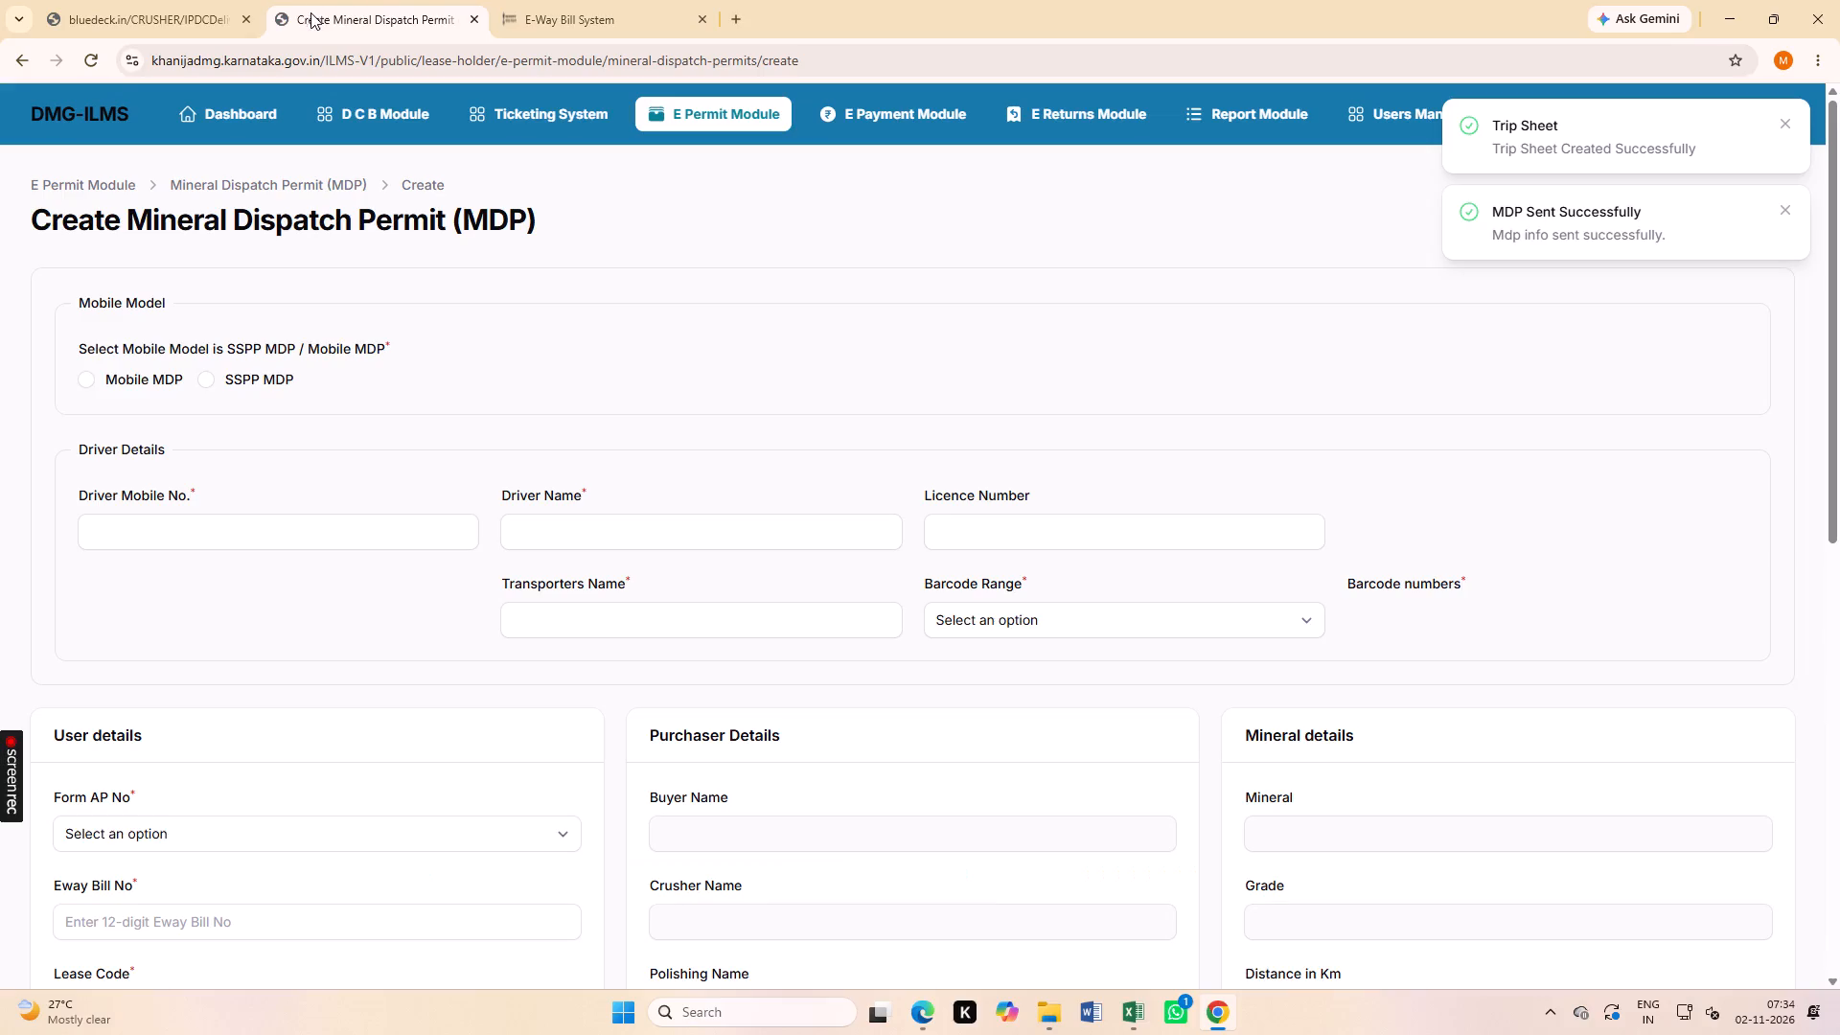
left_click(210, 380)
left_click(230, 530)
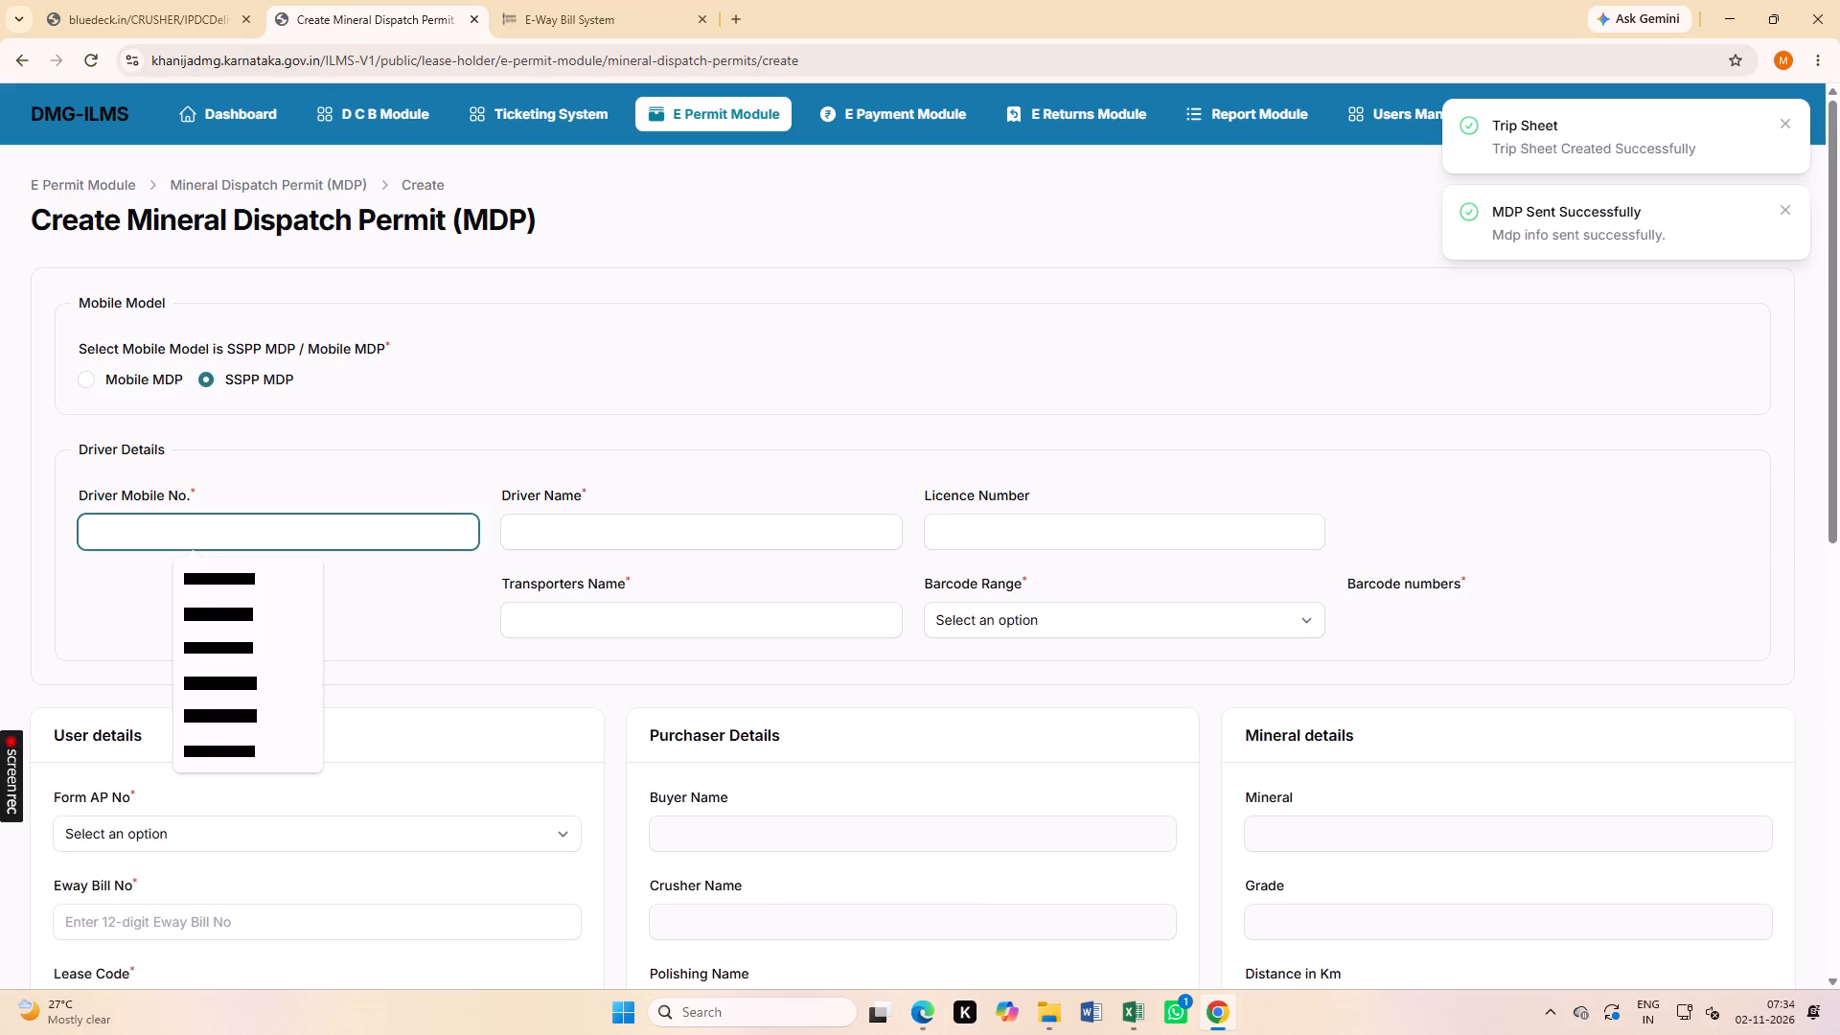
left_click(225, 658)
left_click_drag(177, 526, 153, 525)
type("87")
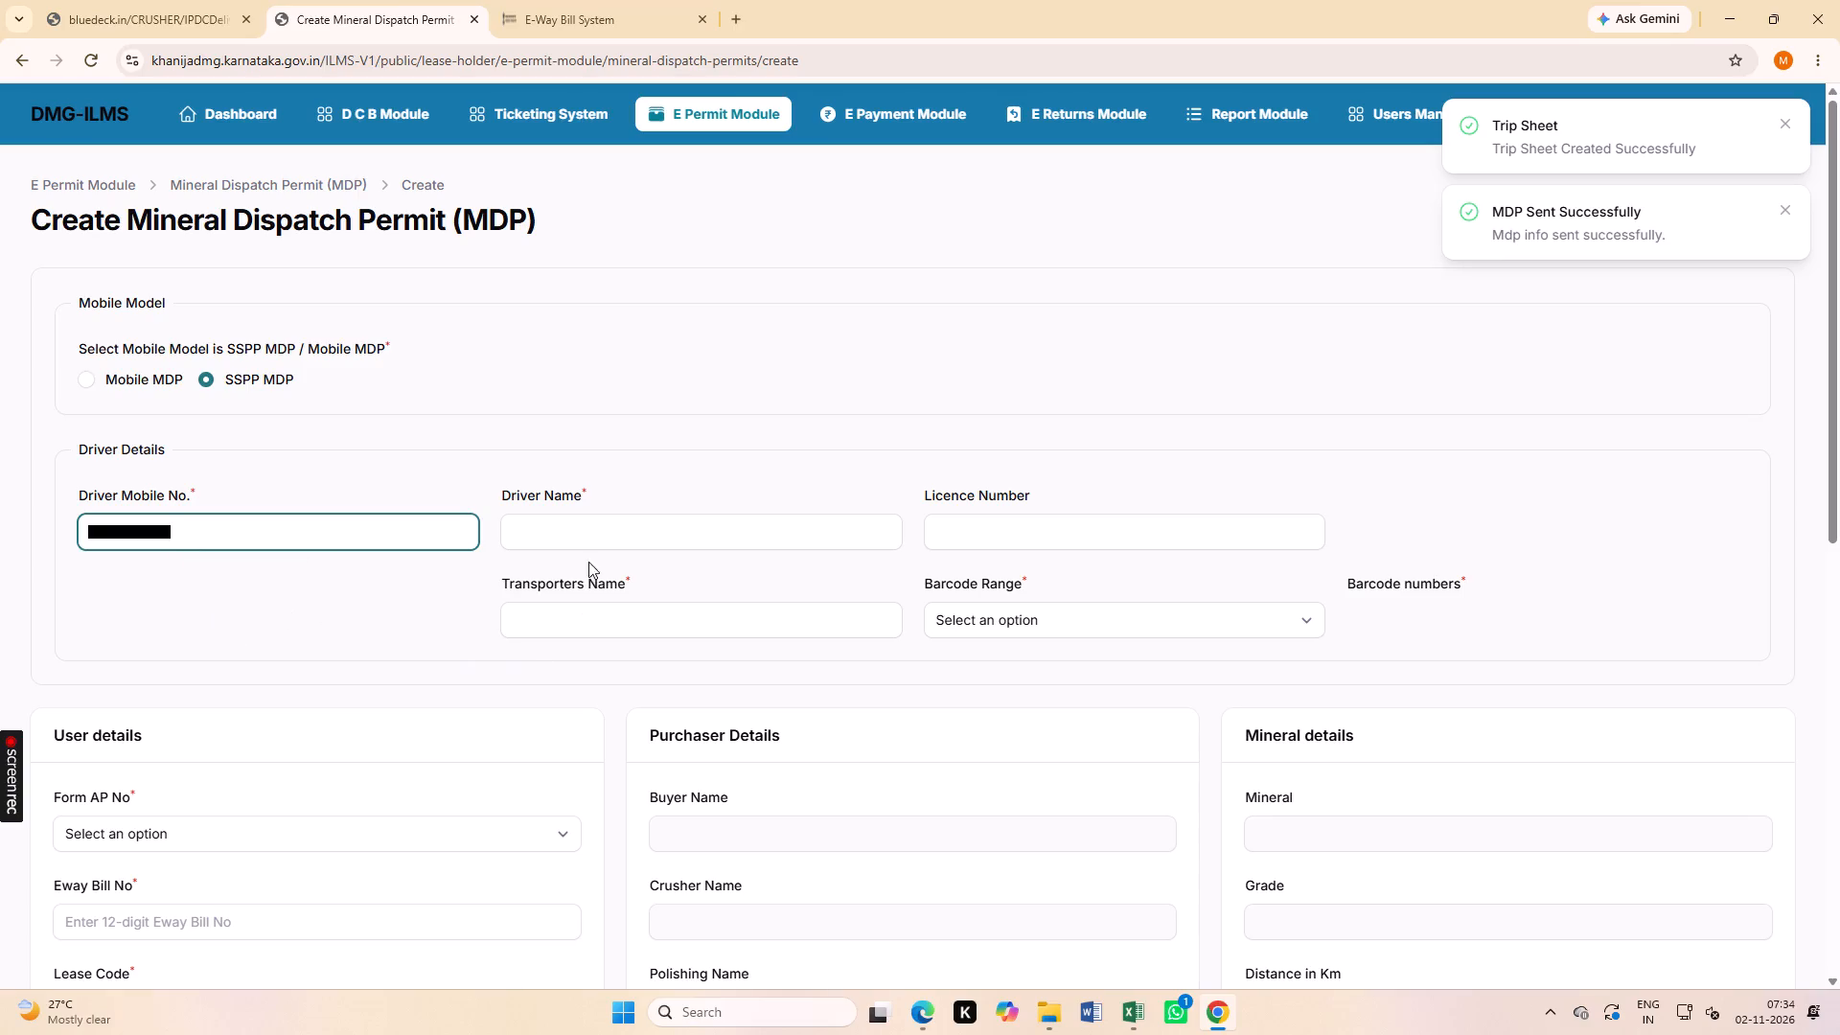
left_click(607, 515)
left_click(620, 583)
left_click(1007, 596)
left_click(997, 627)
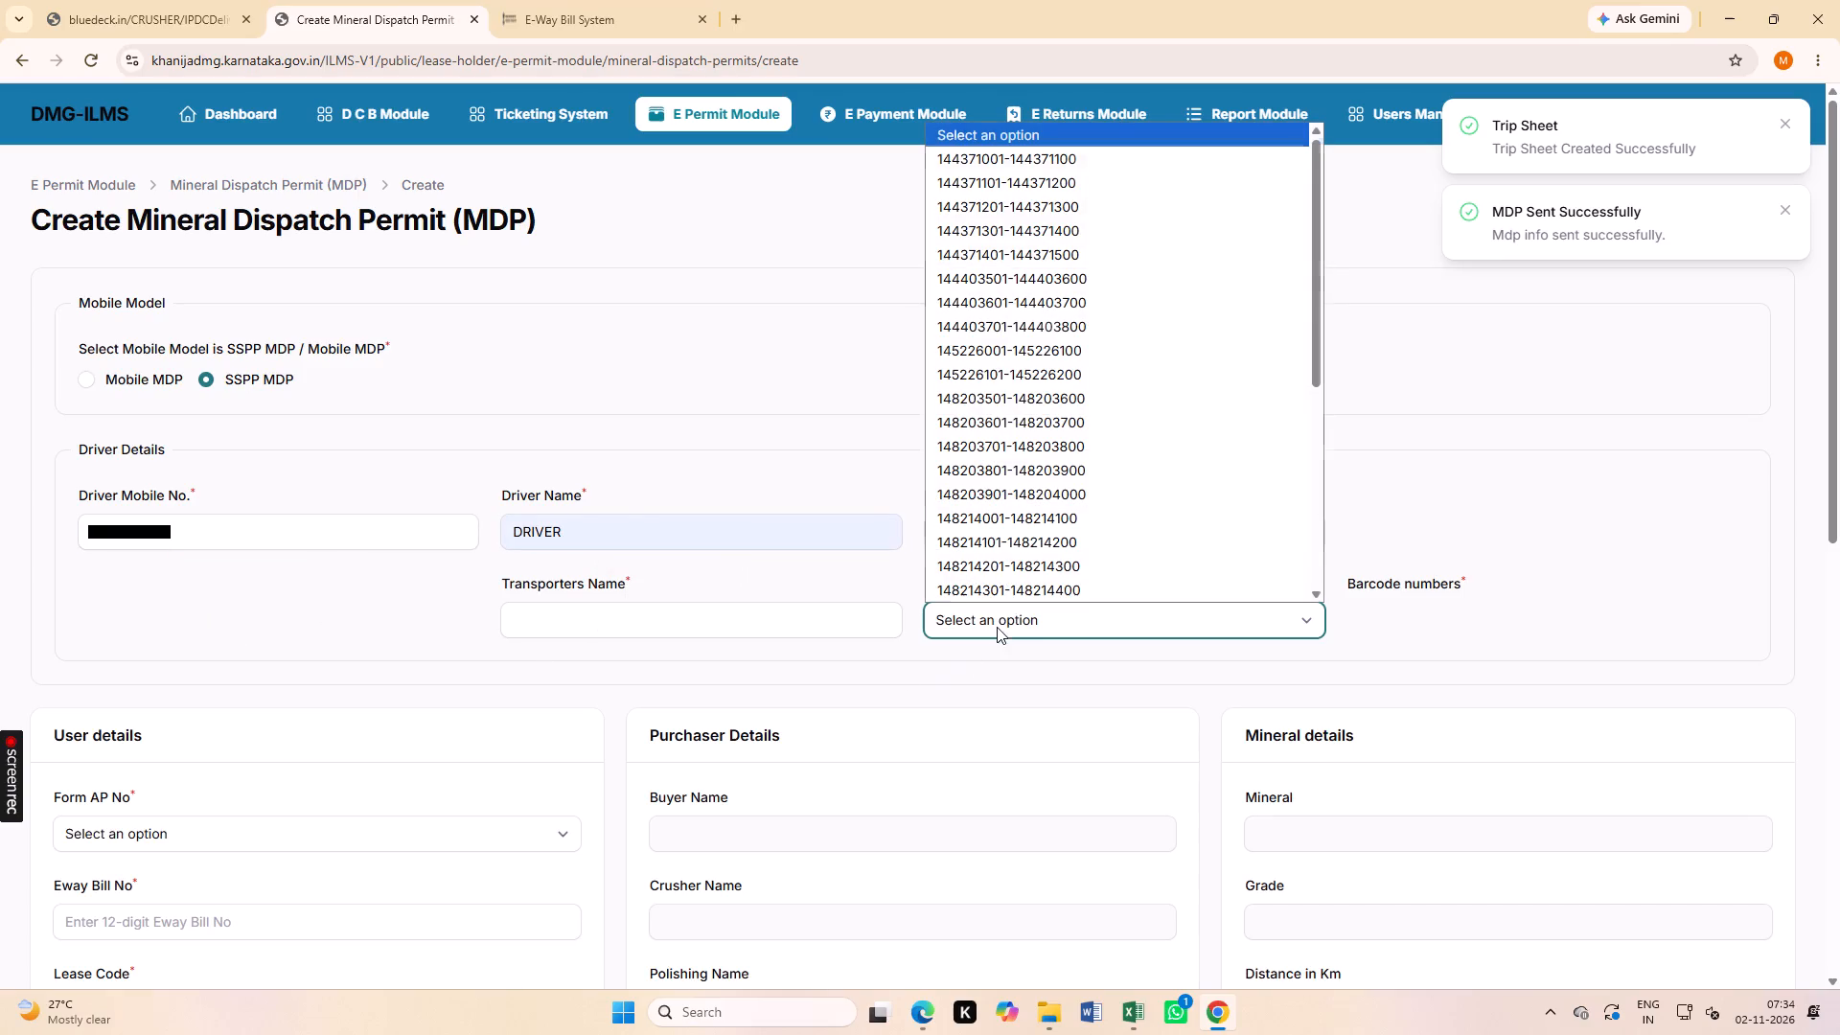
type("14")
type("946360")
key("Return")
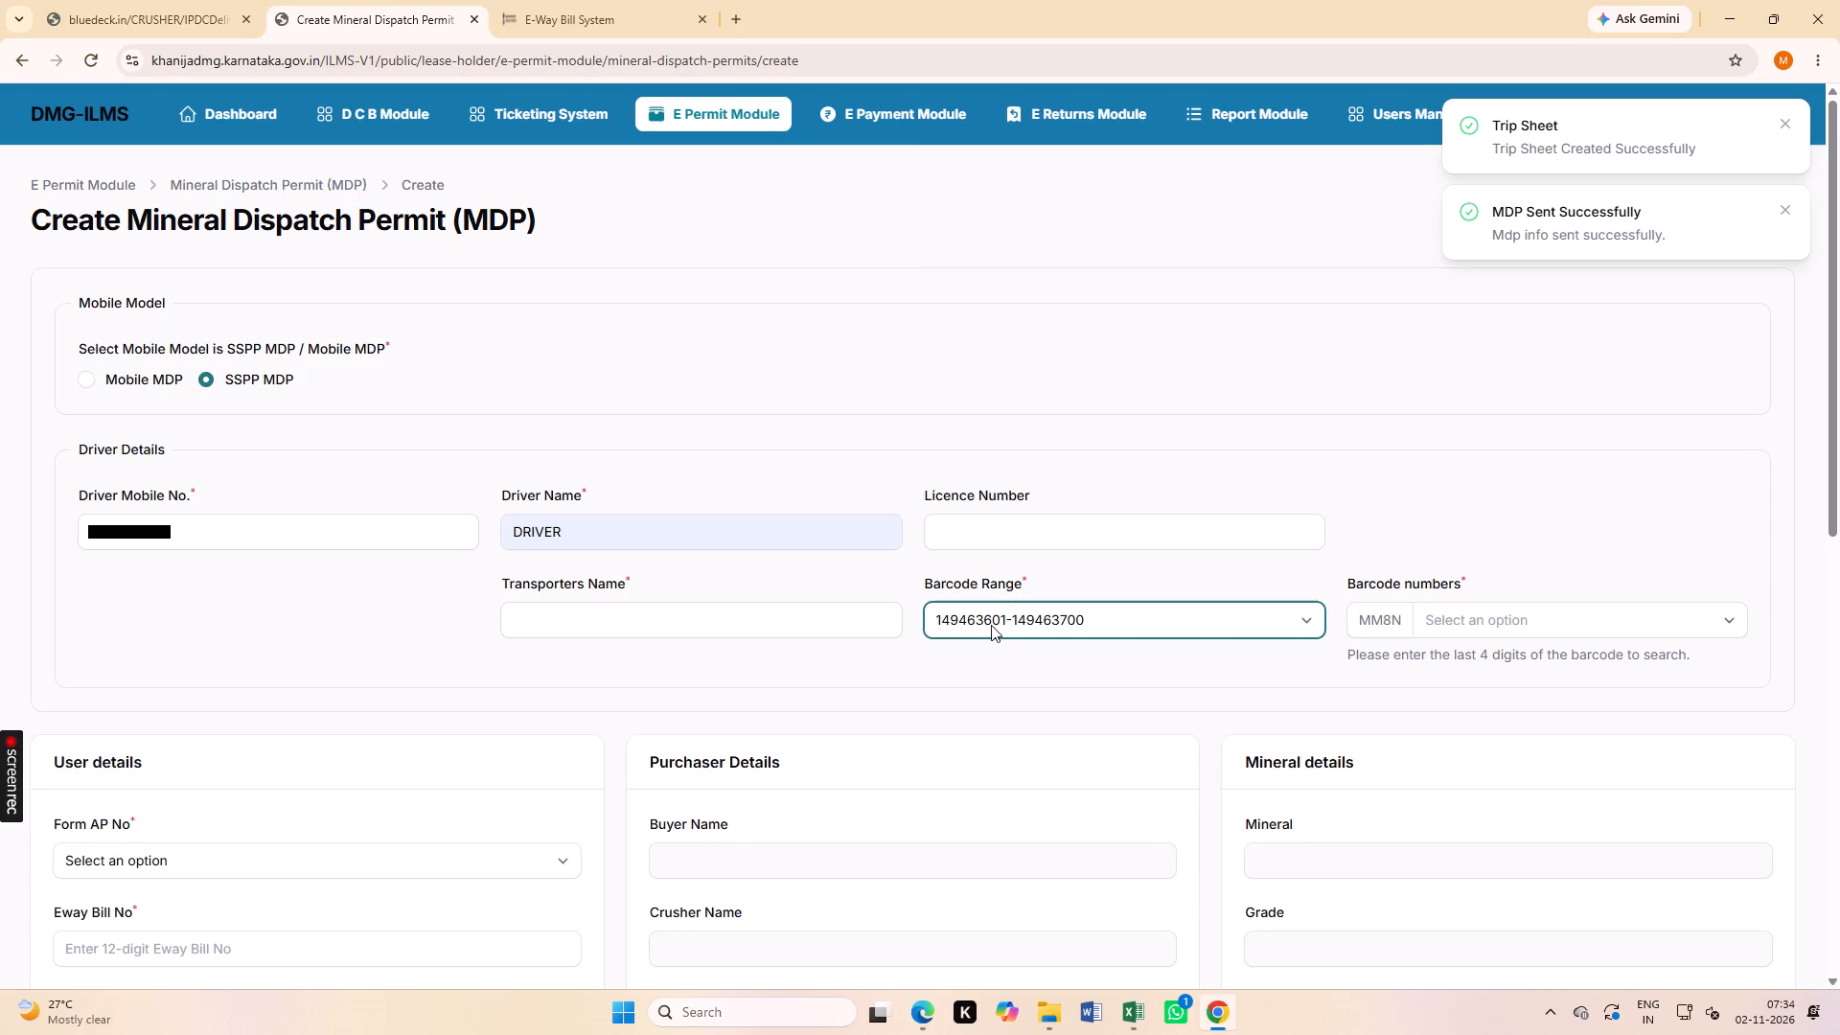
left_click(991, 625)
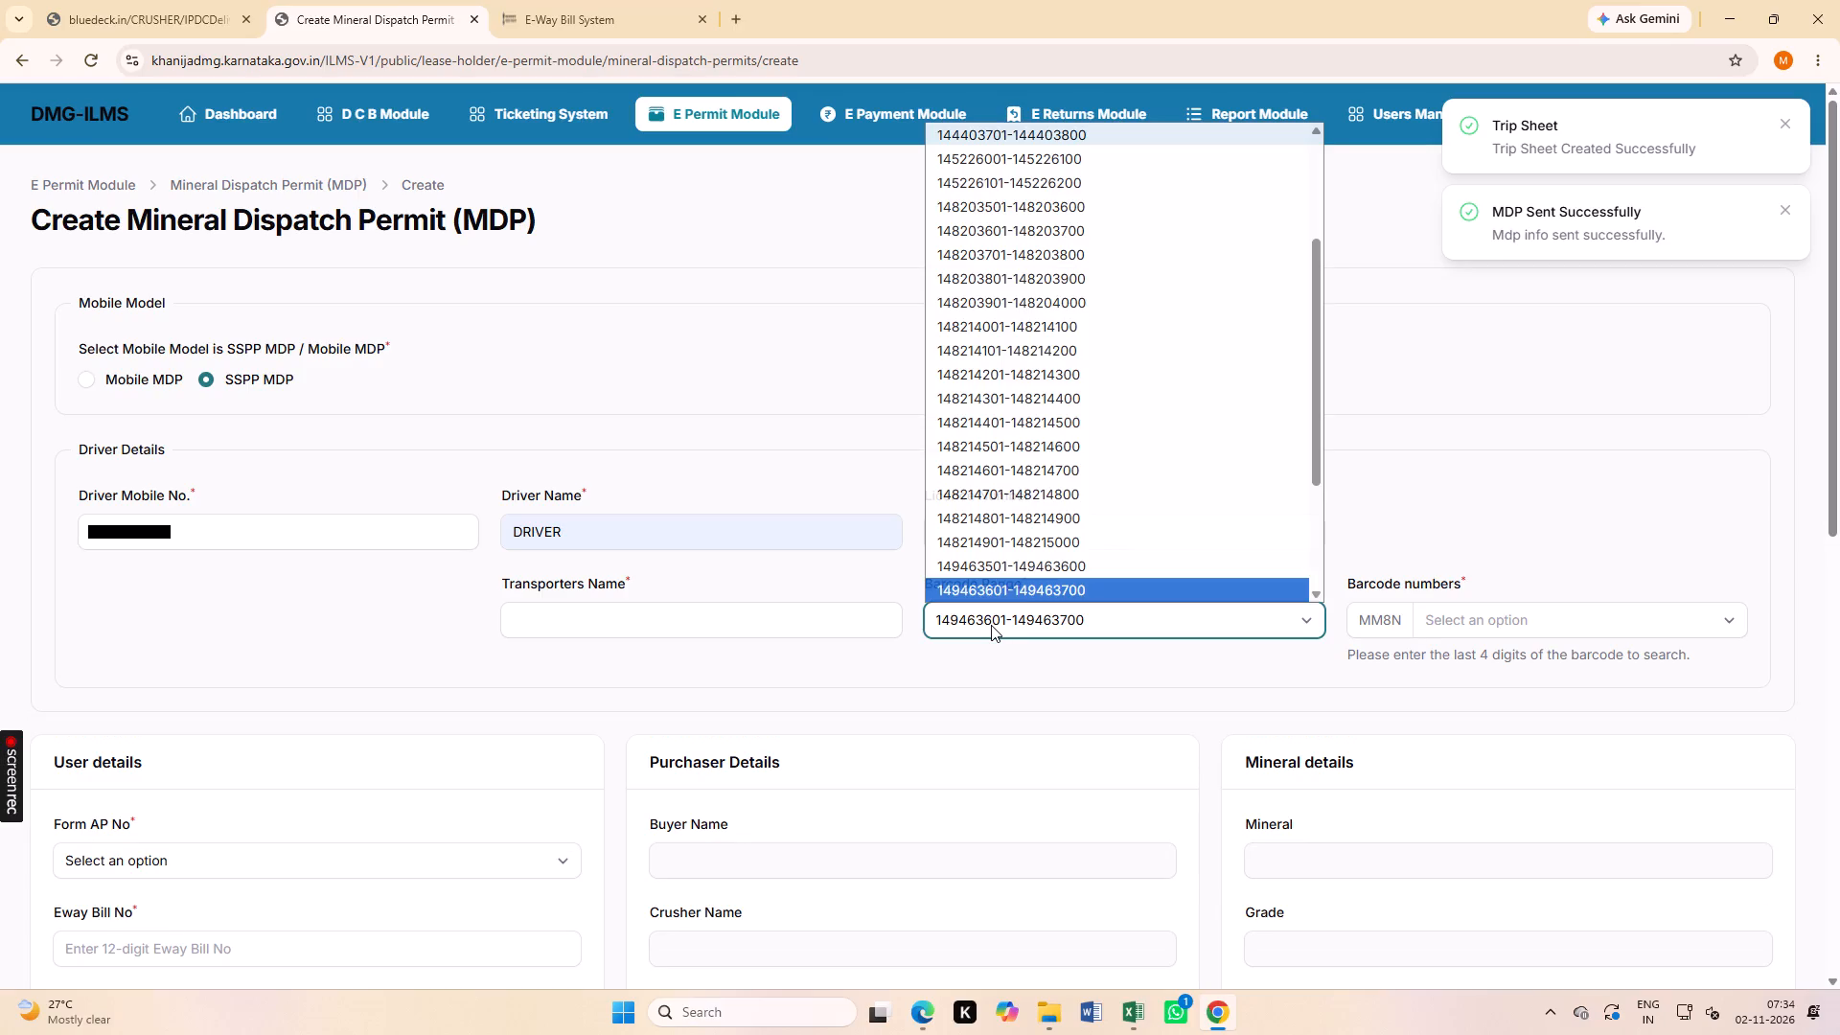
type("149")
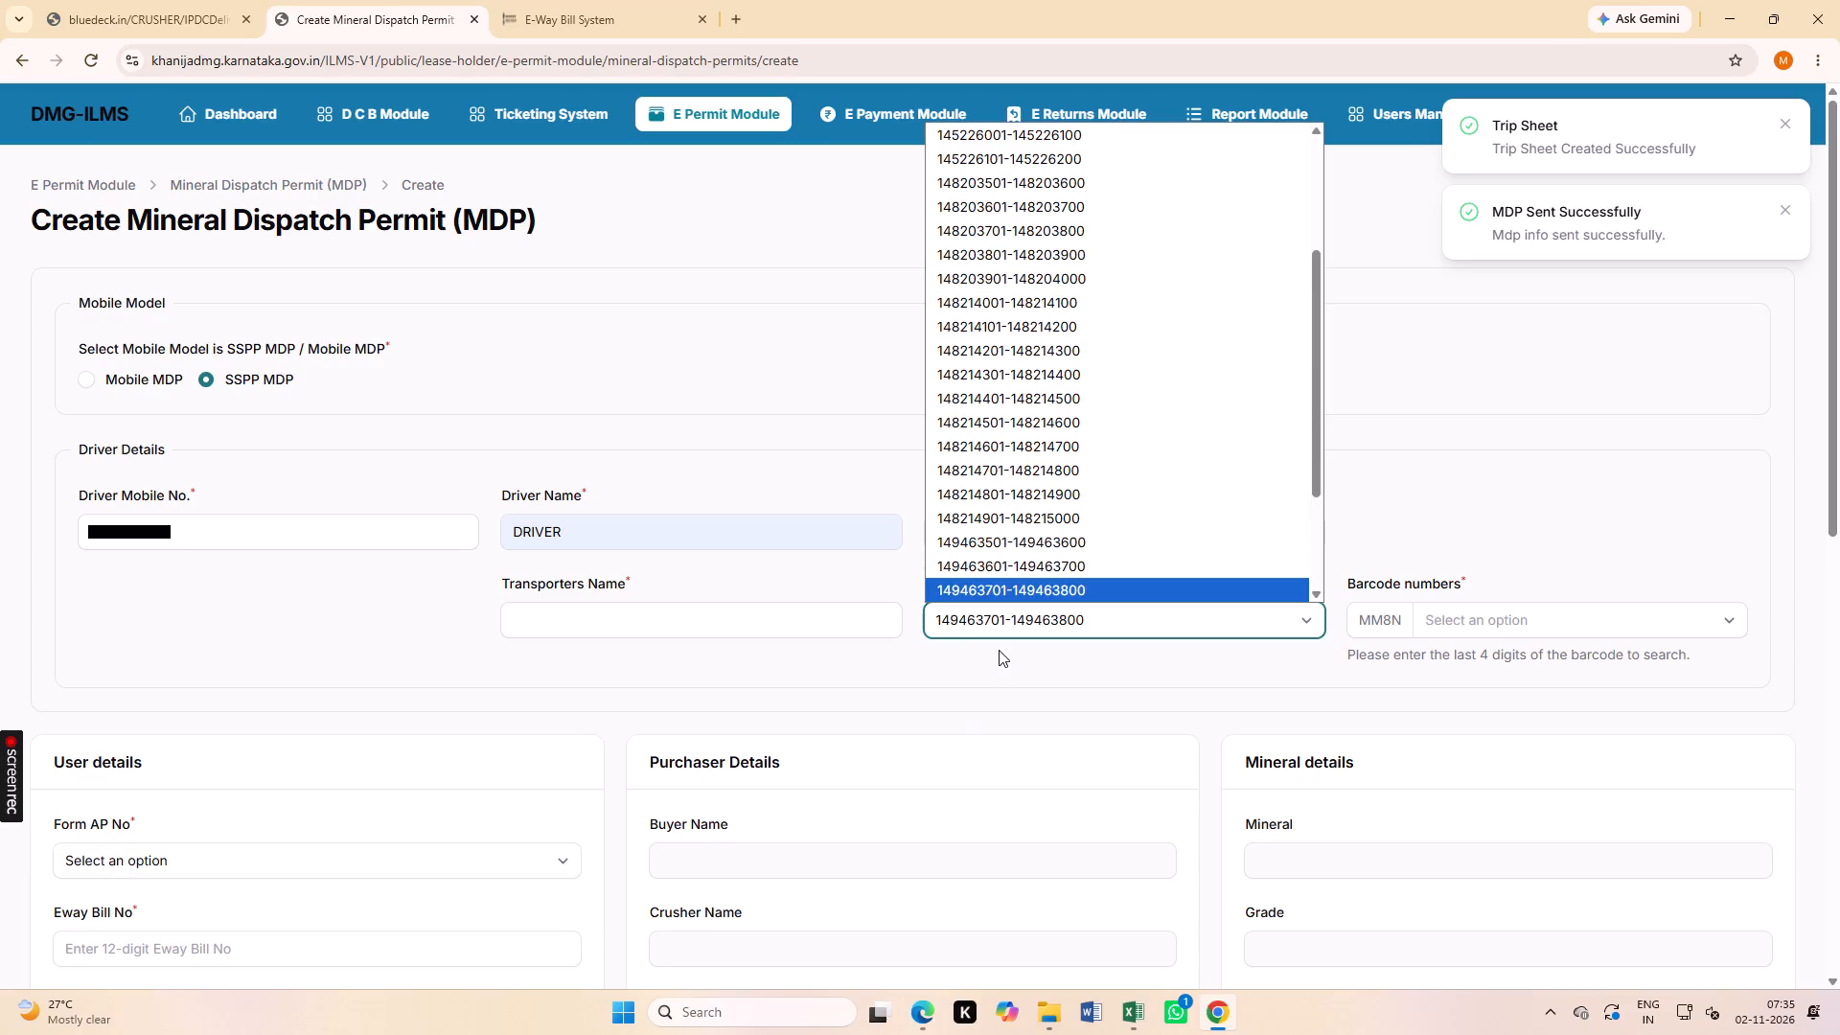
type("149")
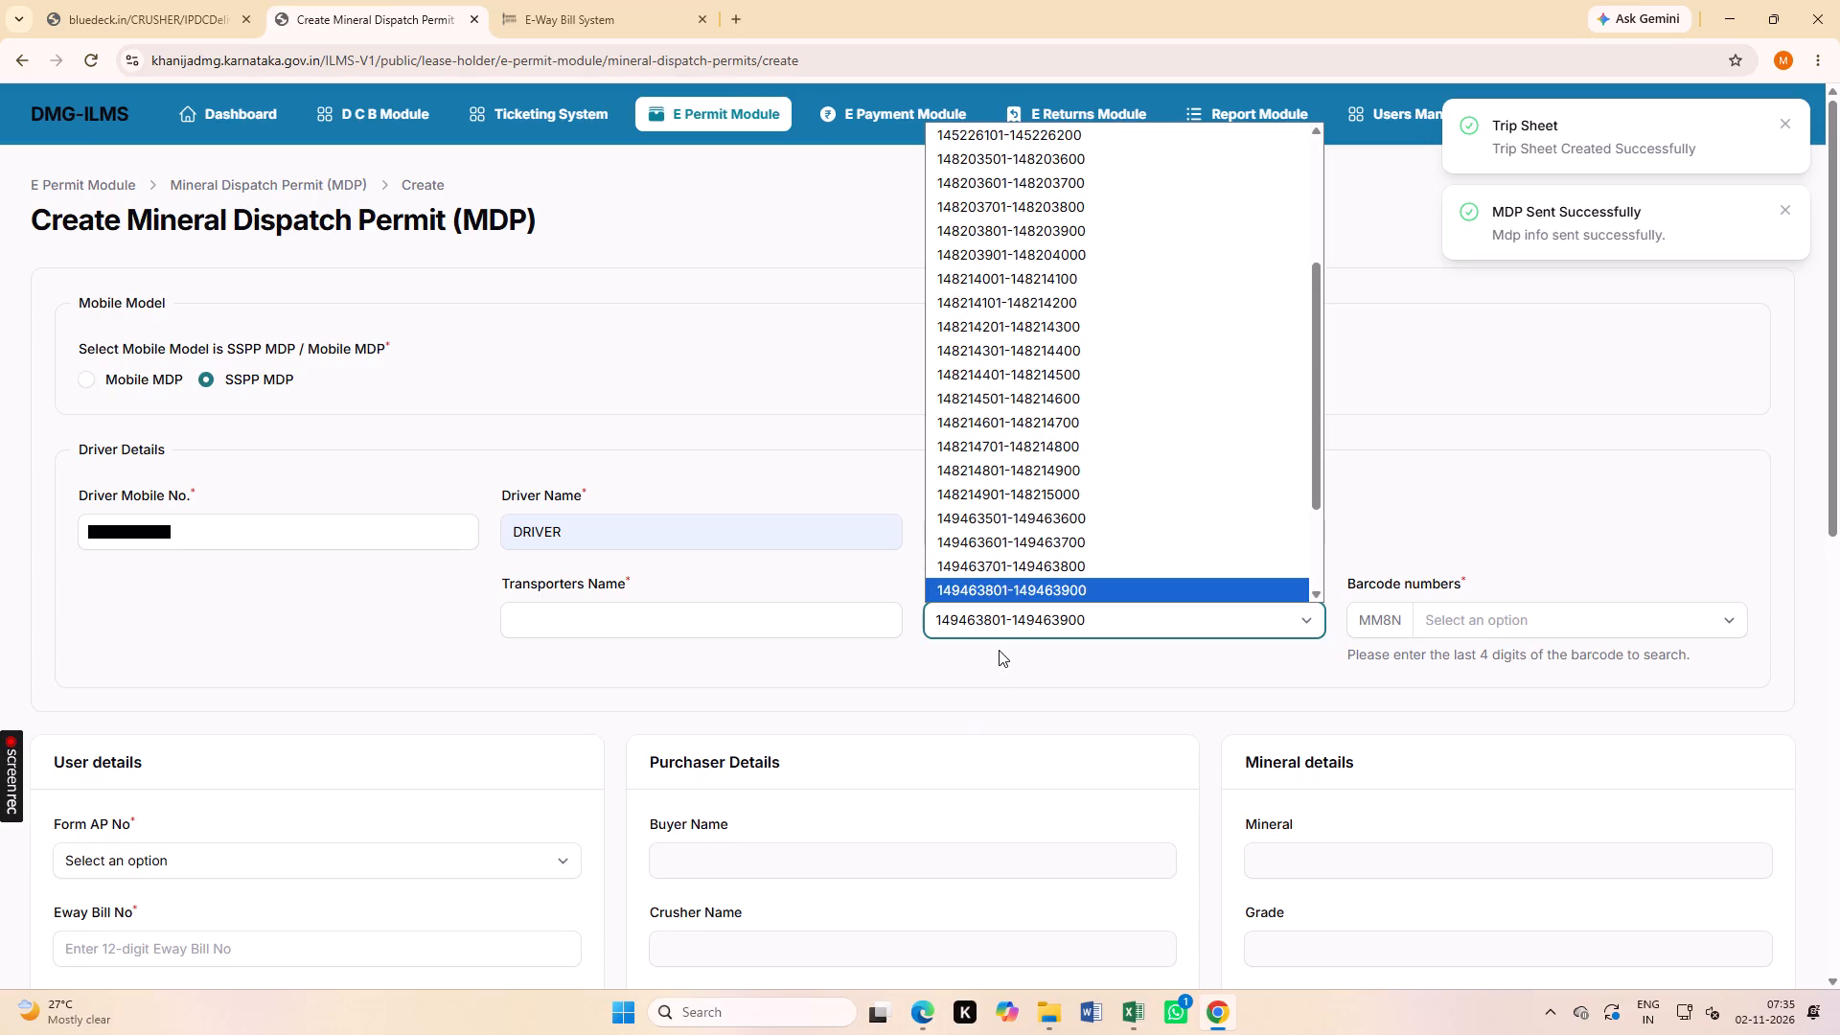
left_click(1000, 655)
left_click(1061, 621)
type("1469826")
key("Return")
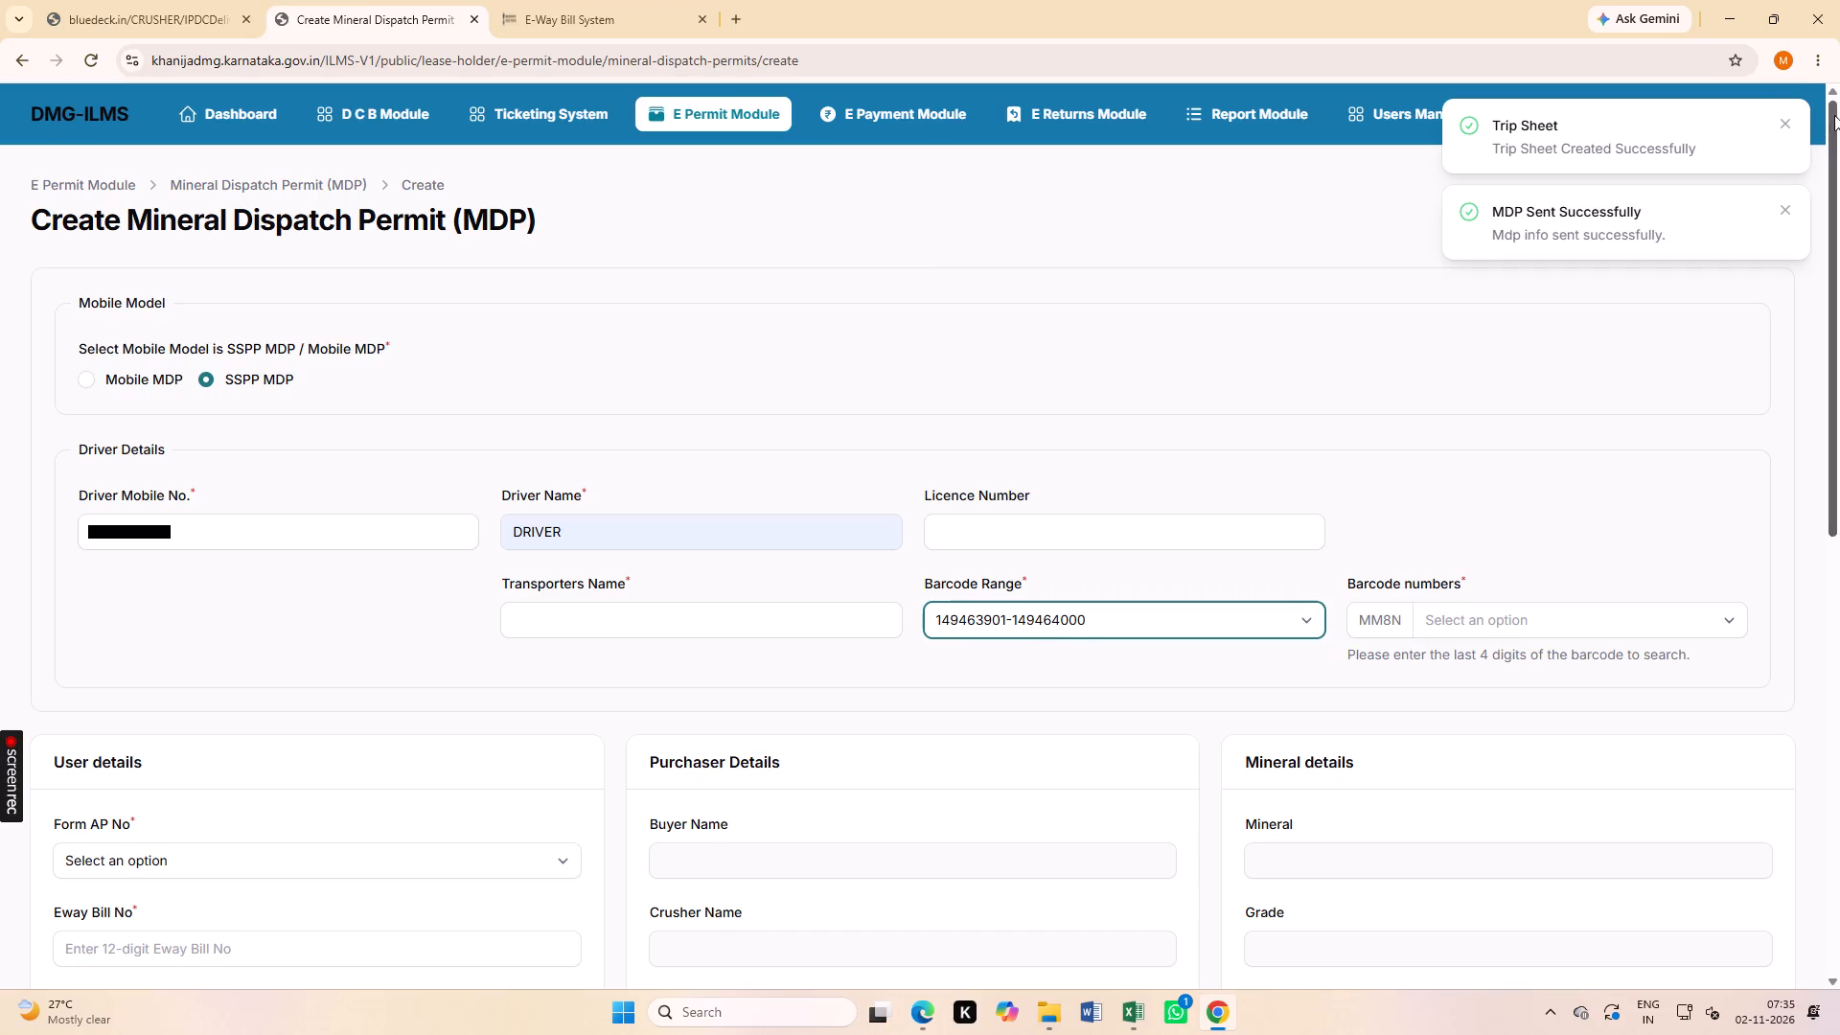
Dismiss the success notifications and sign out of the current DMG-ILMS account.
left_click(1774, 119)
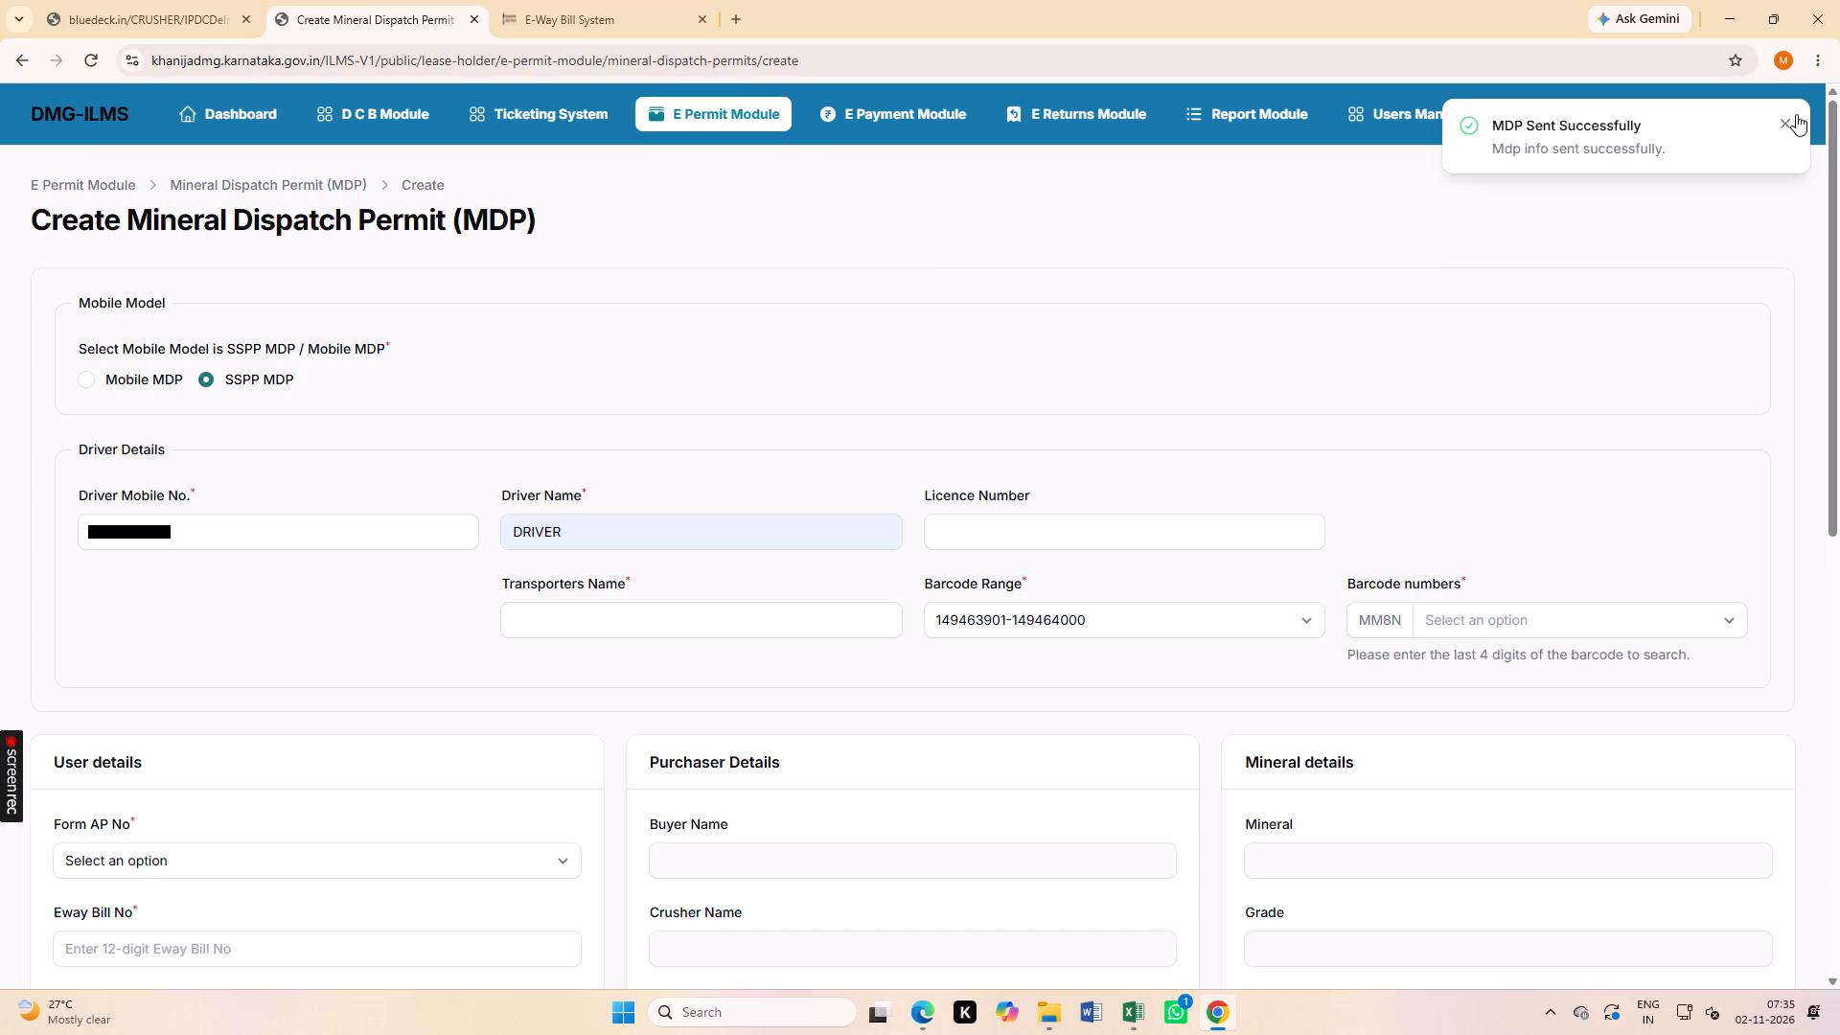
left_click(1794, 116)
left_click(1782, 115)
left_click(1638, 239)
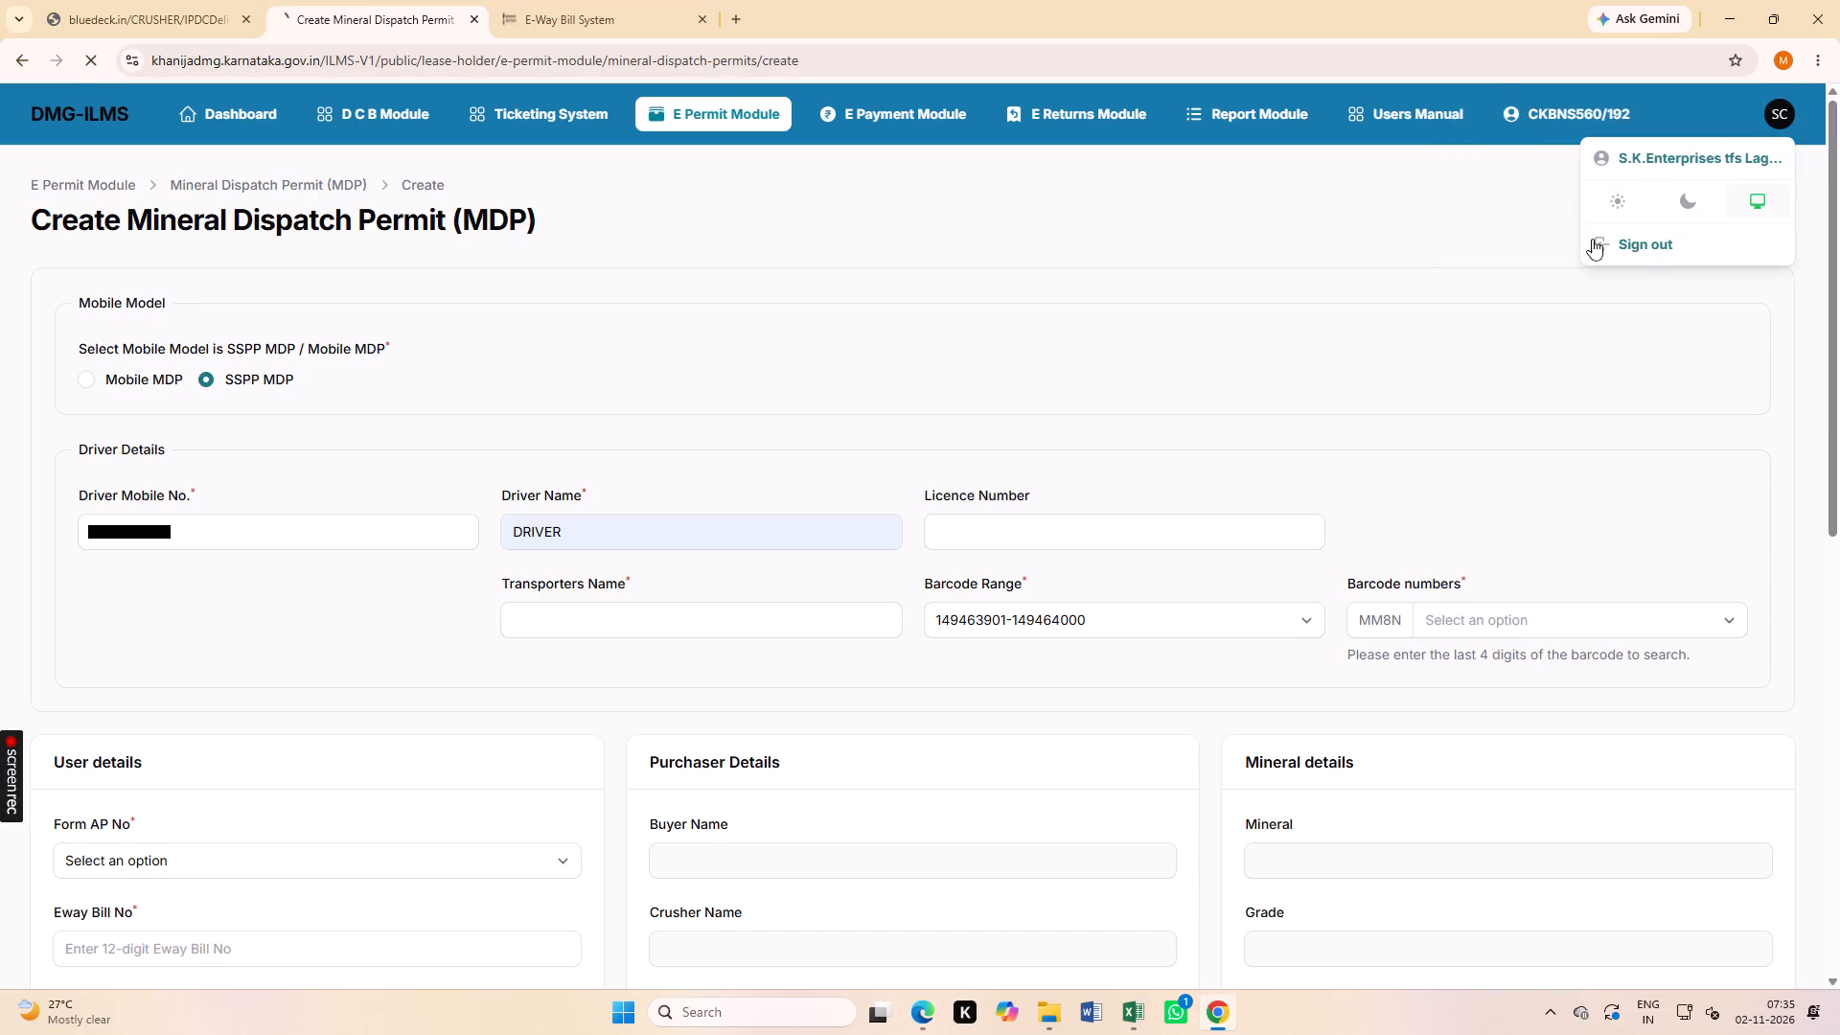
left_click(1662, 237)
triple_click(1637, 248)
triple_click(1637, 248)
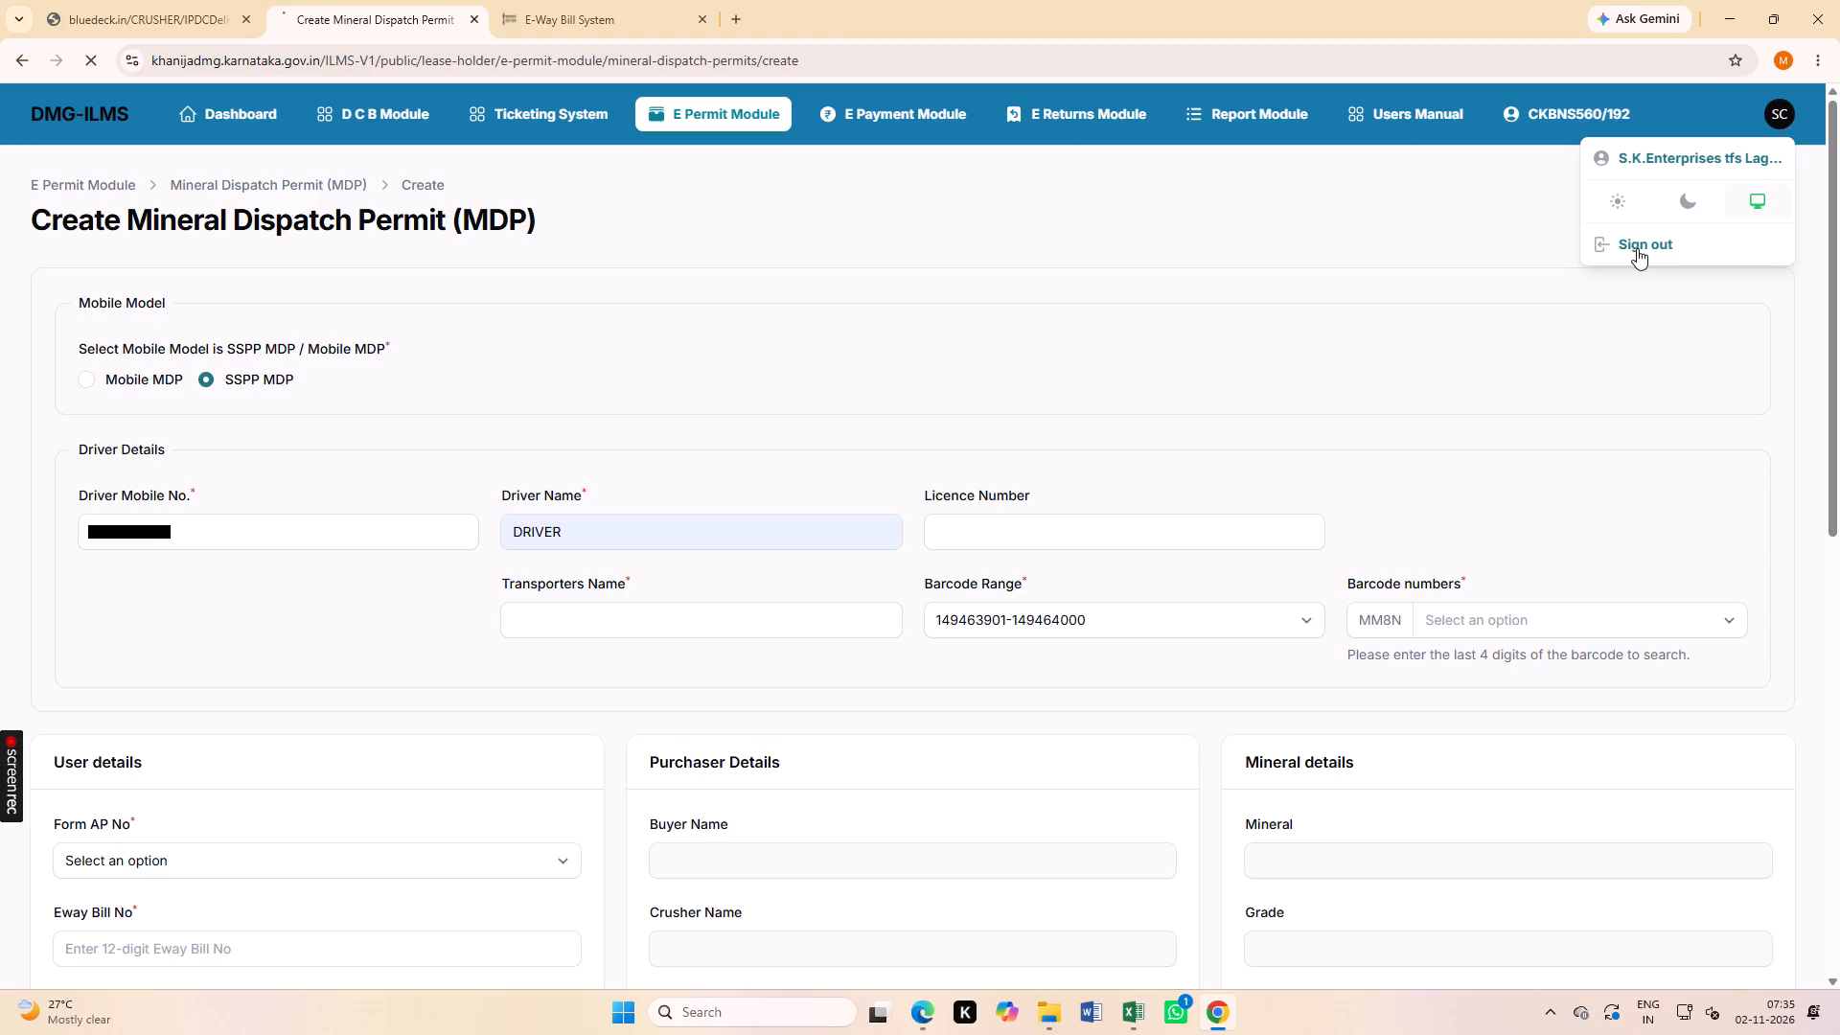
left_click(1641, 241)
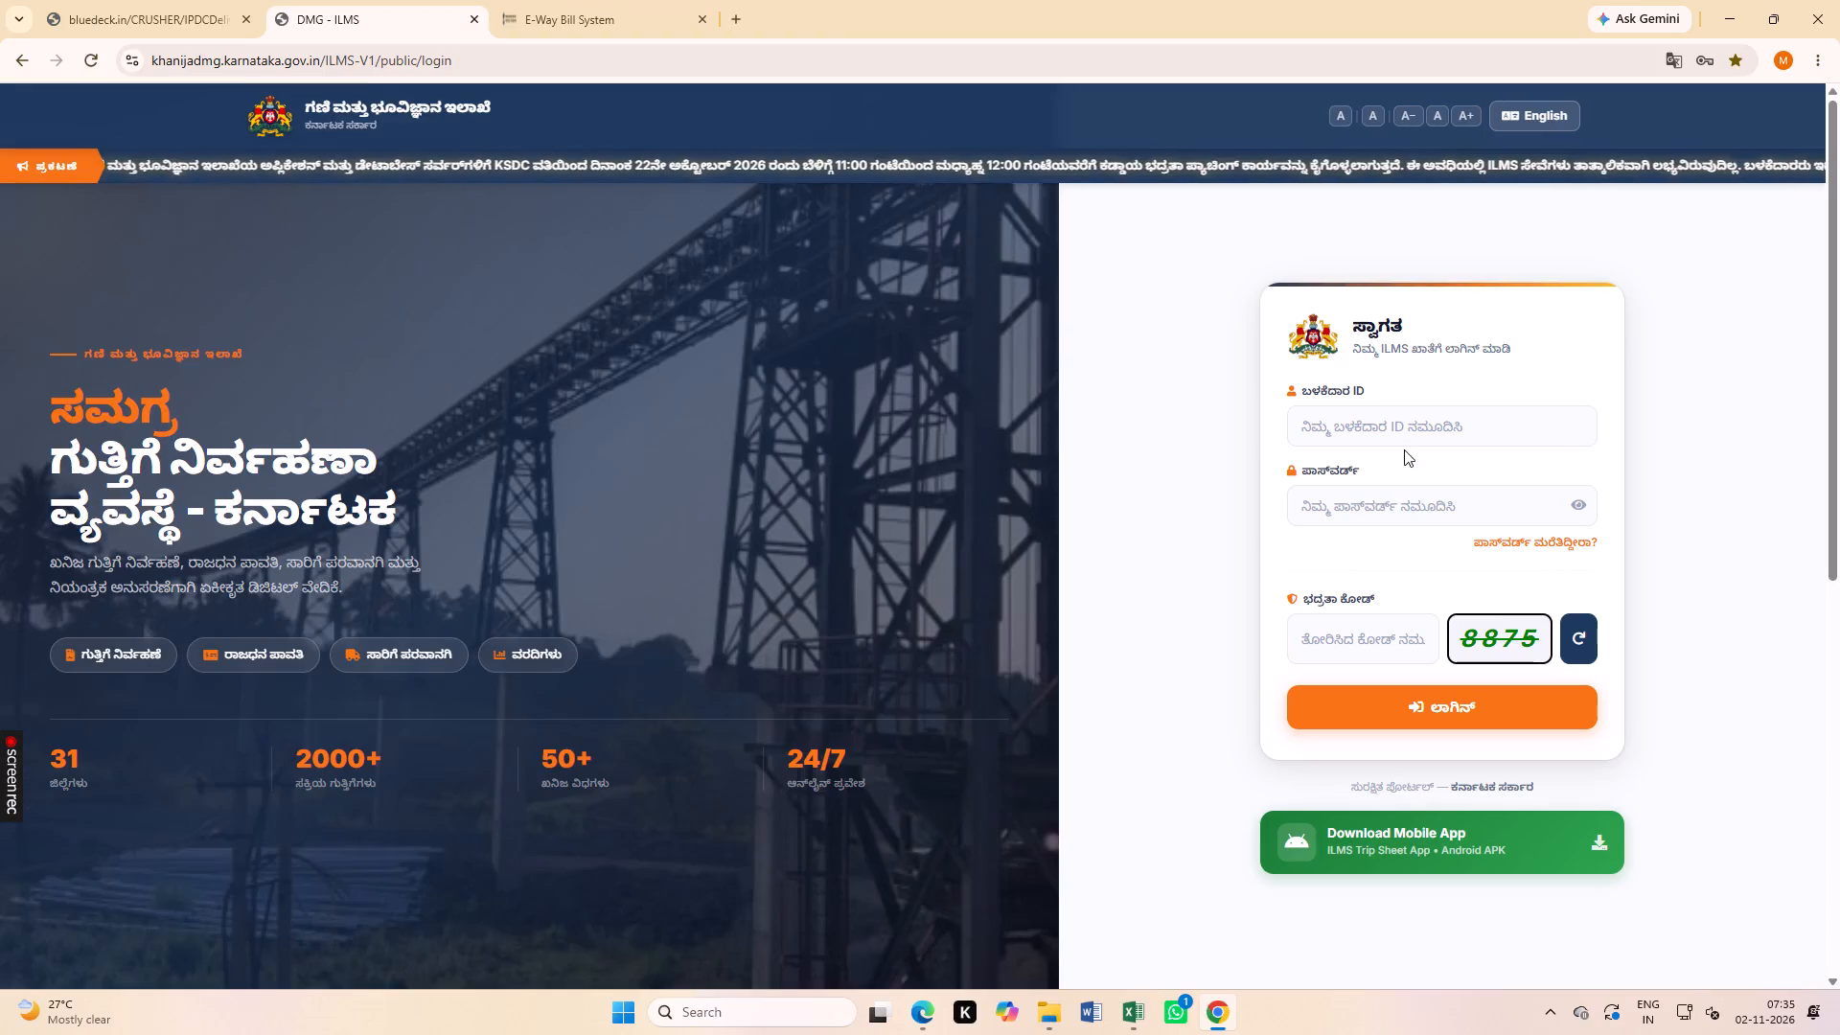
Choose a saved user account for the DMG-ILMS login.
left_click(1471, 420)
scroll(1473, 599, "down", 5)
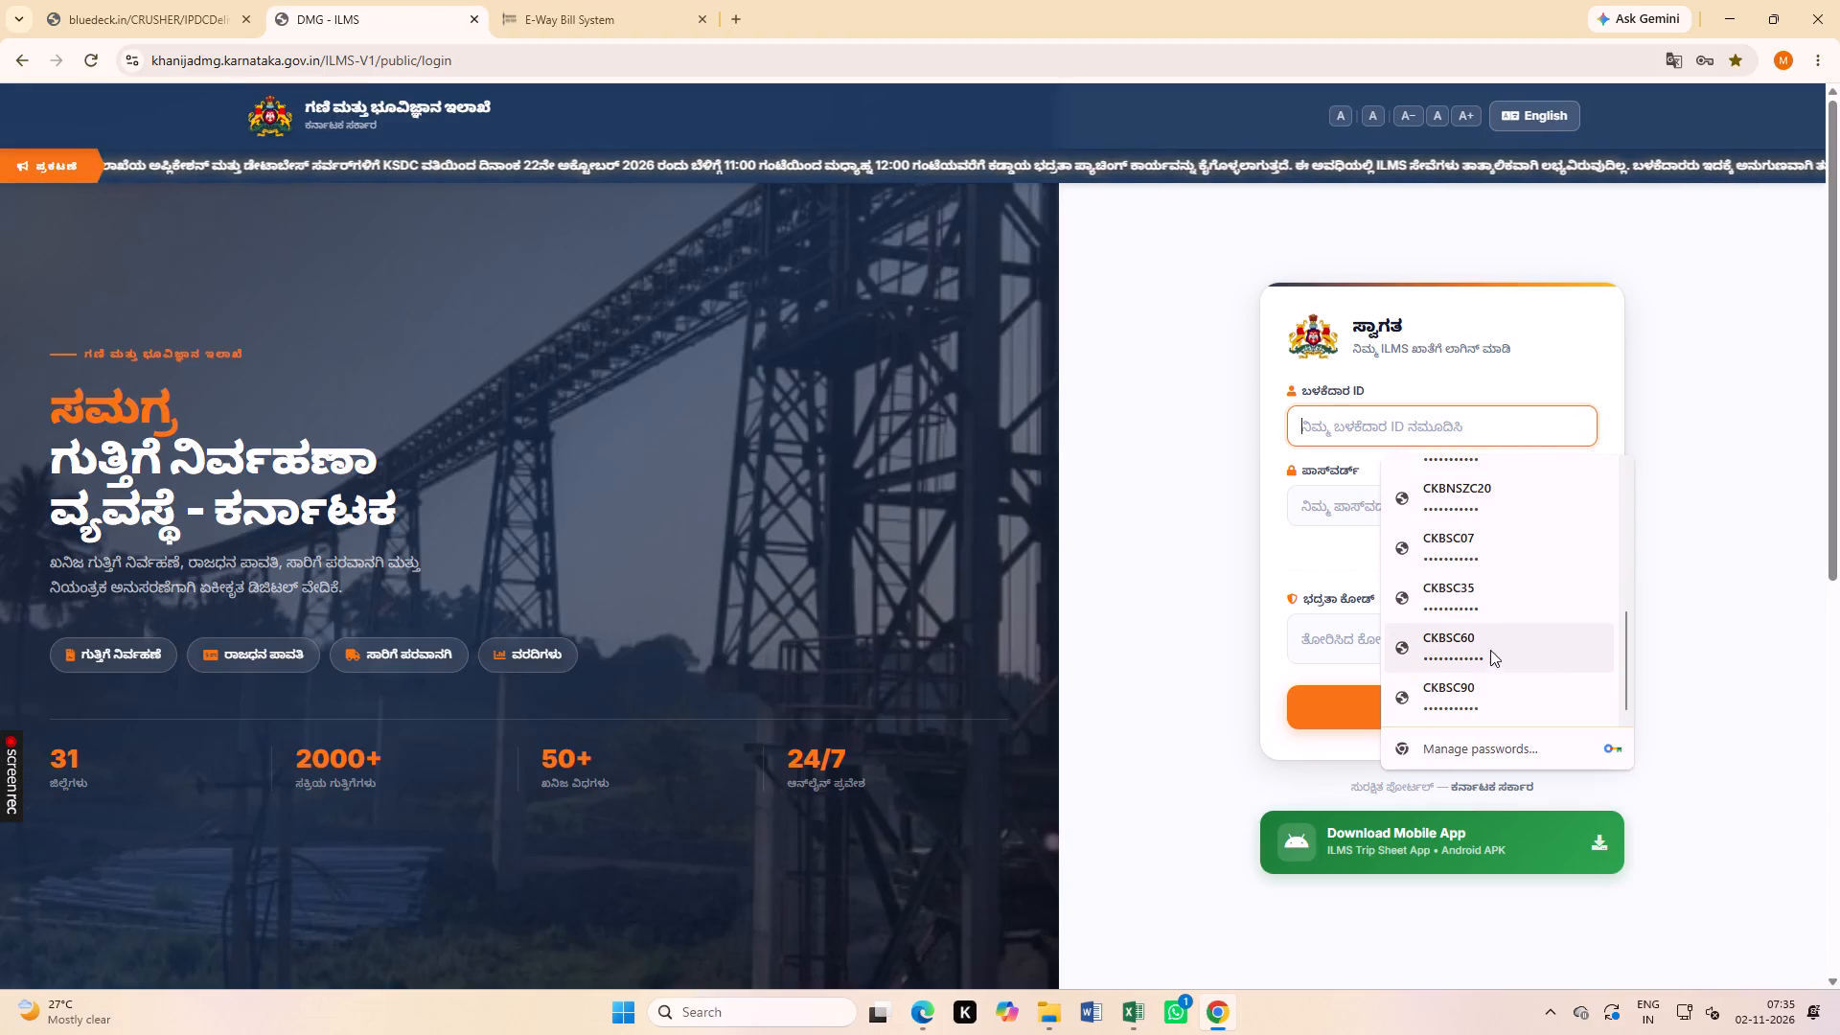
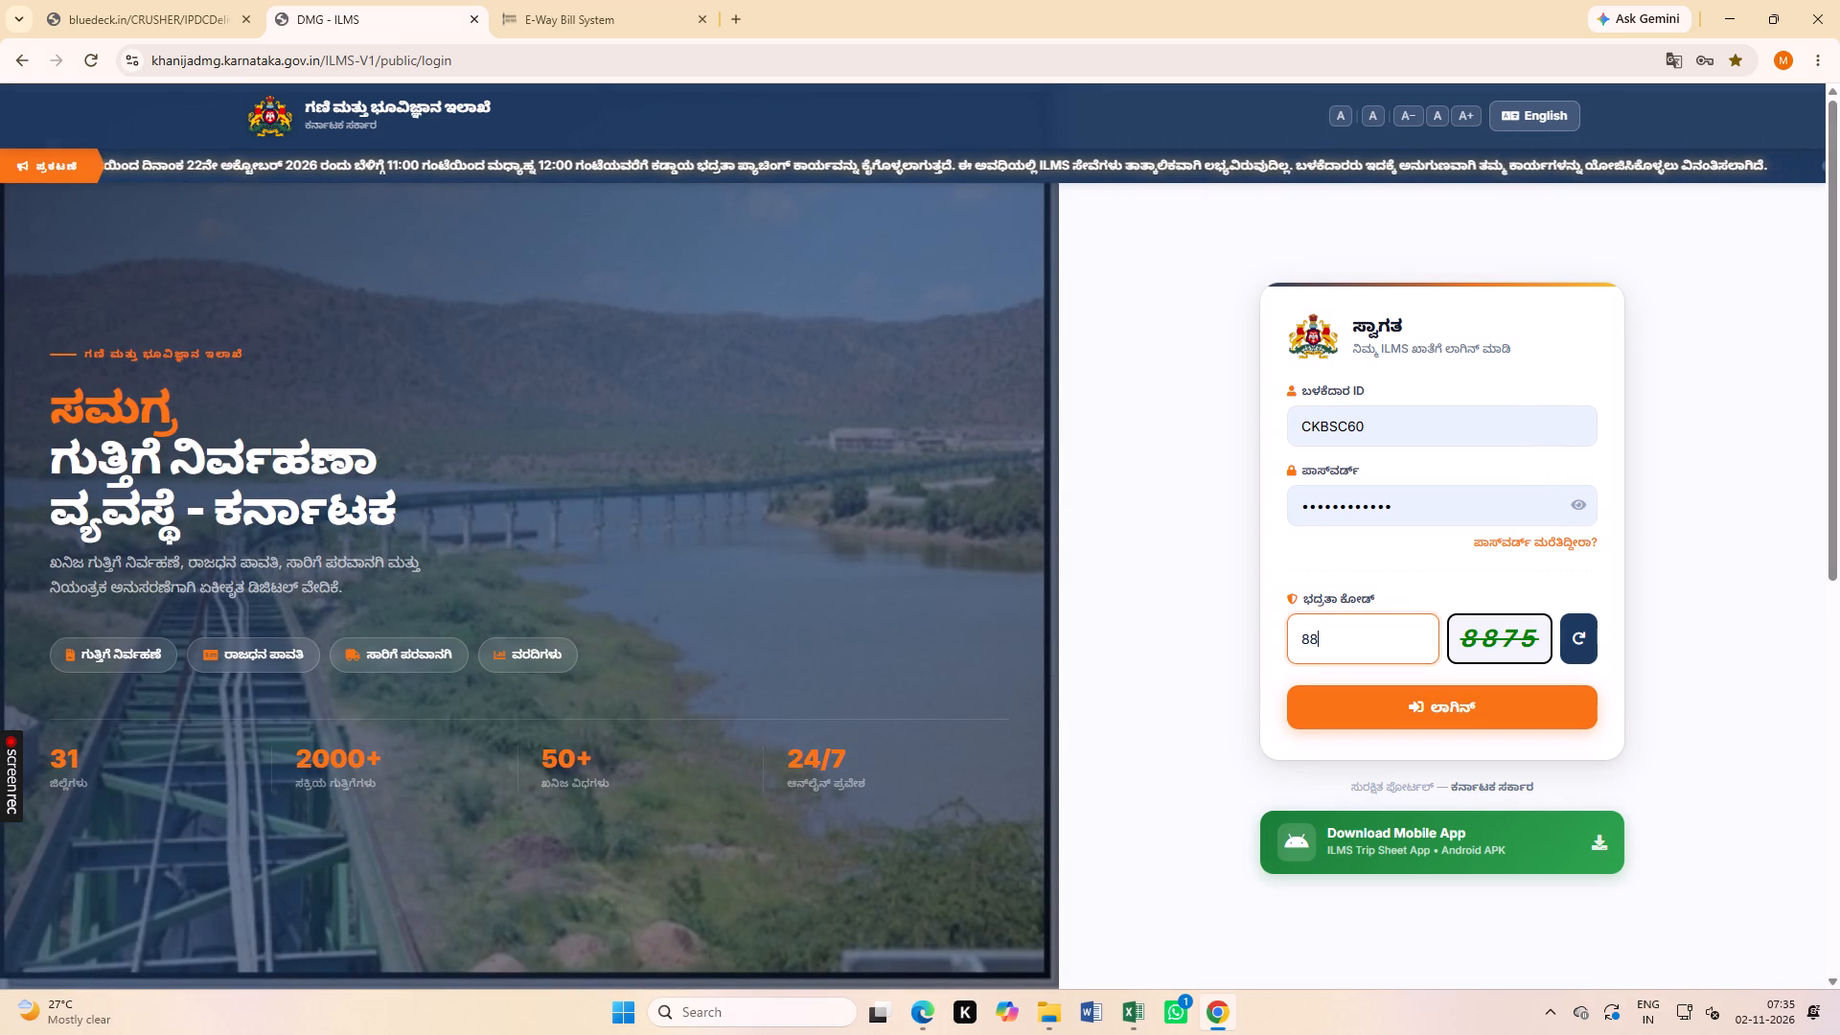
Complete the security code and log in with the selected saved account.
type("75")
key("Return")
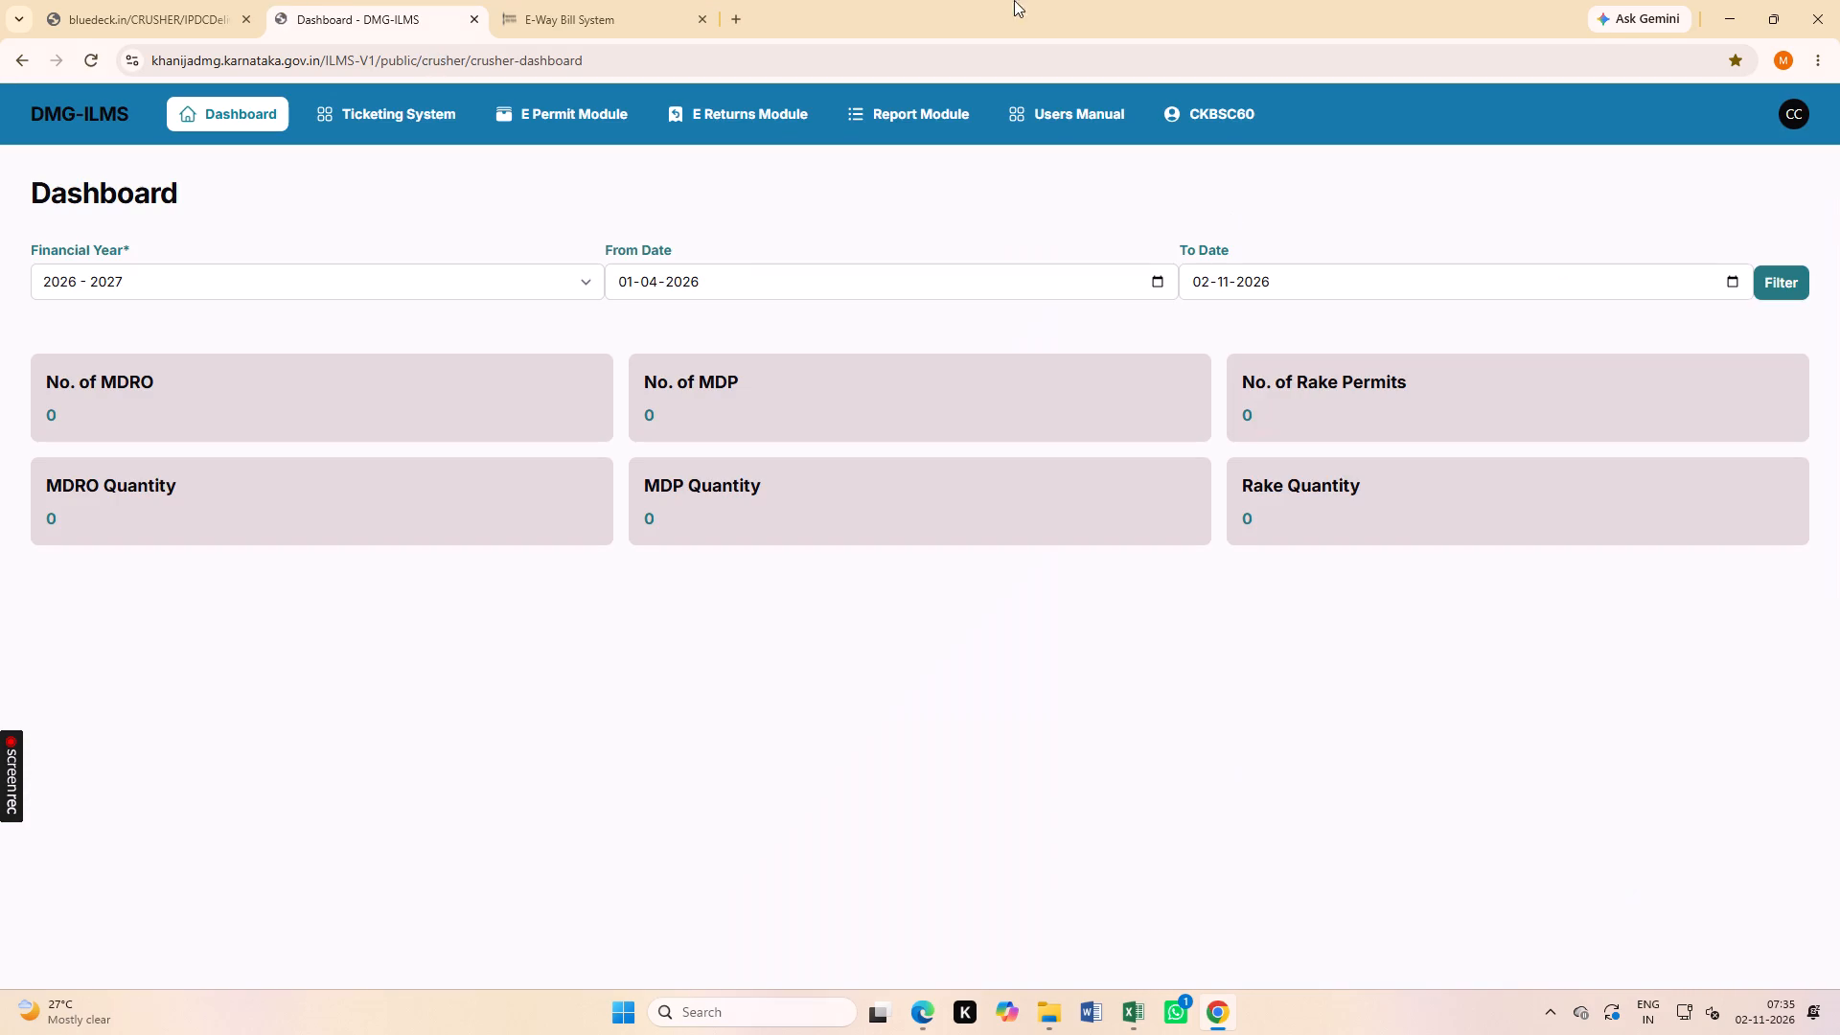
Open a new Mineral Dispatch Permit (MDP) form in the E Permit Module.
left_click(571, 116)
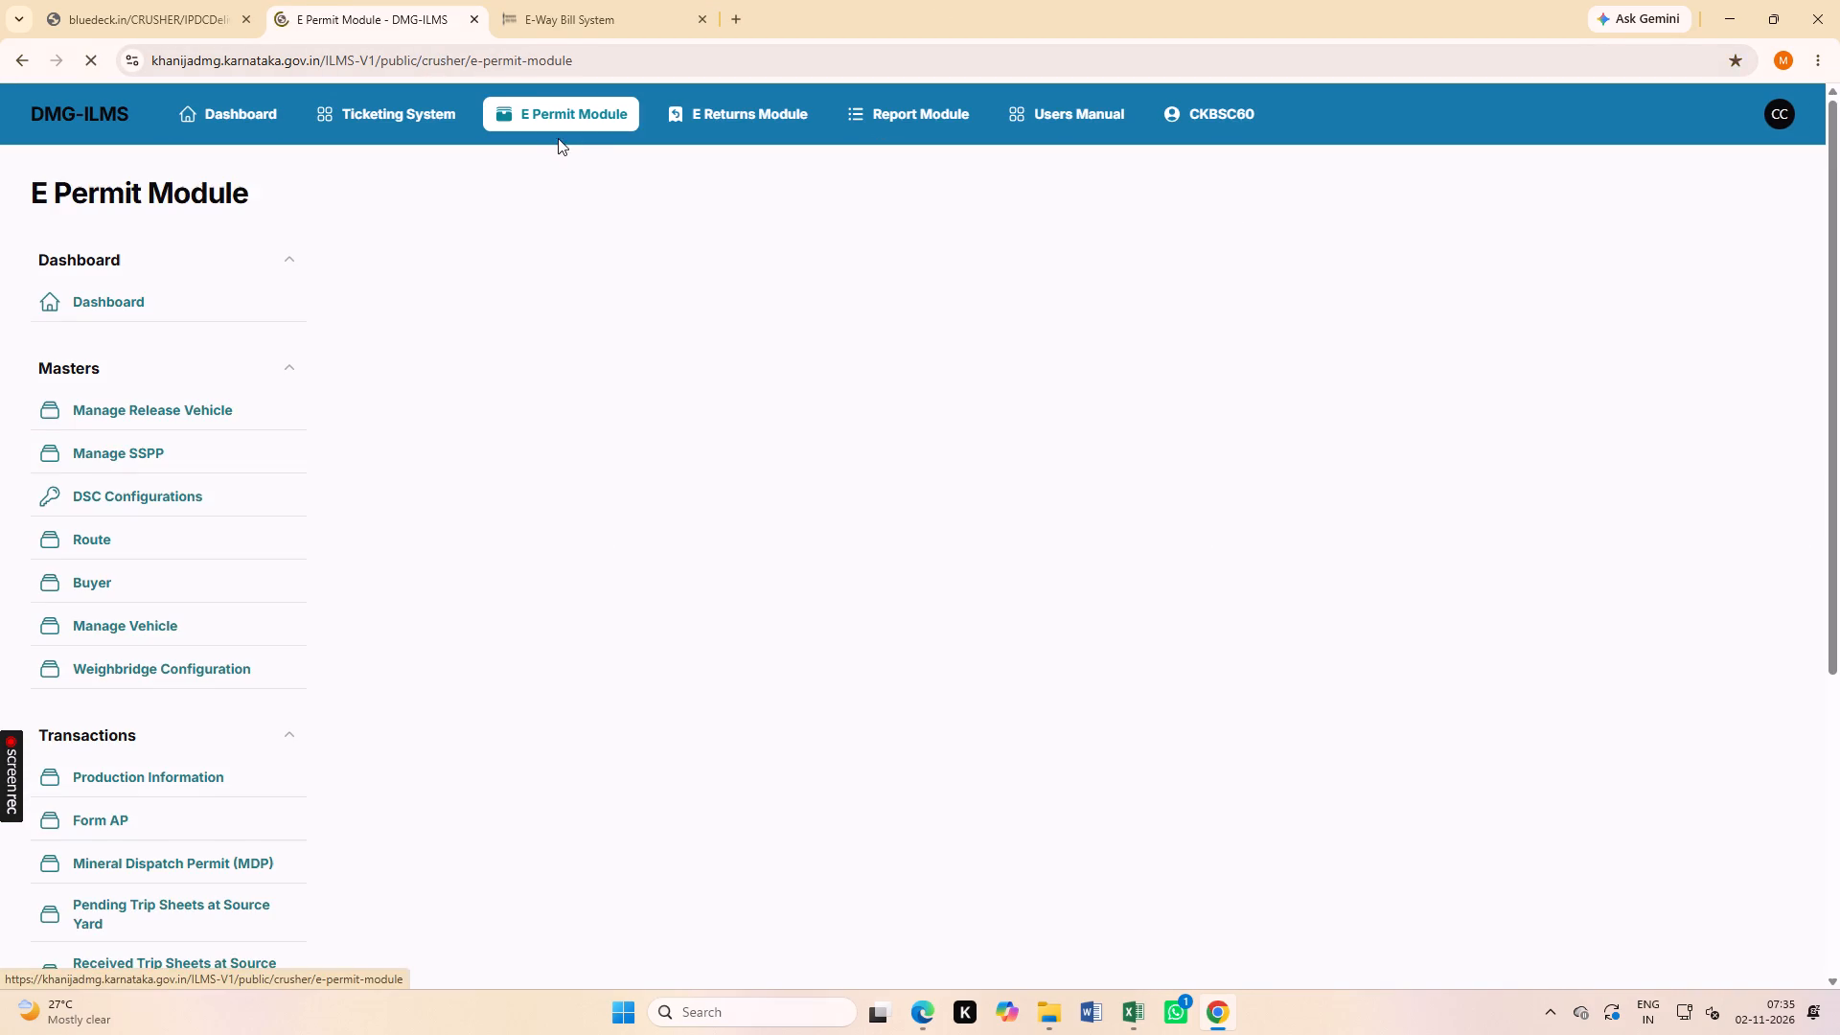
scroll(453, 346, "down", 5)
left_click(198, 394)
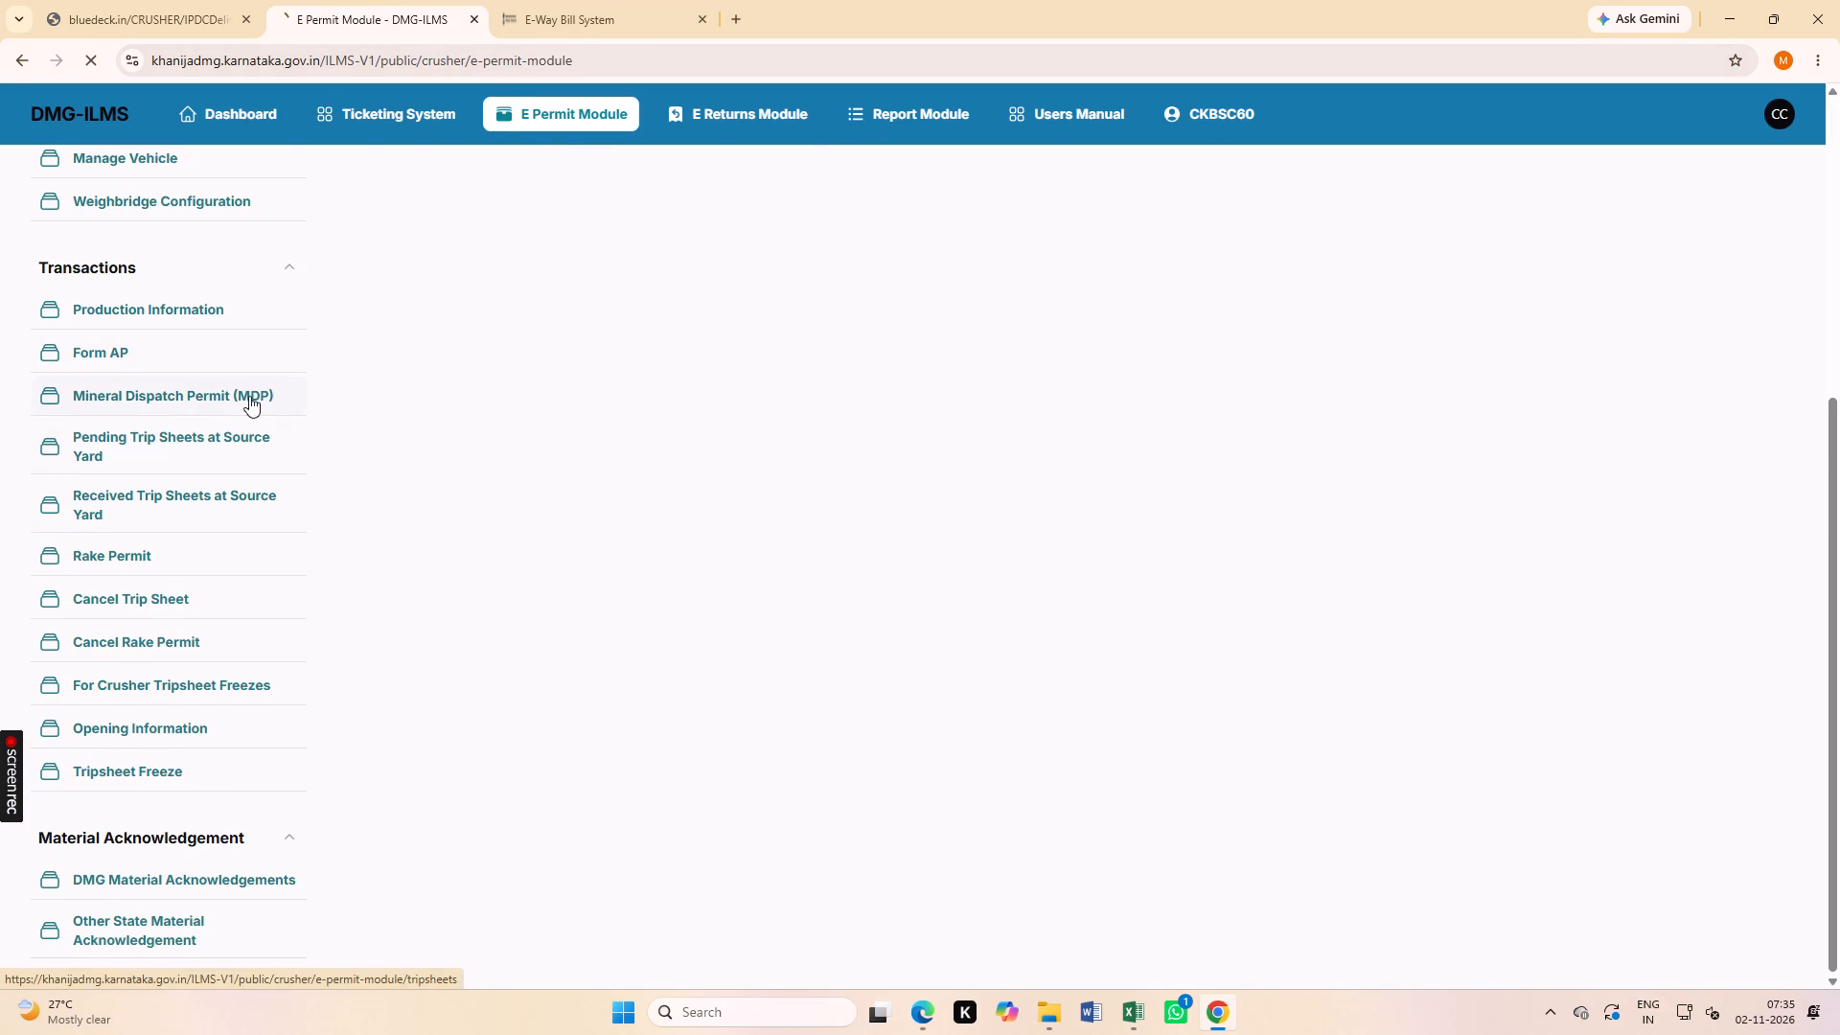
left_click(1622, 220)
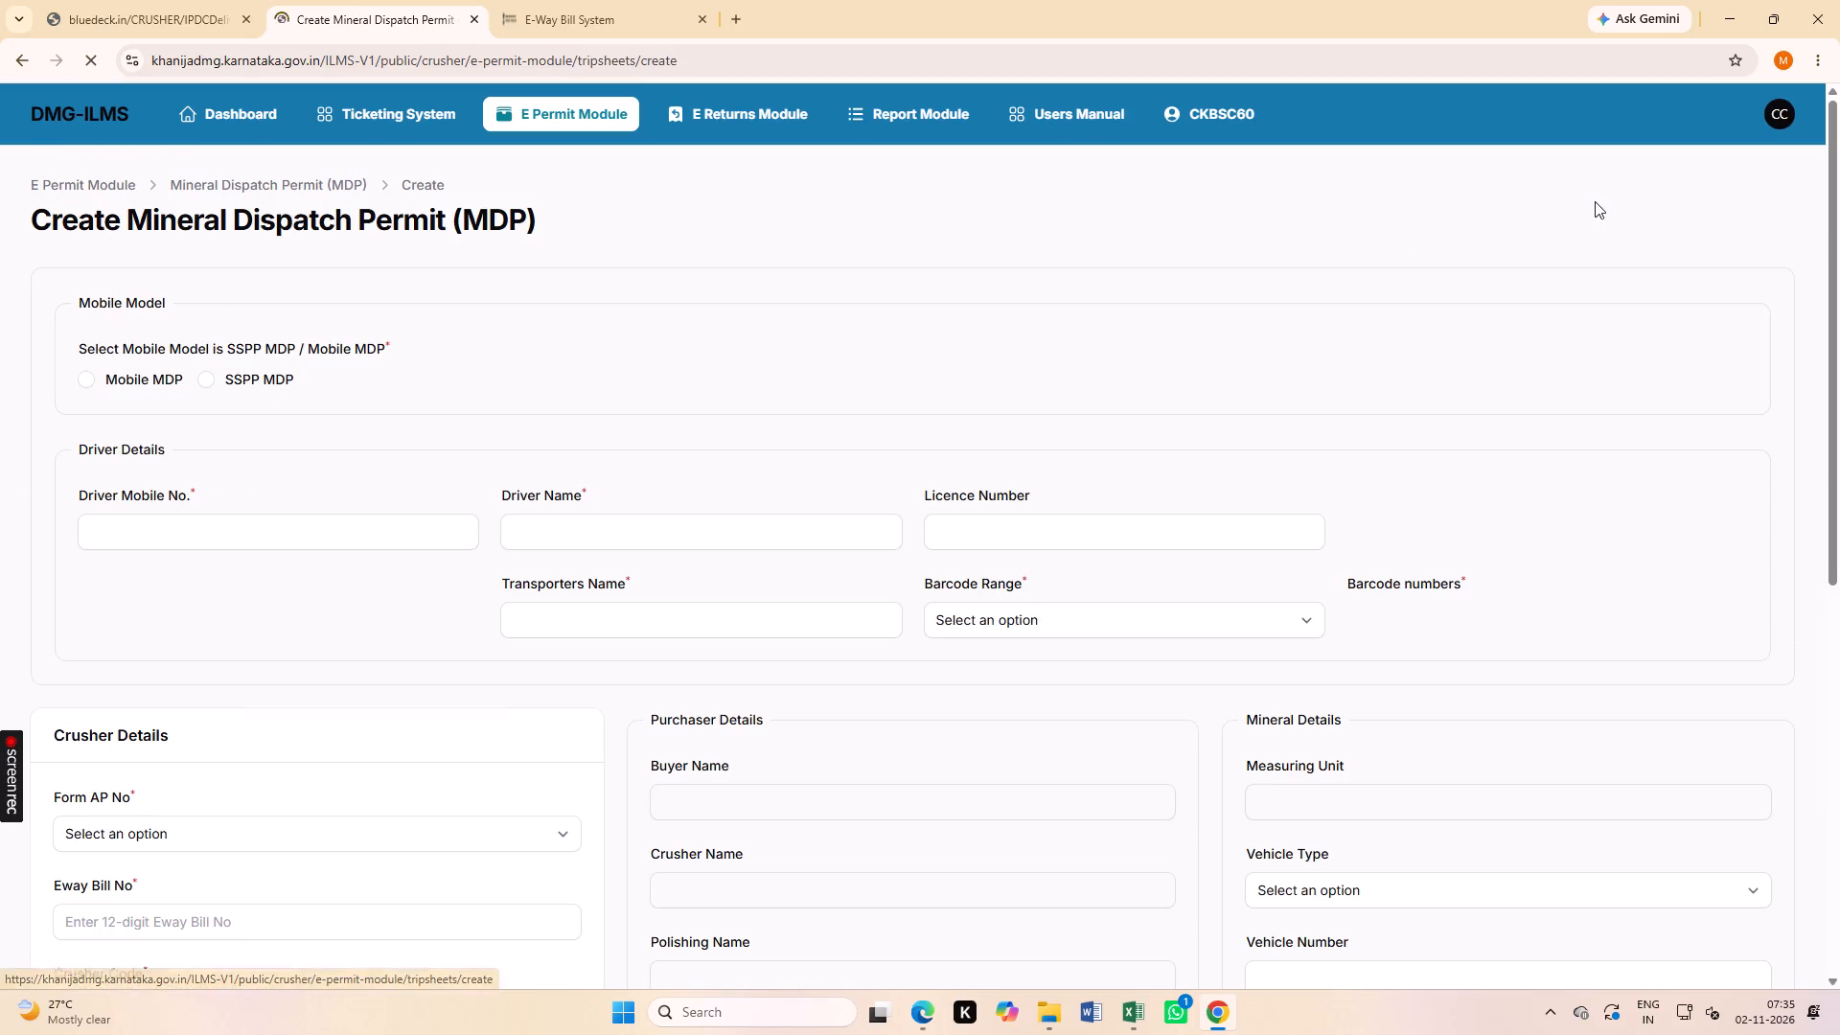
Choose the SSPP MDP model and enter the driver's mobile number and the driver name DRIVER.
left_click(204, 371)
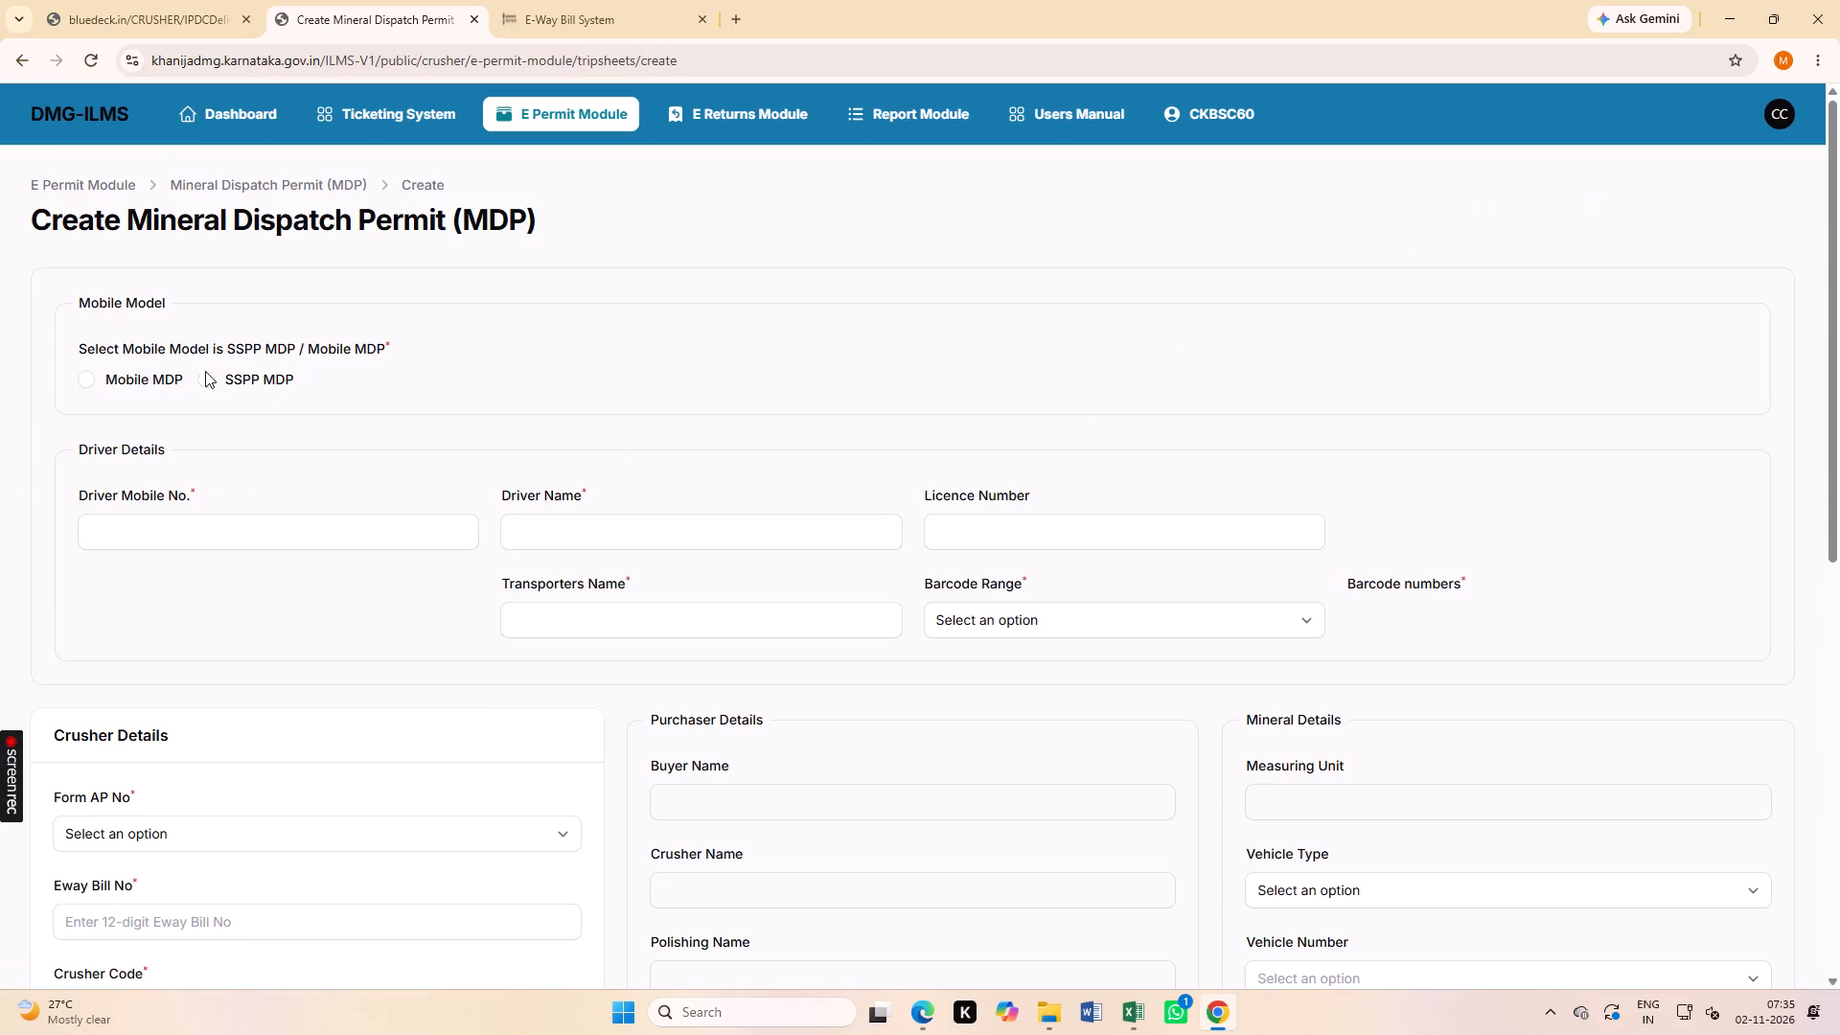
left_click(217, 517)
left_click_drag(278, 620, 268, 616)
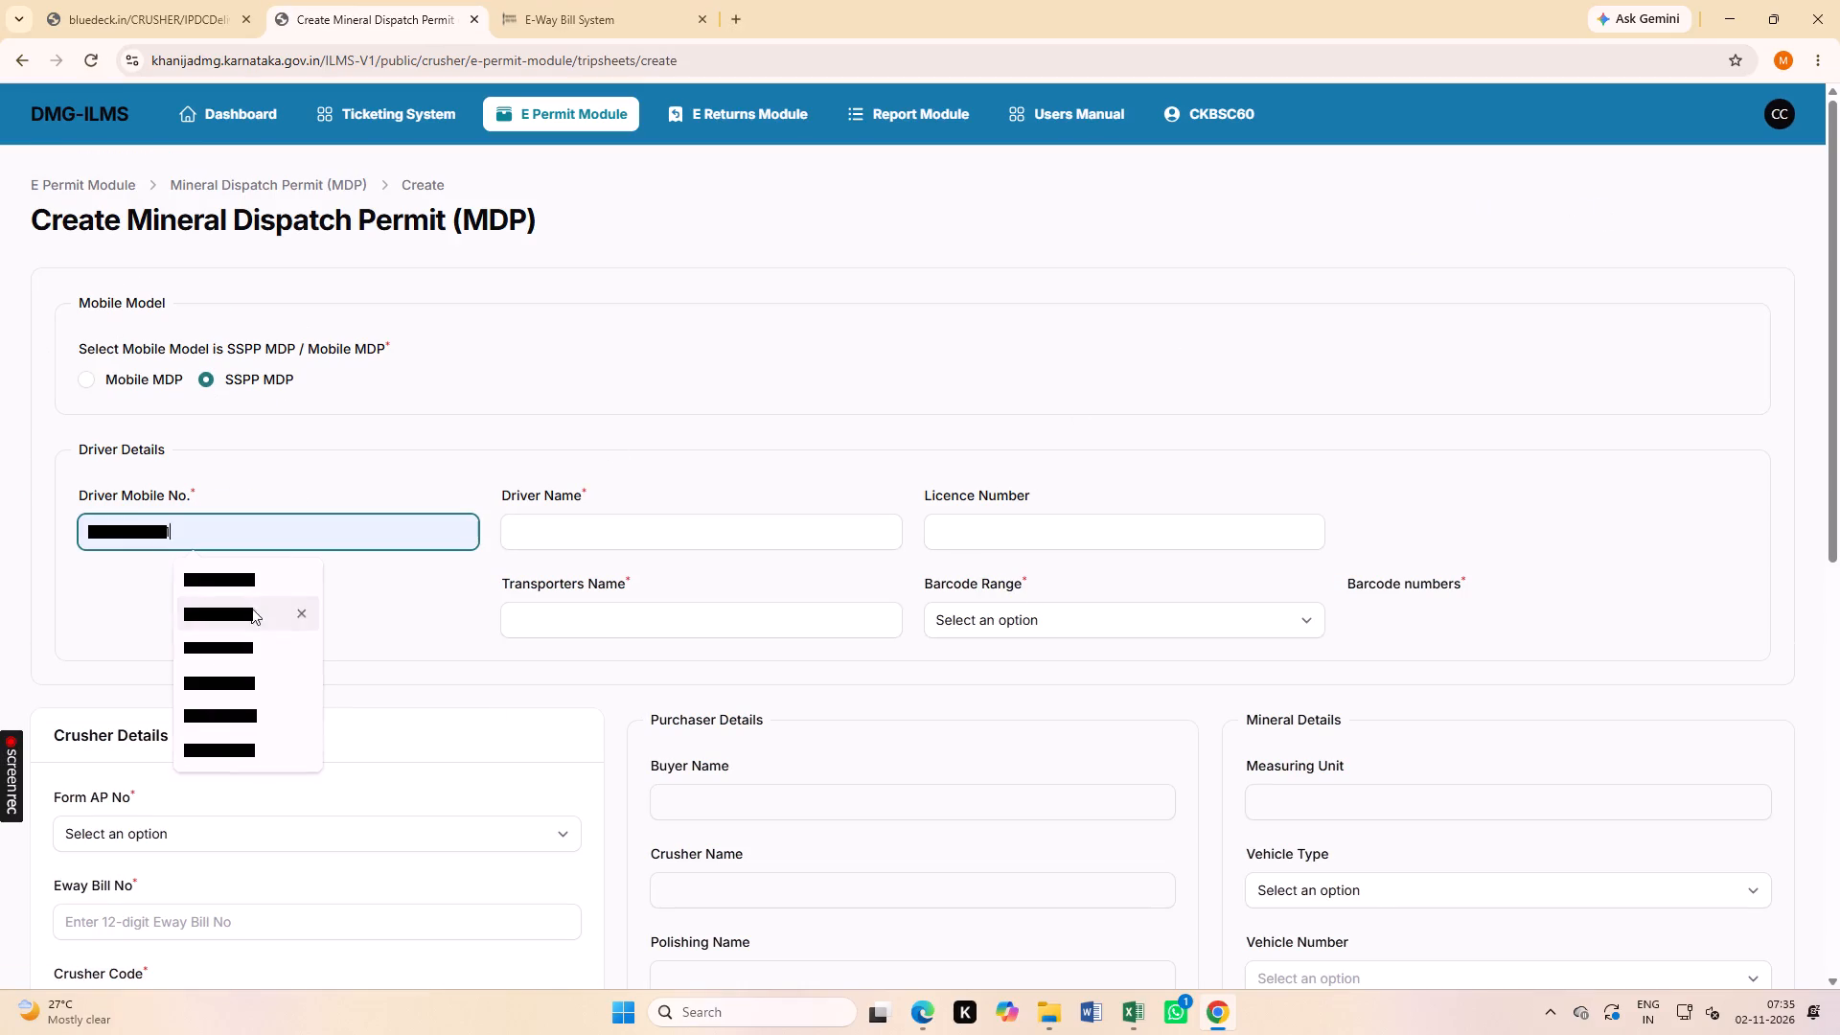
left_click_drag(149, 530, 216, 539)
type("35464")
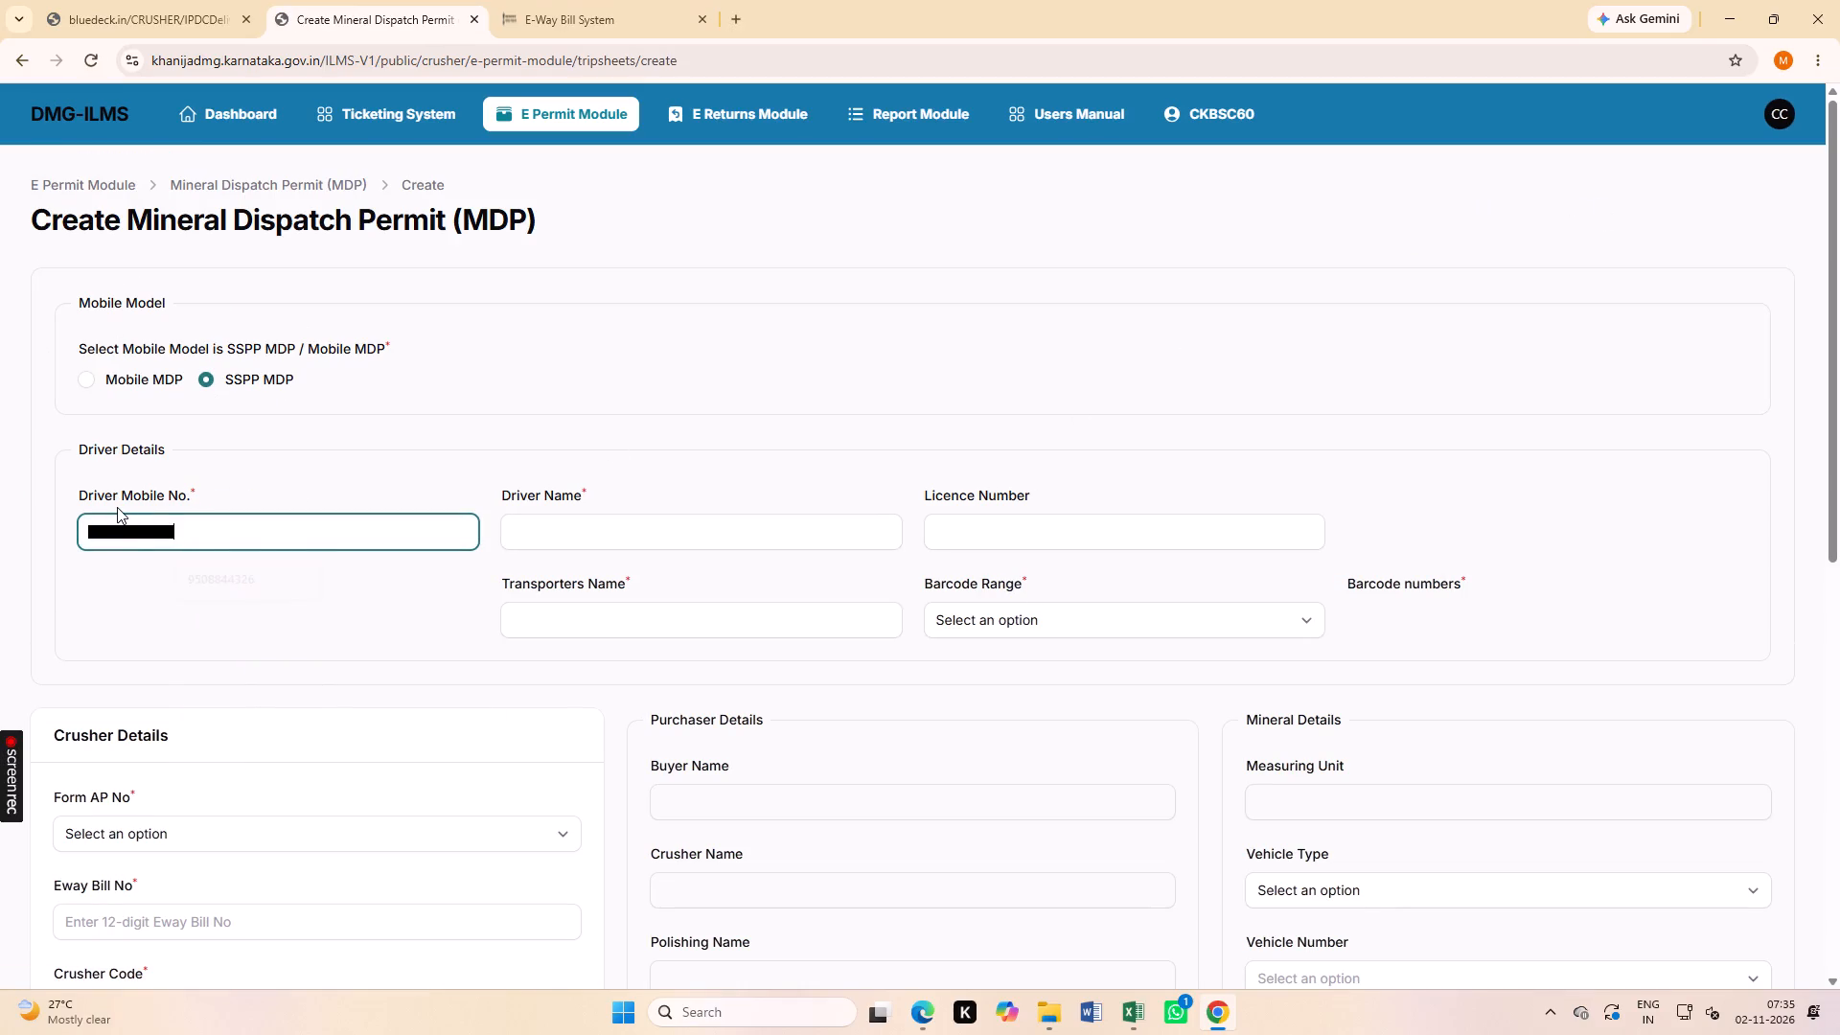
left_click(662, 553)
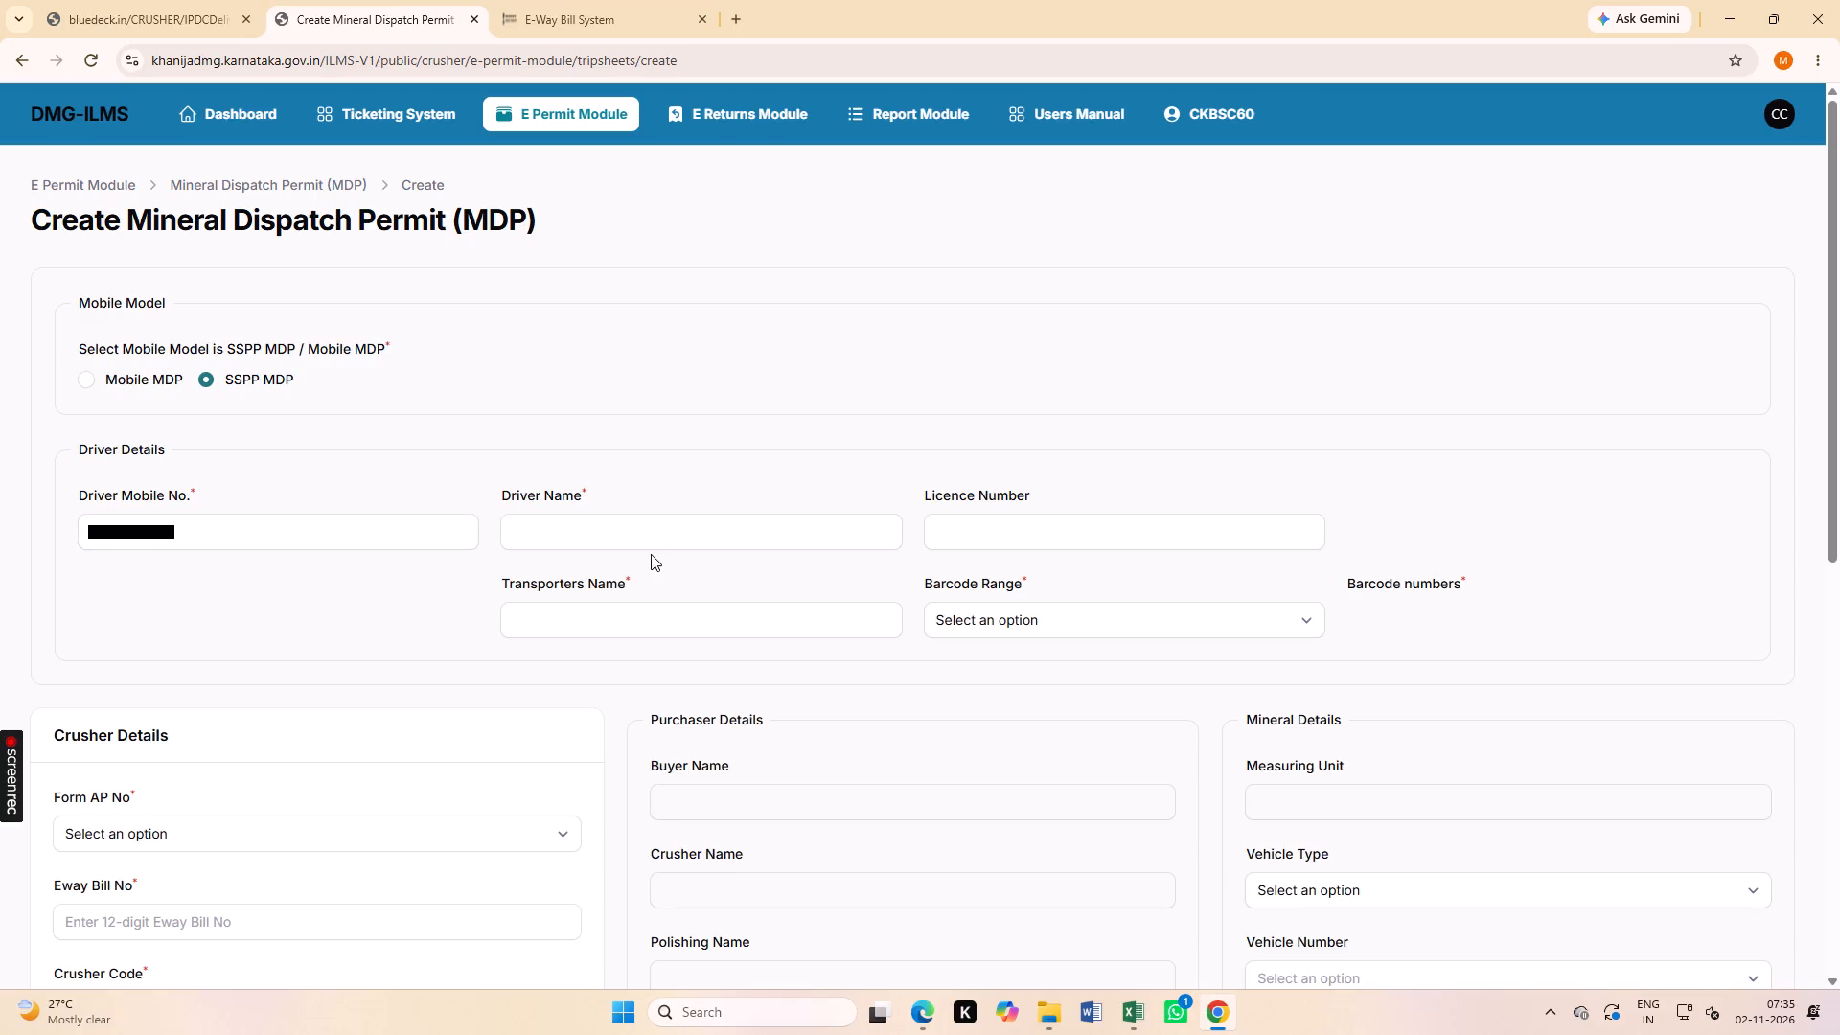
left_click(629, 546)
left_click(643, 570)
left_click(1058, 608)
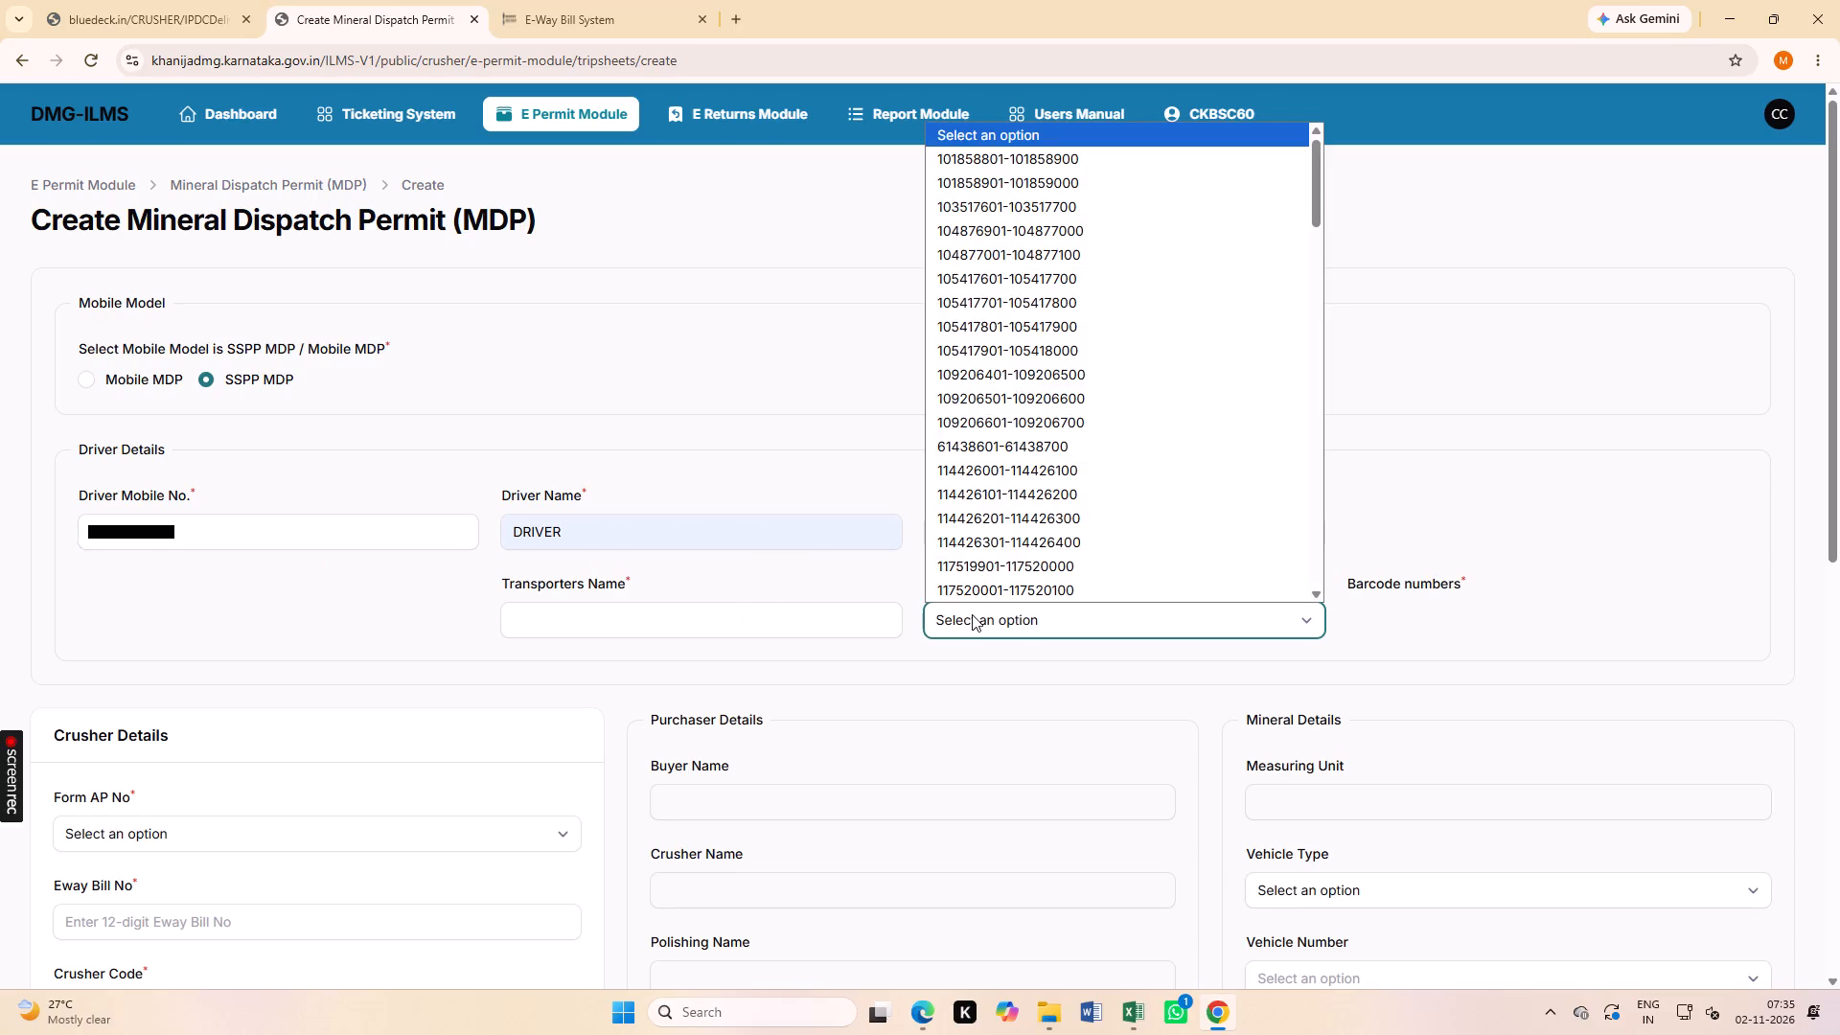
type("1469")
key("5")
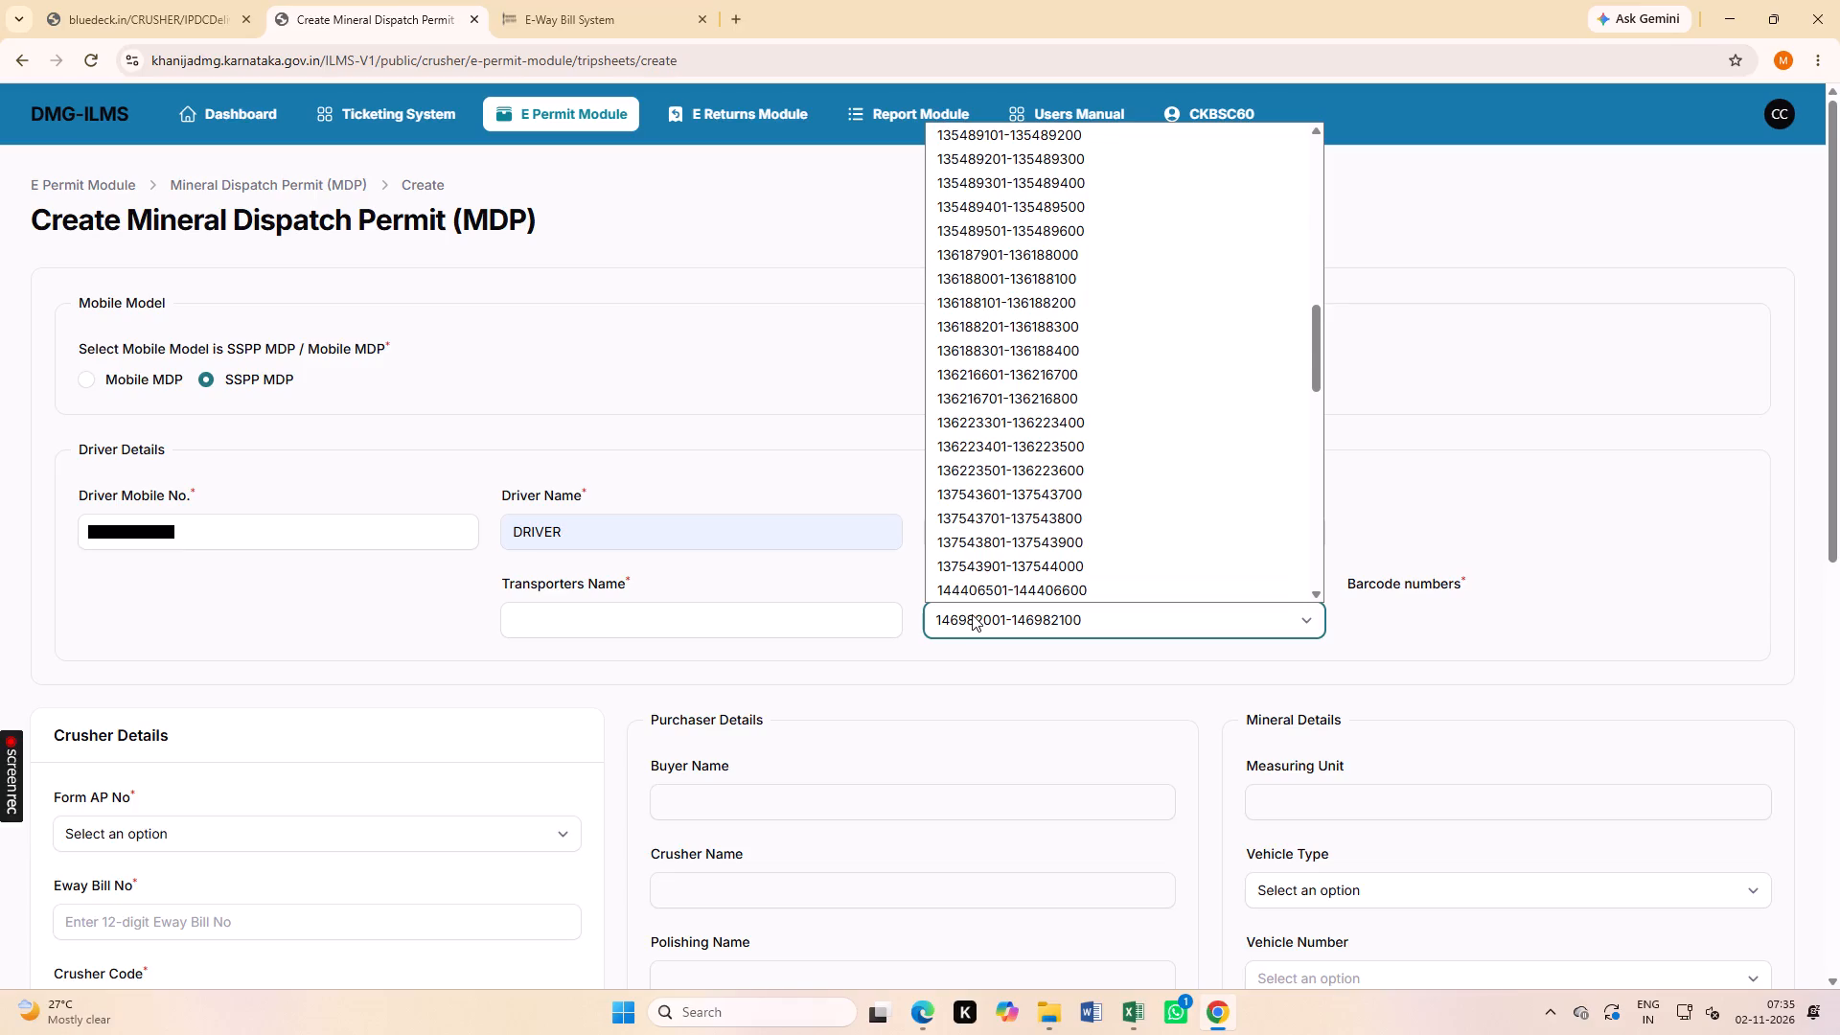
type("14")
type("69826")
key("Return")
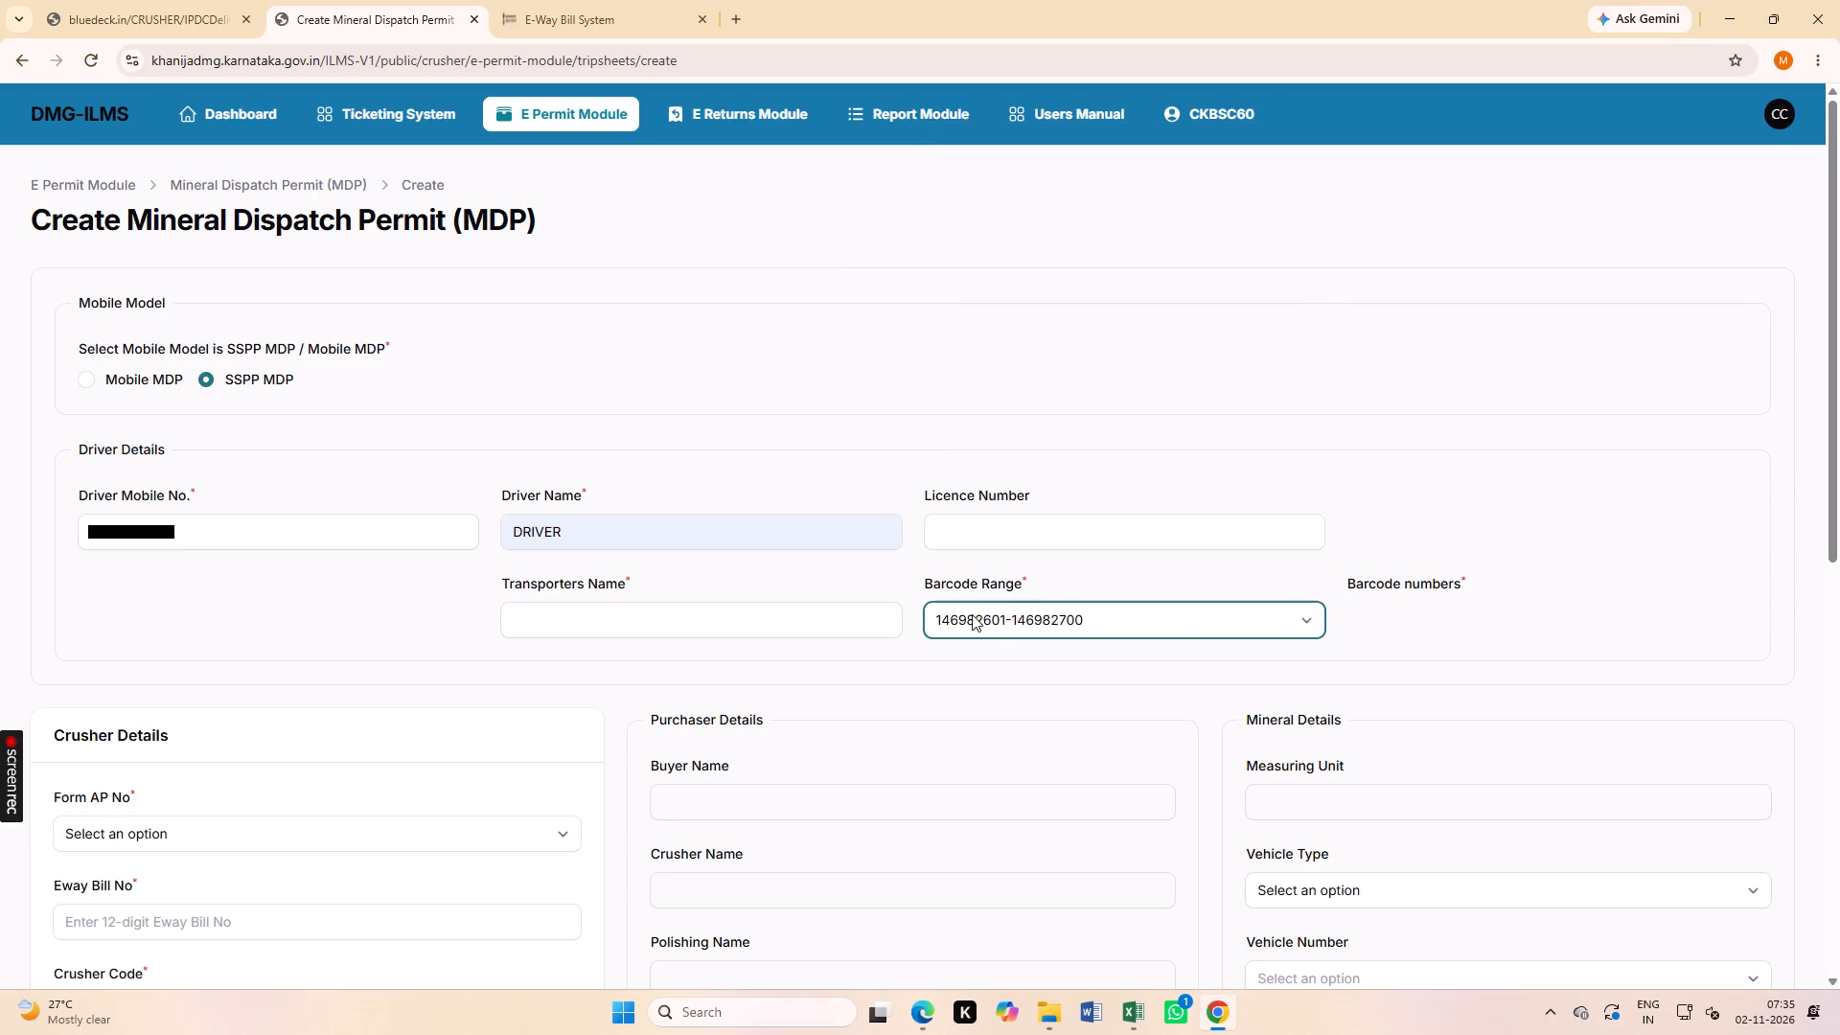
left_click(1499, 614)
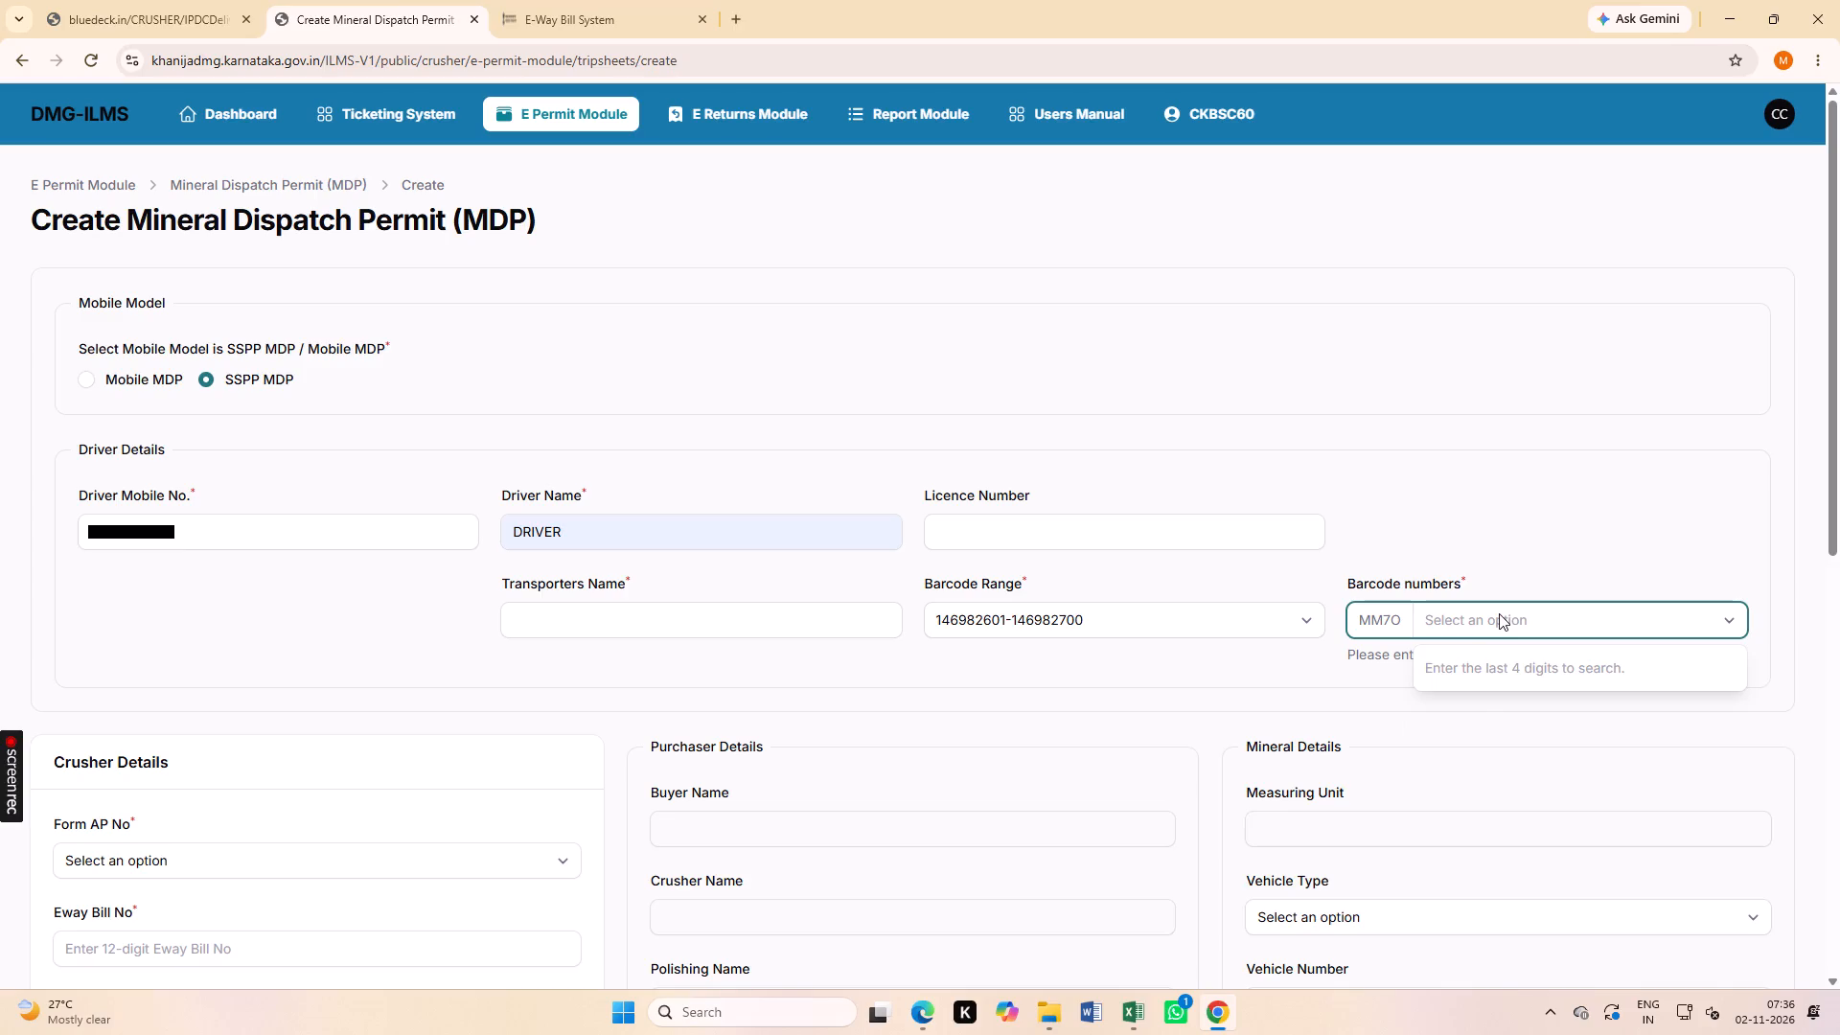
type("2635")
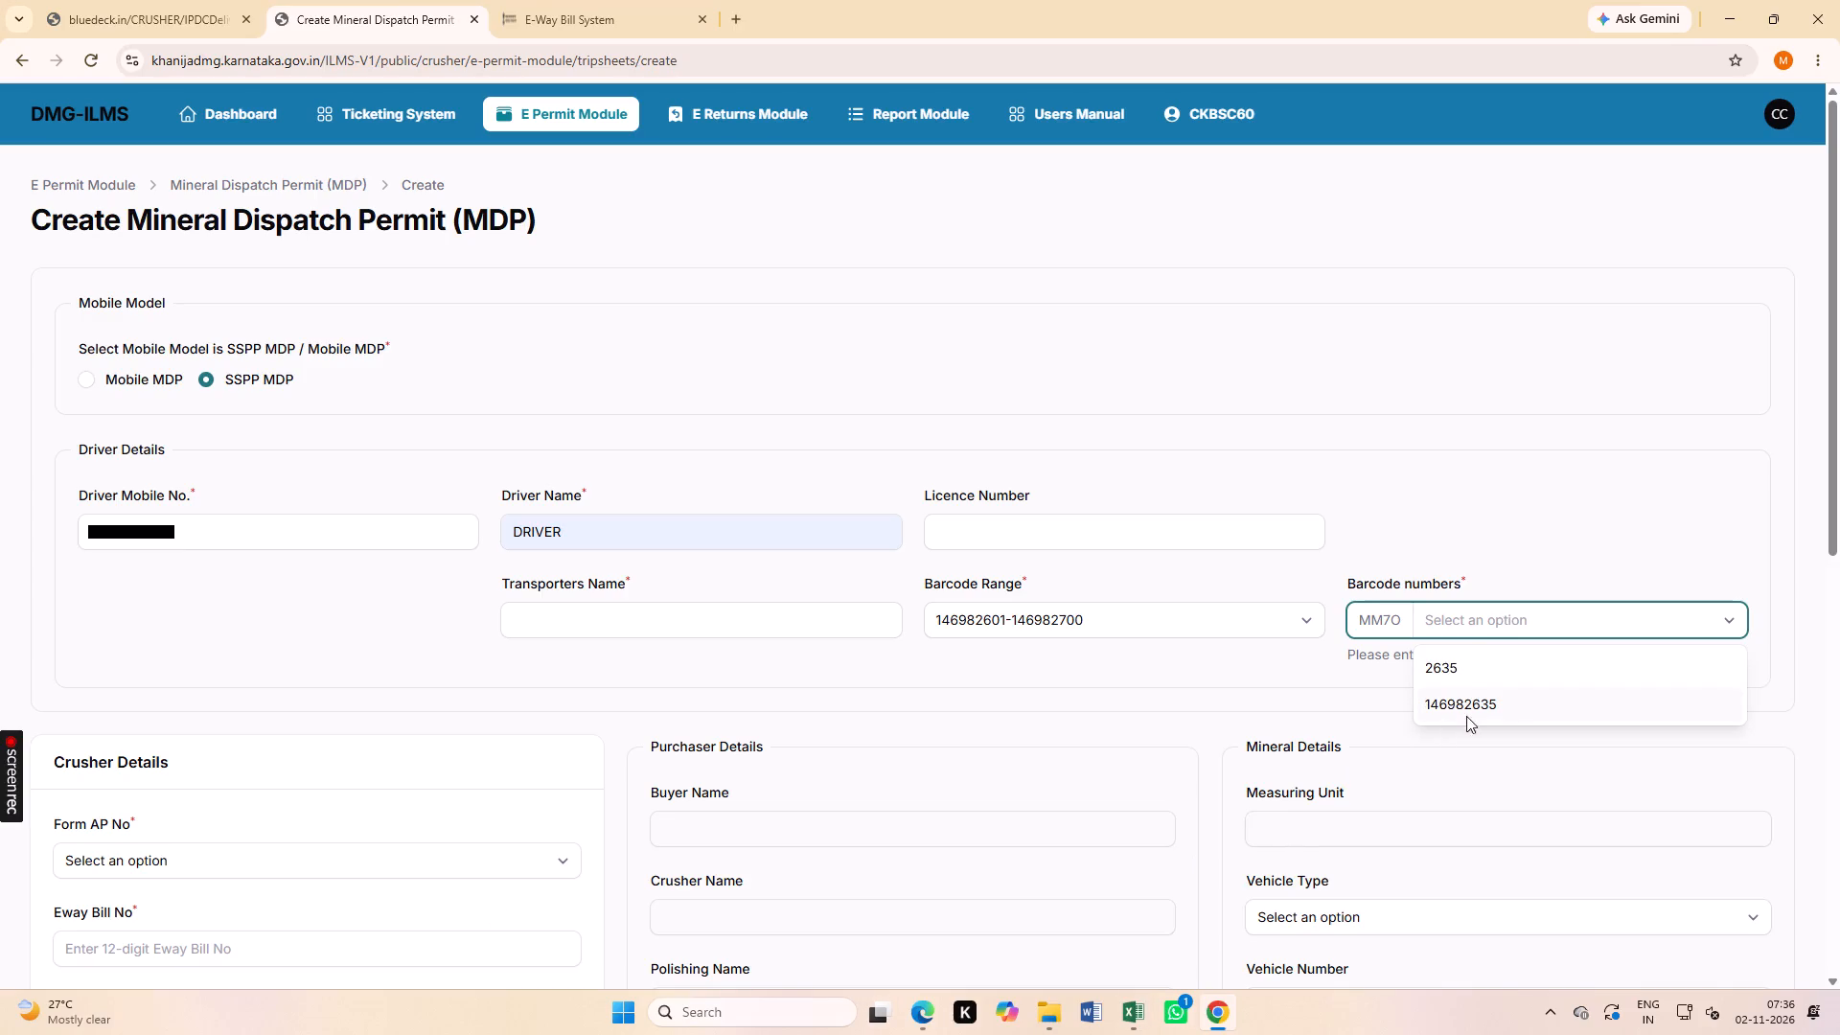
double_click(1470, 698)
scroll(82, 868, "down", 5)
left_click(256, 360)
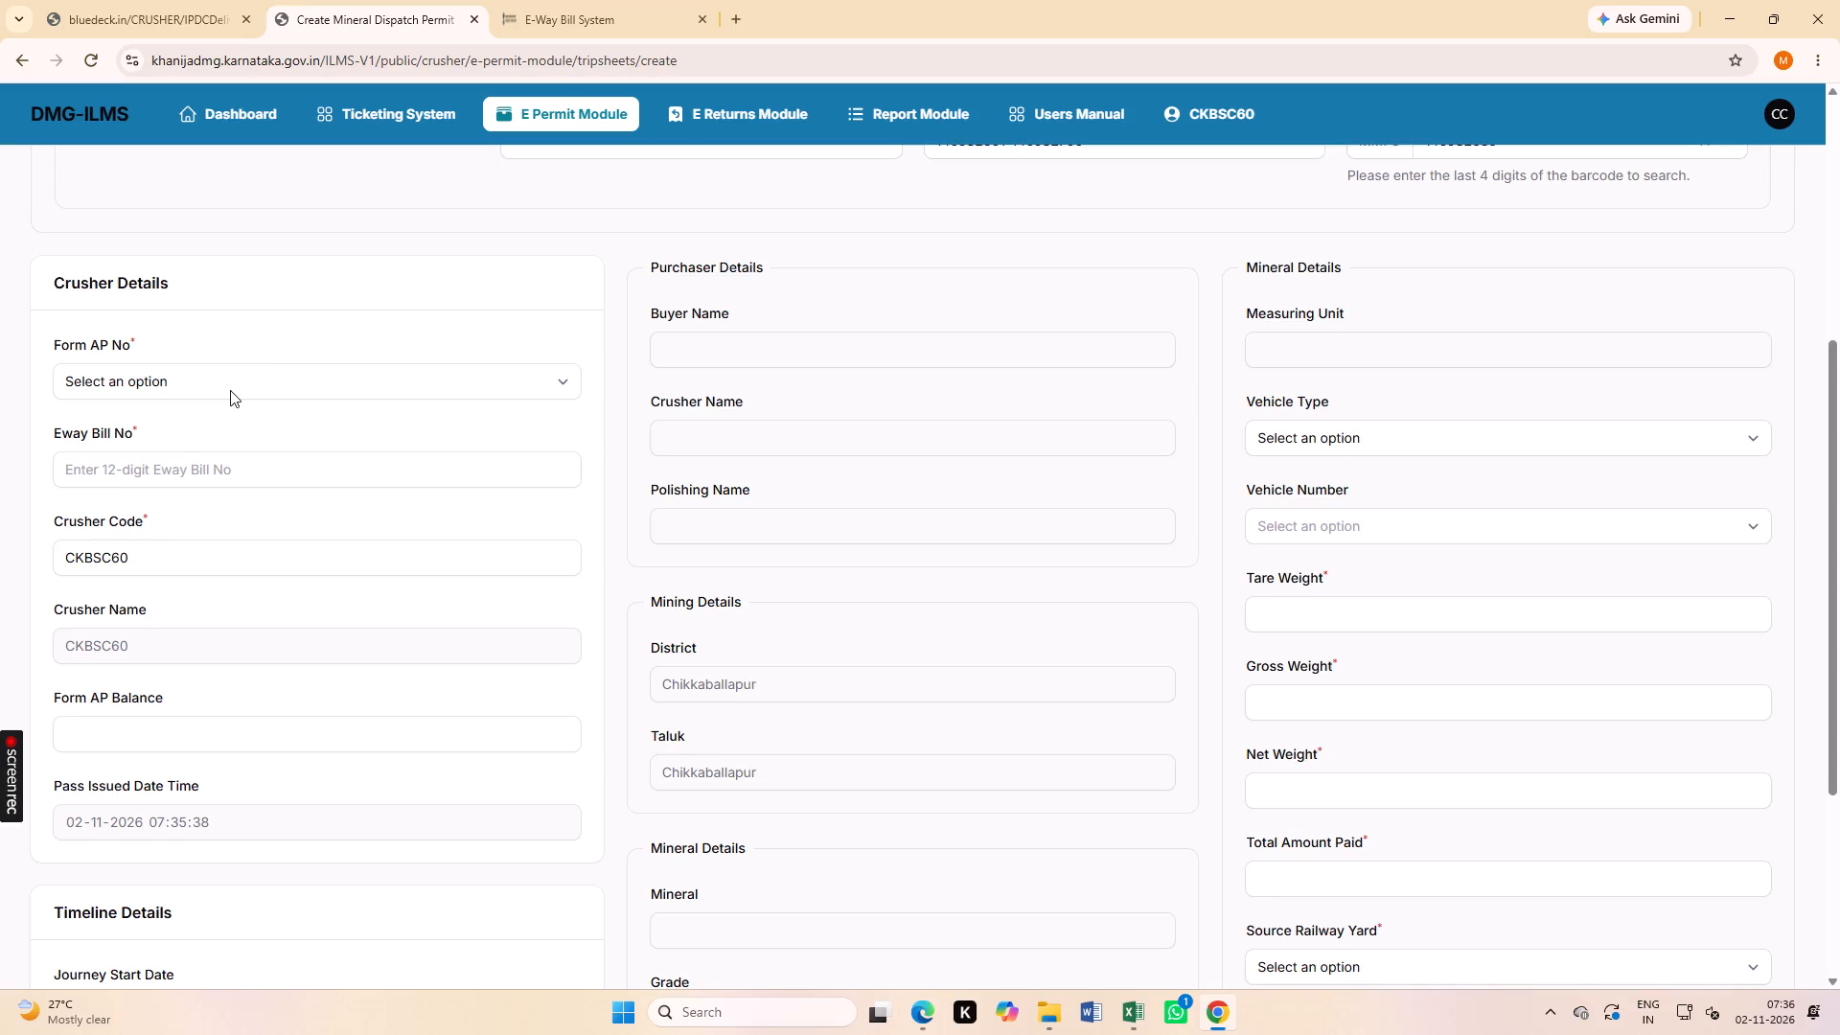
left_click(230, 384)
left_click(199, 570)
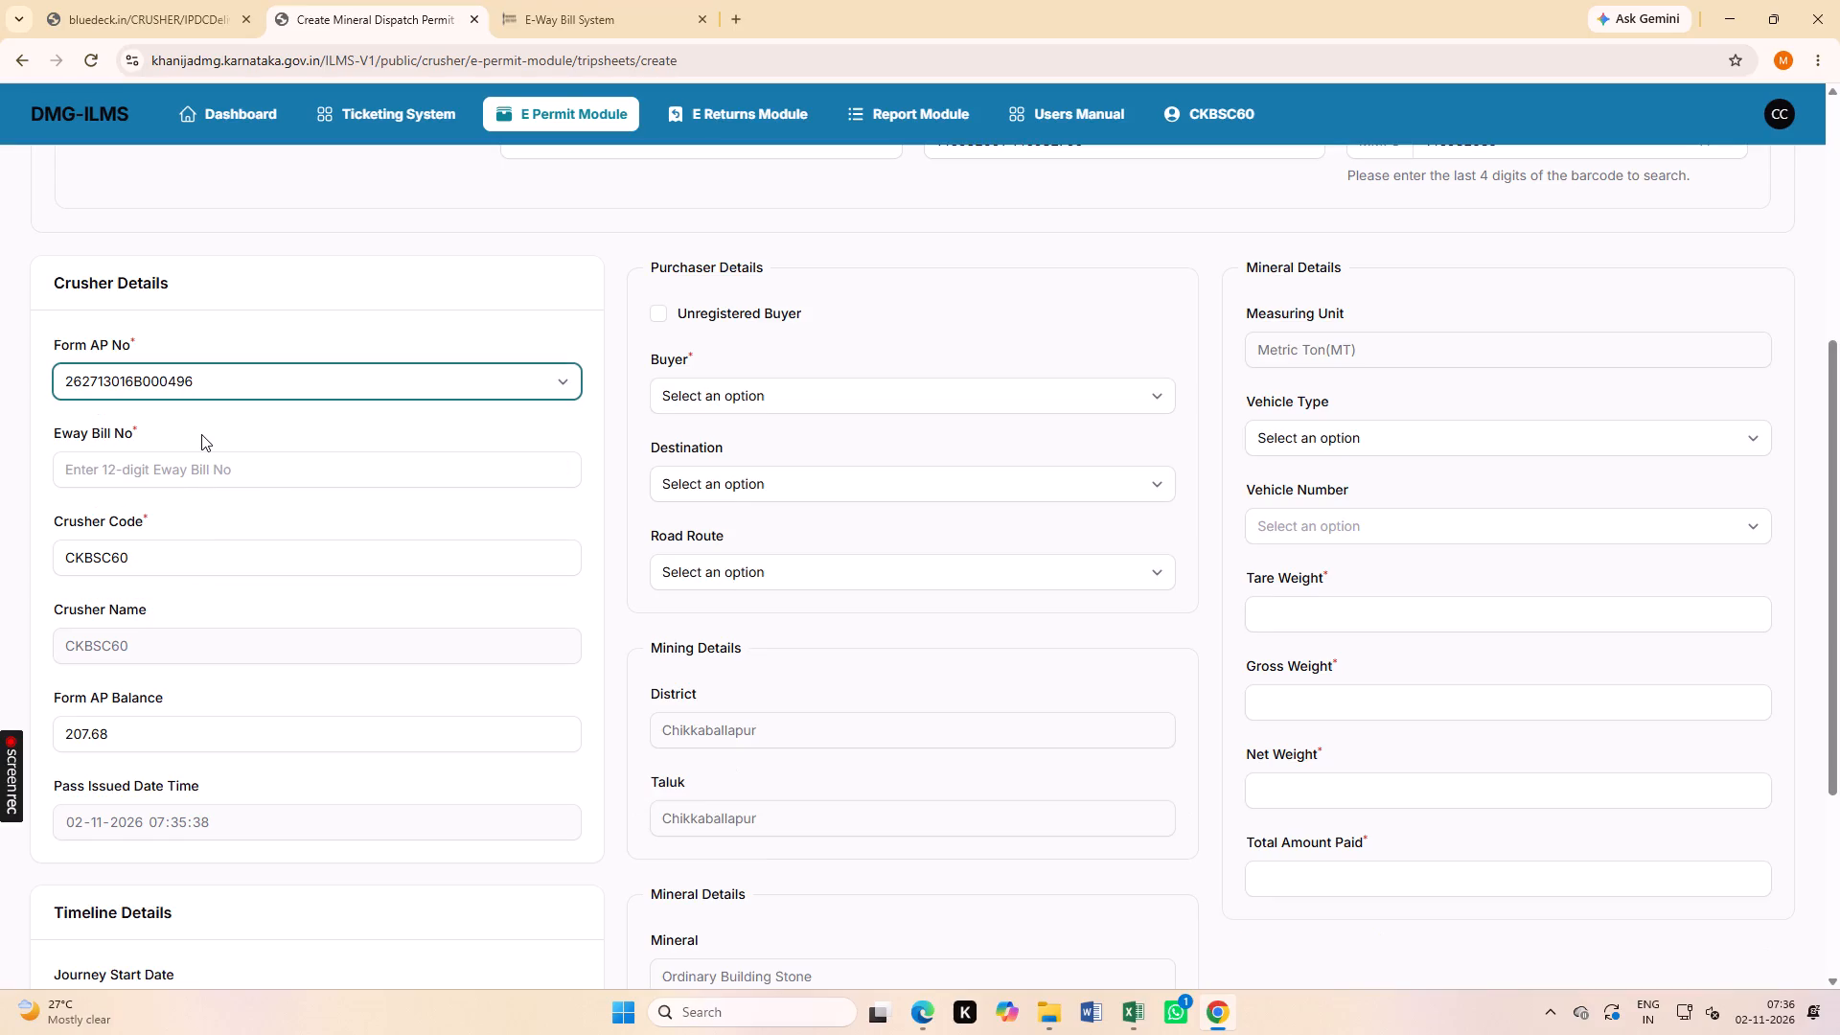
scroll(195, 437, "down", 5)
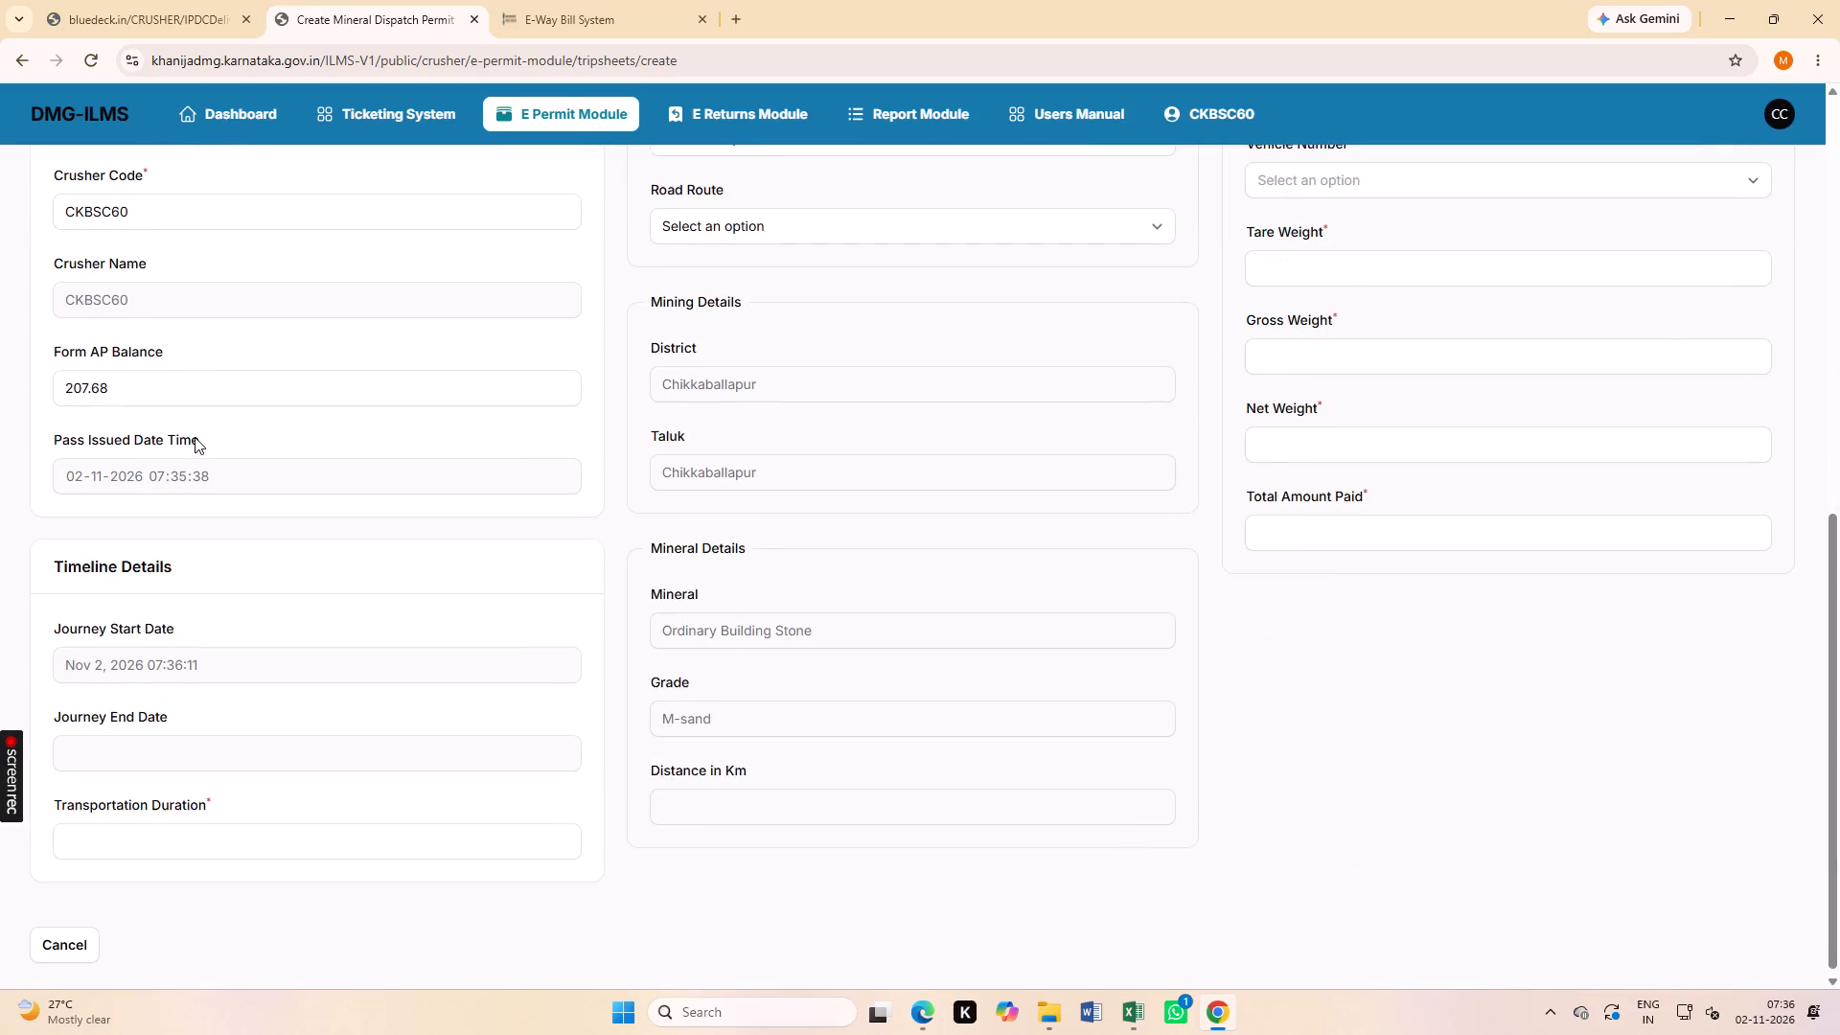
scroll(195, 437, "up", 5)
left_click(173, 515)
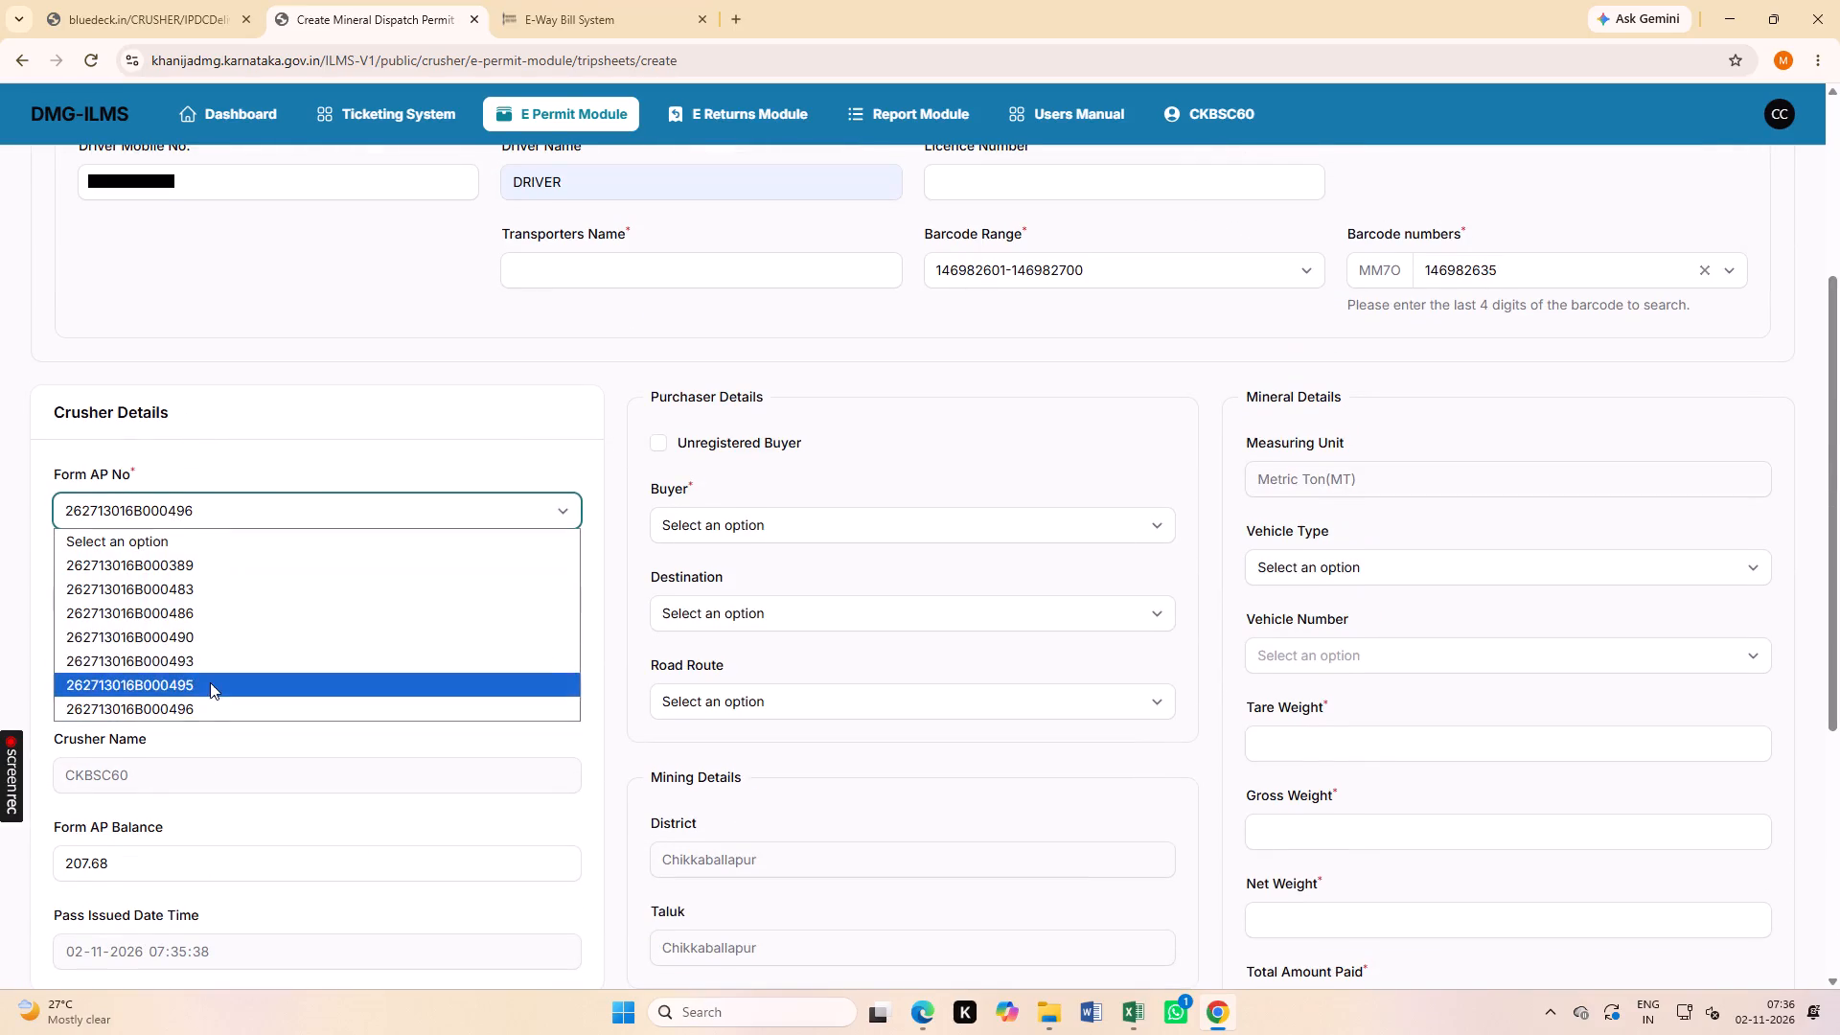
left_click(210, 682)
left_click(219, 537)
scroll(219, 537, "down", 5)
scroll(219, 537, "up", 3)
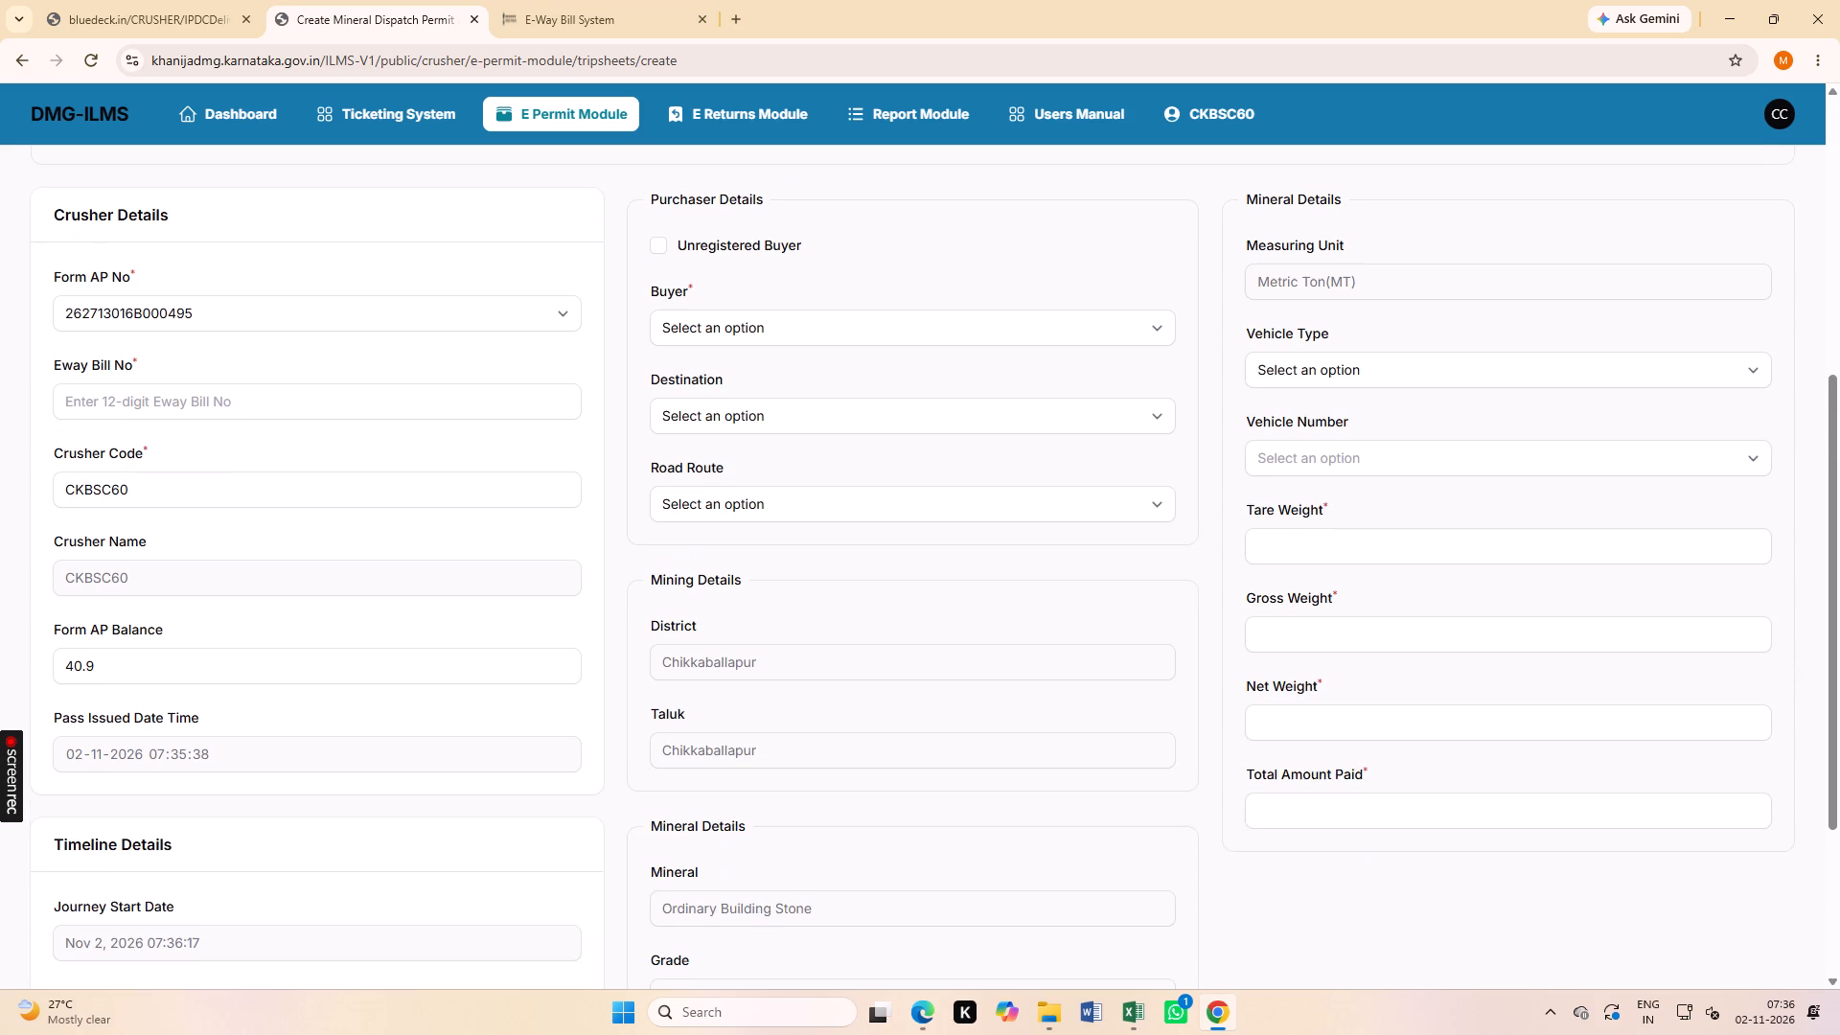
left_click(231, 426)
left_click(238, 410)
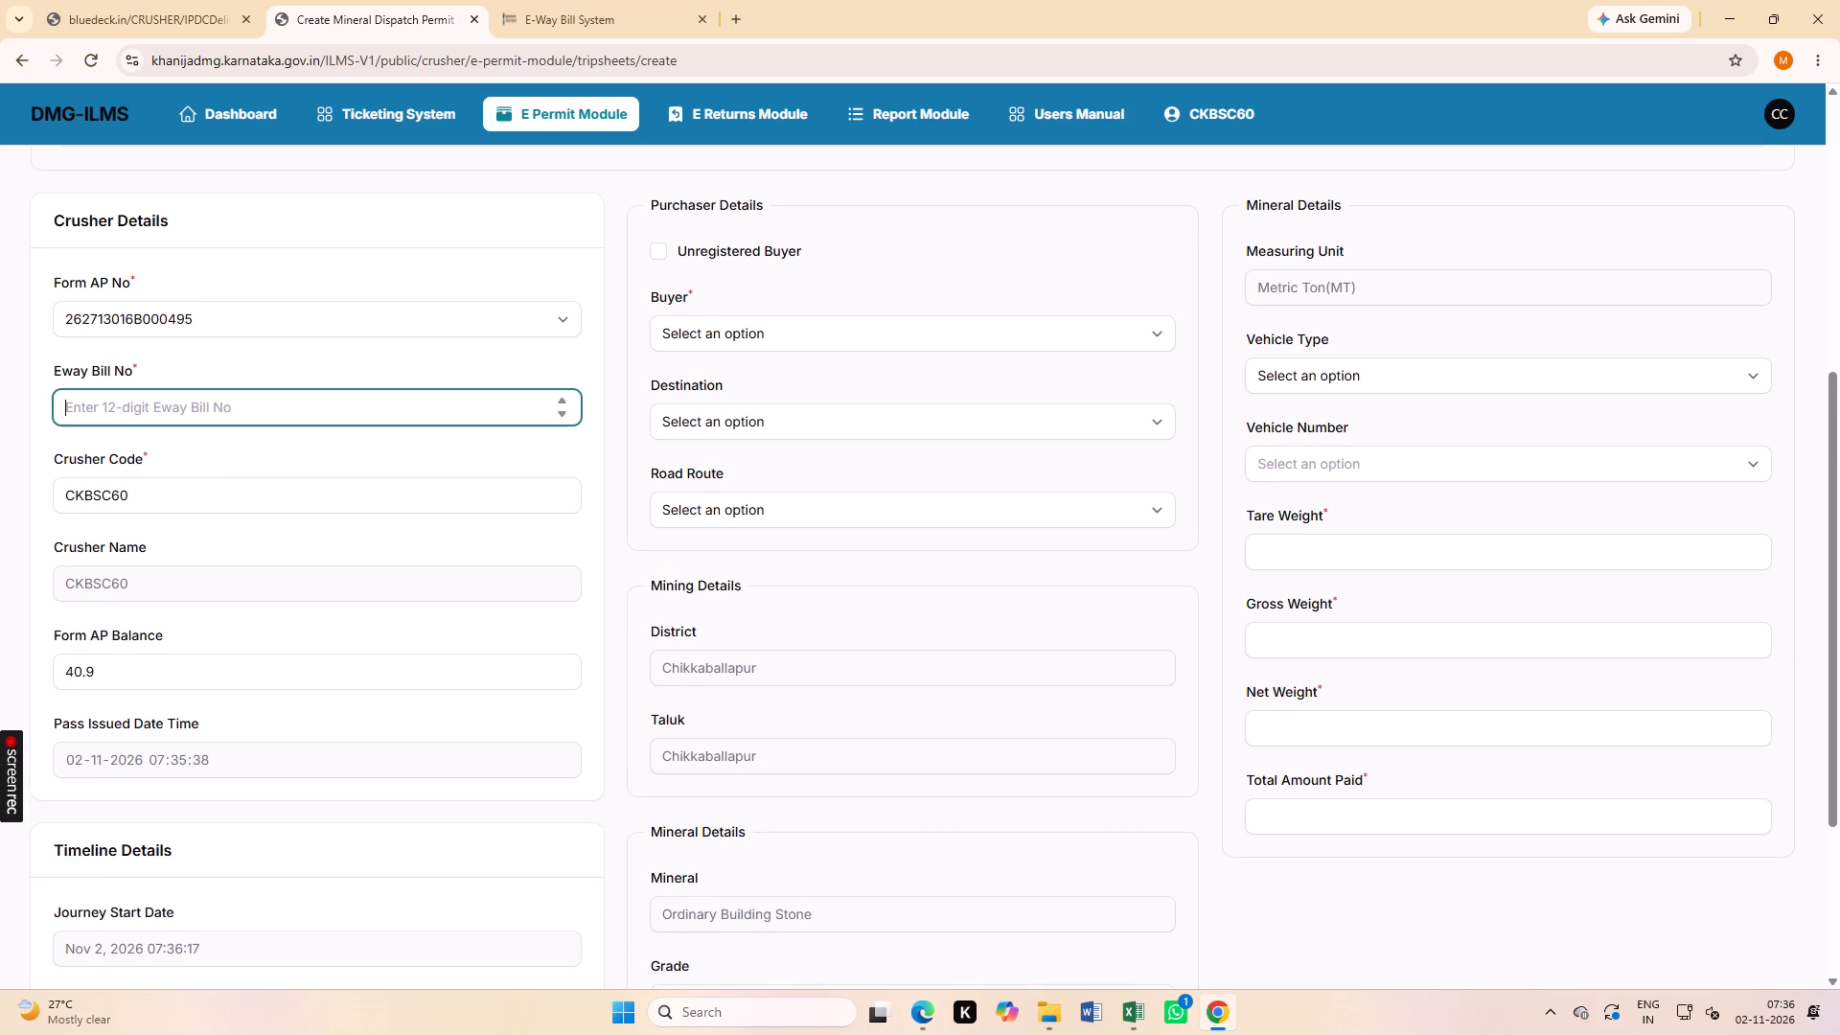
key("ctrl+v")
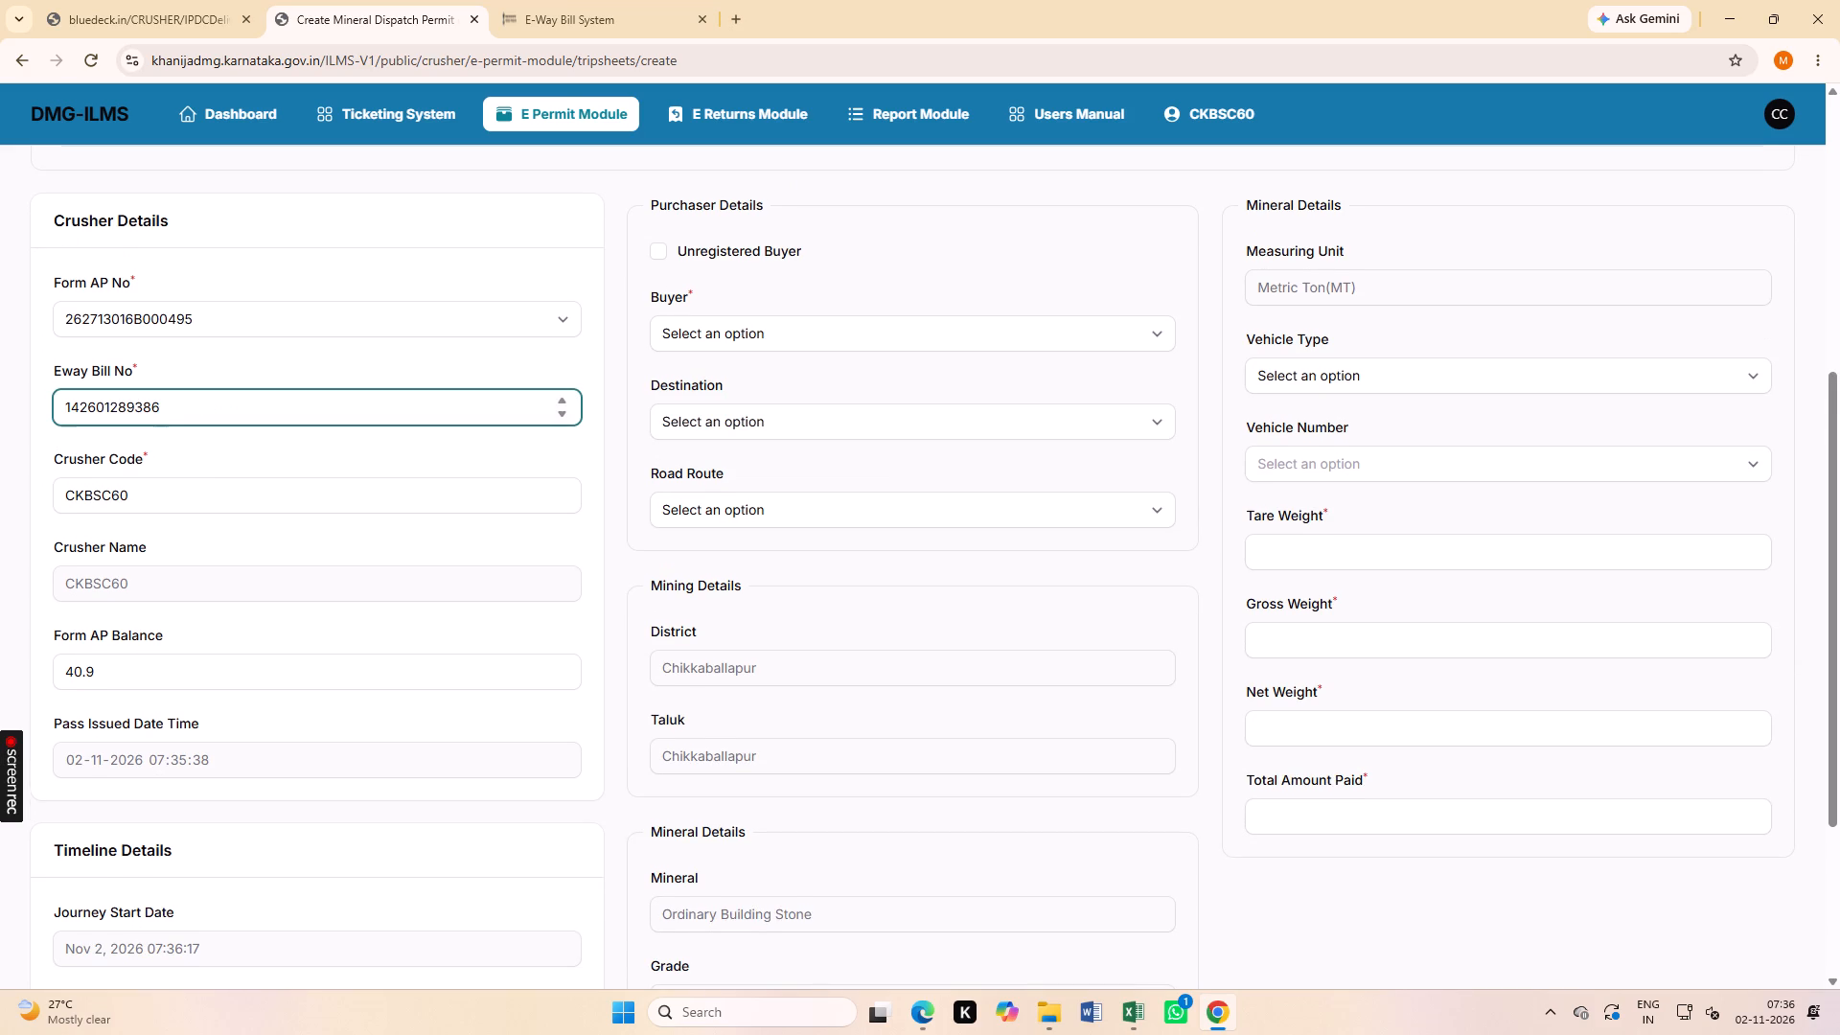
left_click(265, 446)
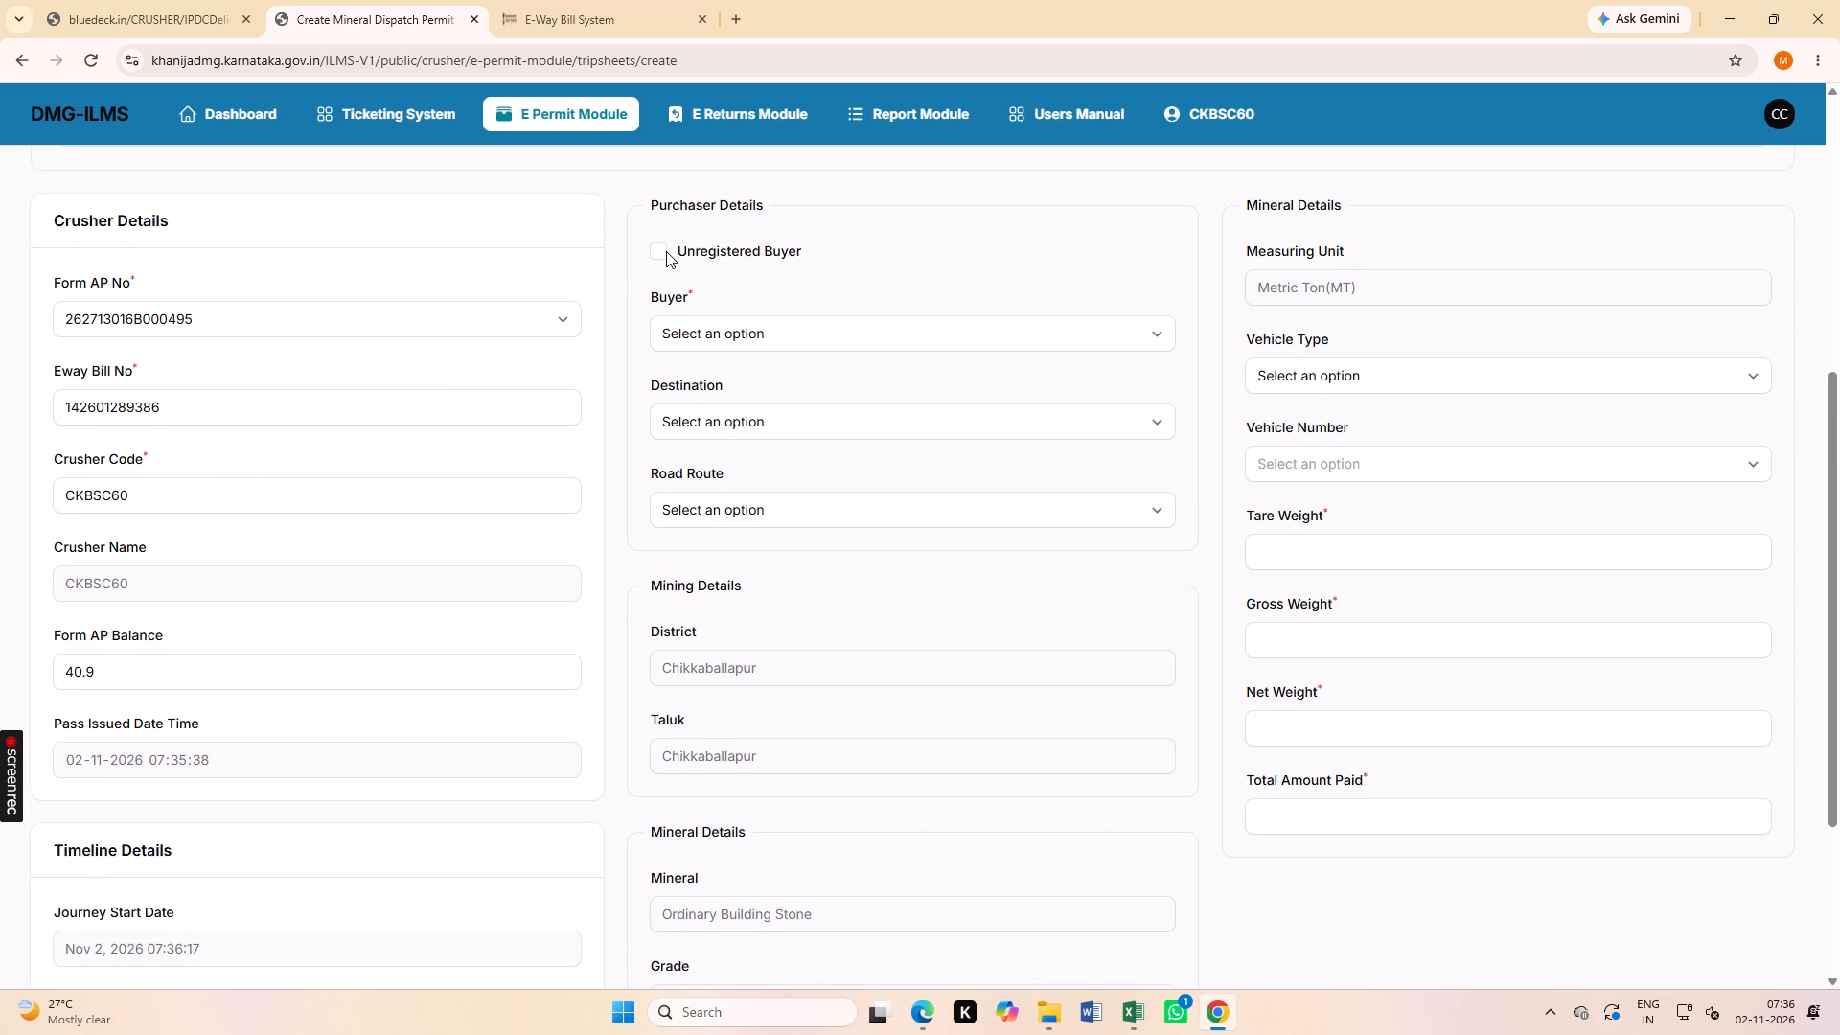
Mark the purchaser as an unregistered buyer named SRI VARI TRANSPORTS with a ten-zero placeholder mobile number.
left_click(666, 251)
left_click(769, 326)
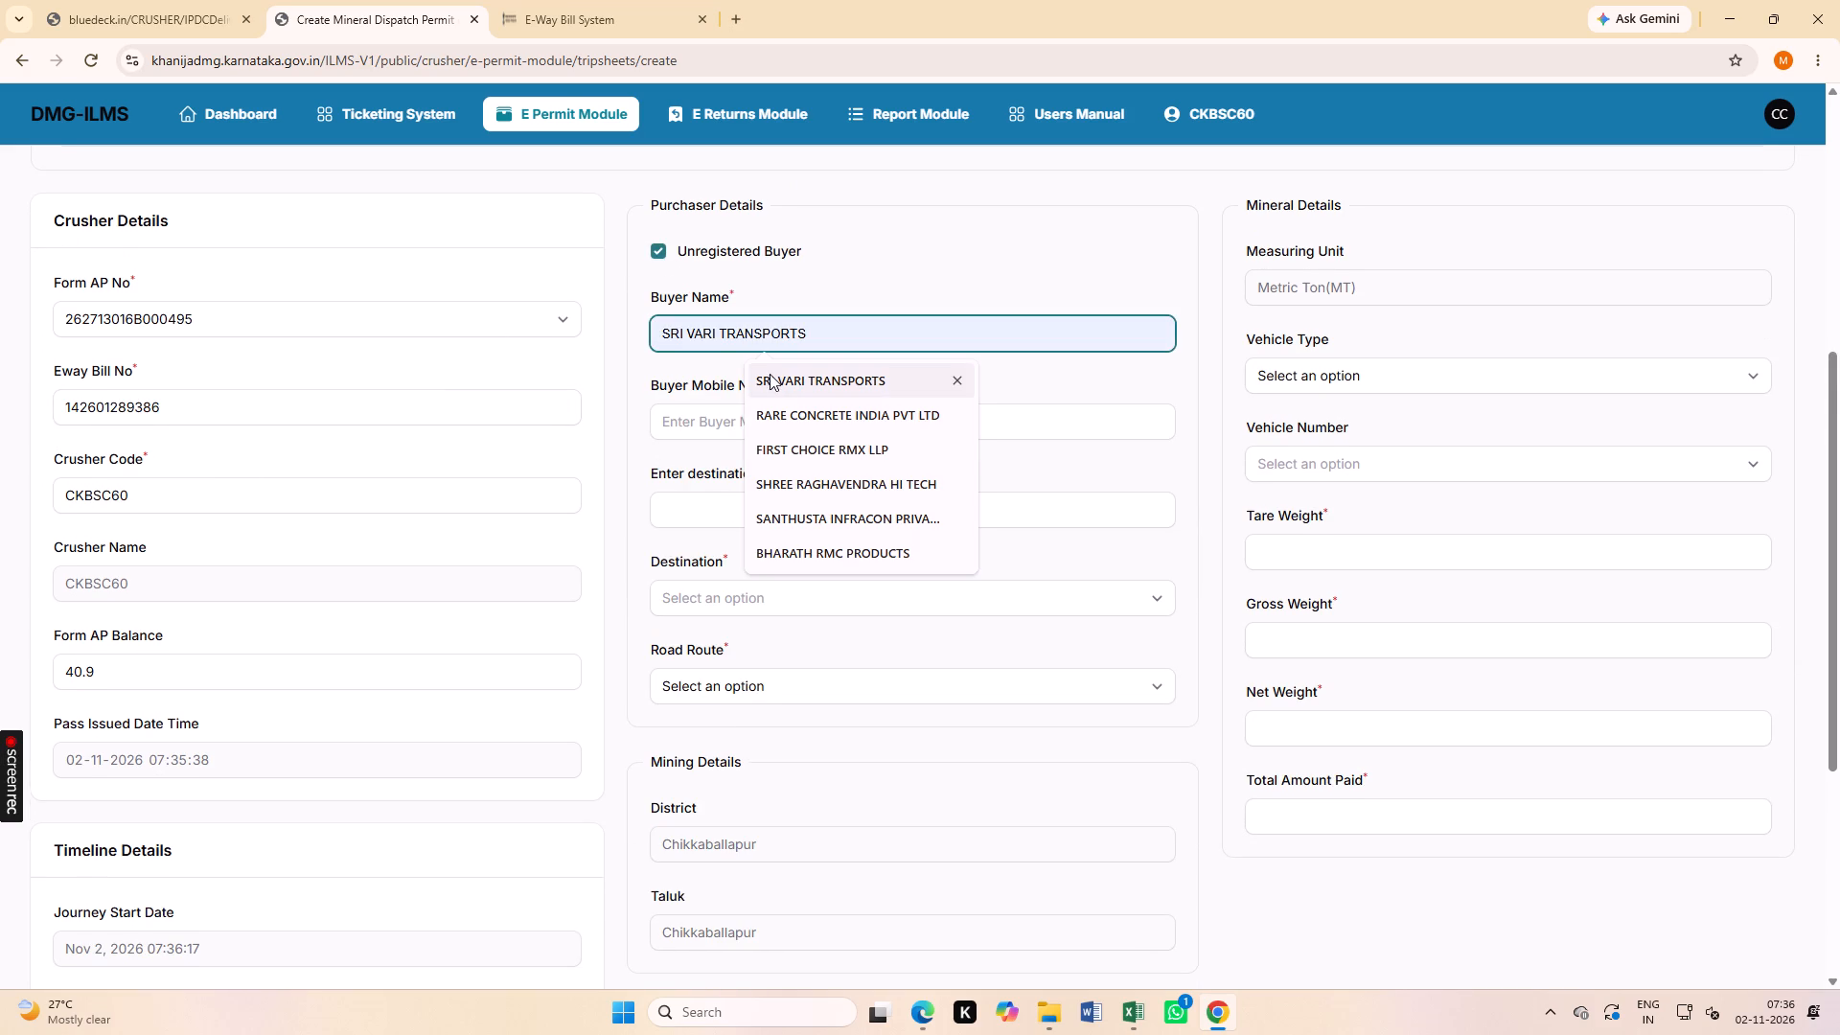
left_click(770, 374)
left_click(729, 423)
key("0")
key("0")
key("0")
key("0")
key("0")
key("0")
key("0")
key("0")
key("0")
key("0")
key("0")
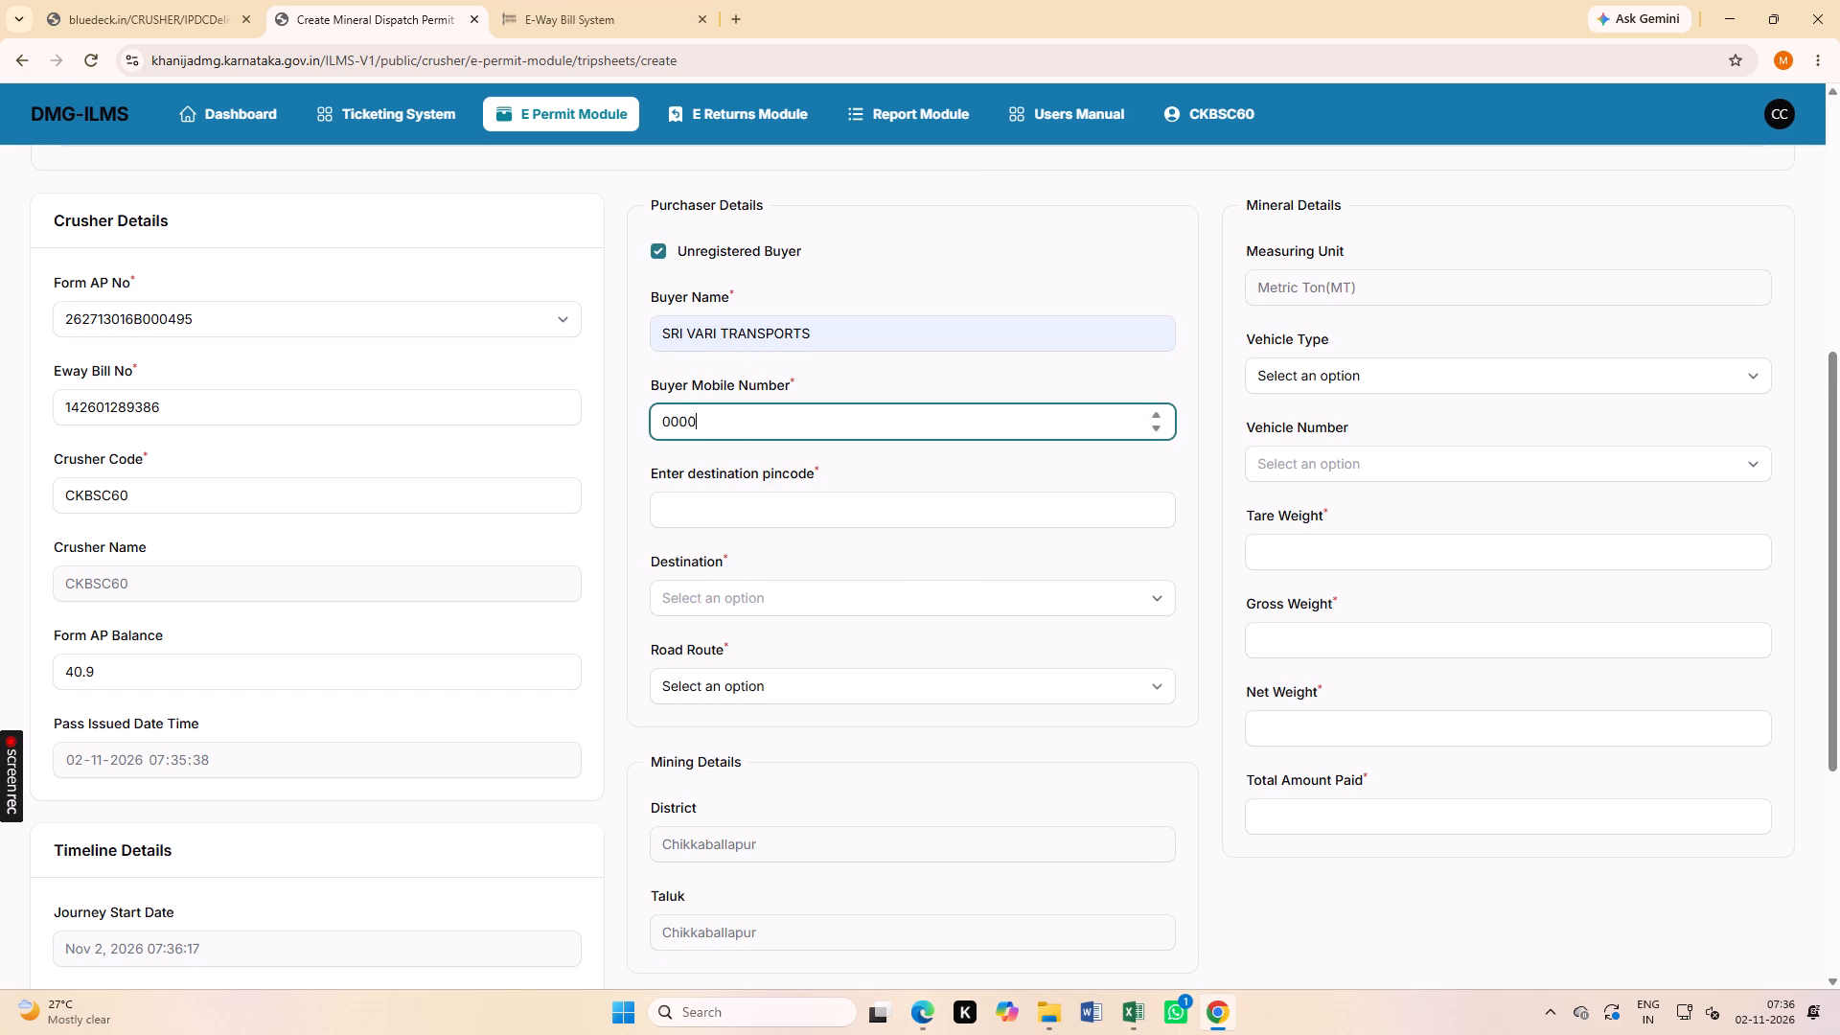
key("BackSpace")
Set destination pincode 562122, destination Bagalur - 562122, and the road route from Kanivenarayanapuraa to Hoskote (T), Hoskote (V).
left_click(847, 509)
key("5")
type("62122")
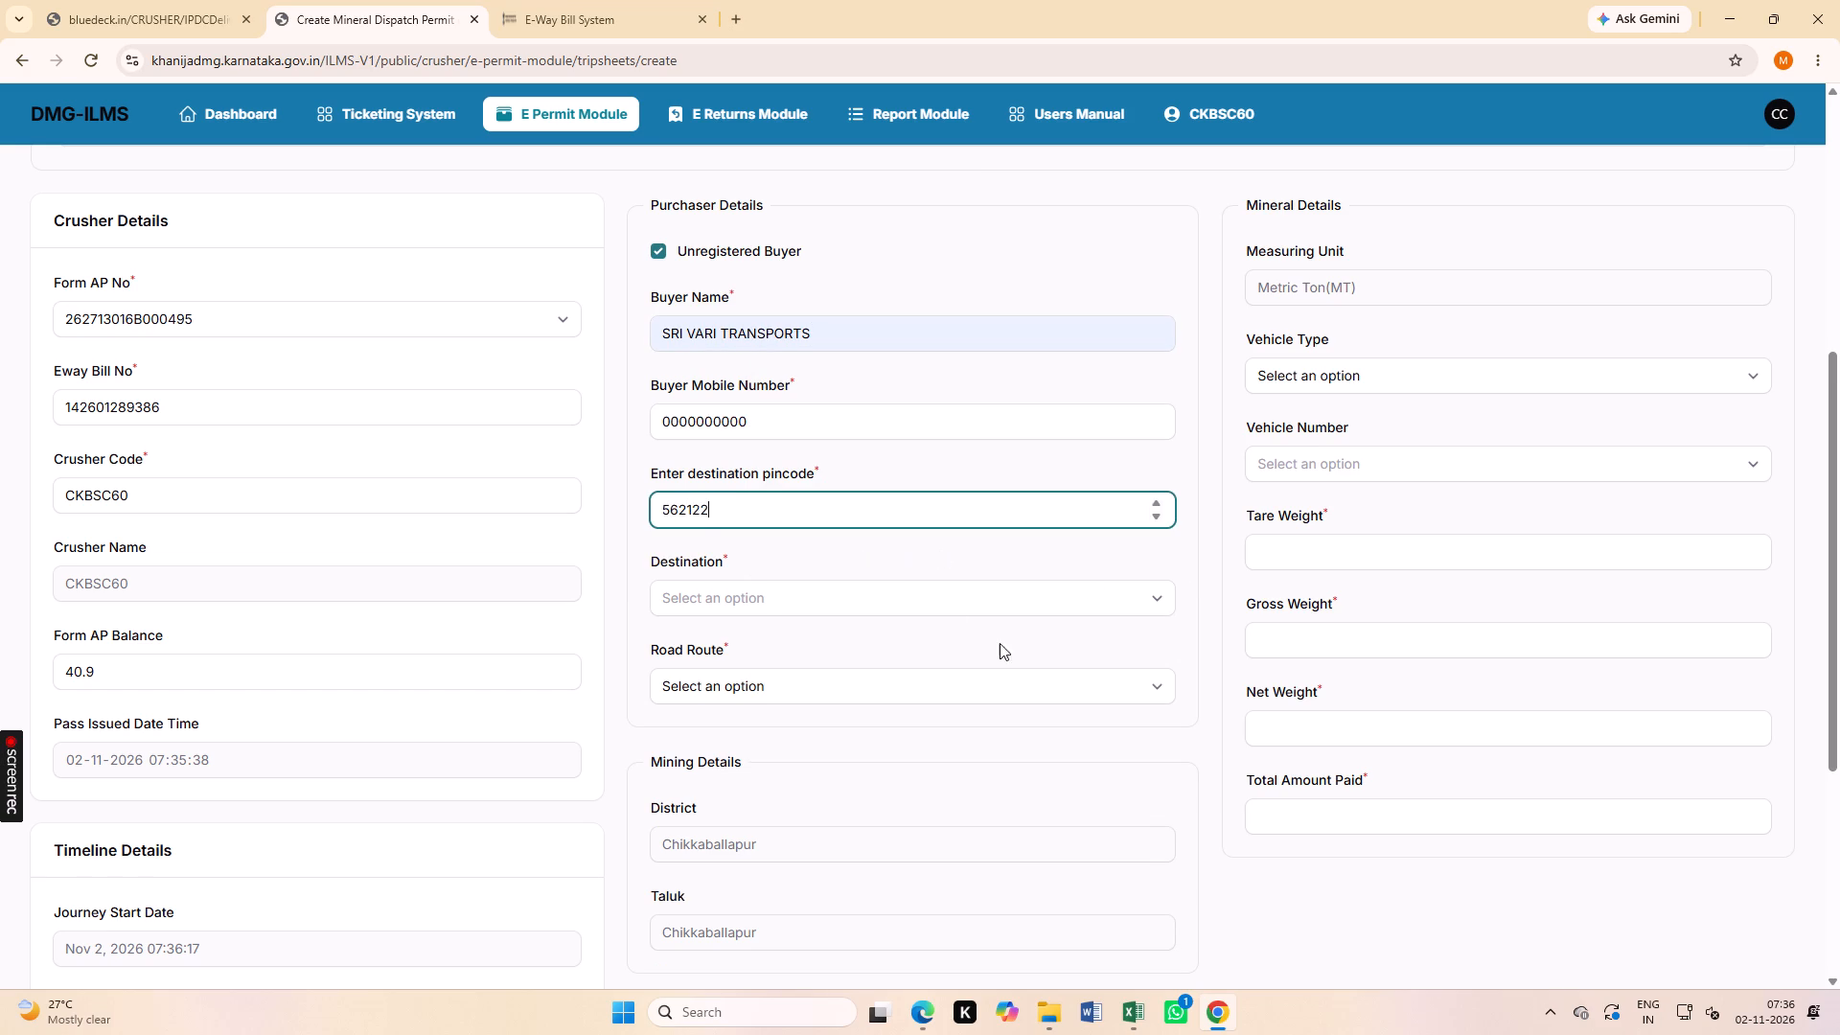
left_click(935, 597)
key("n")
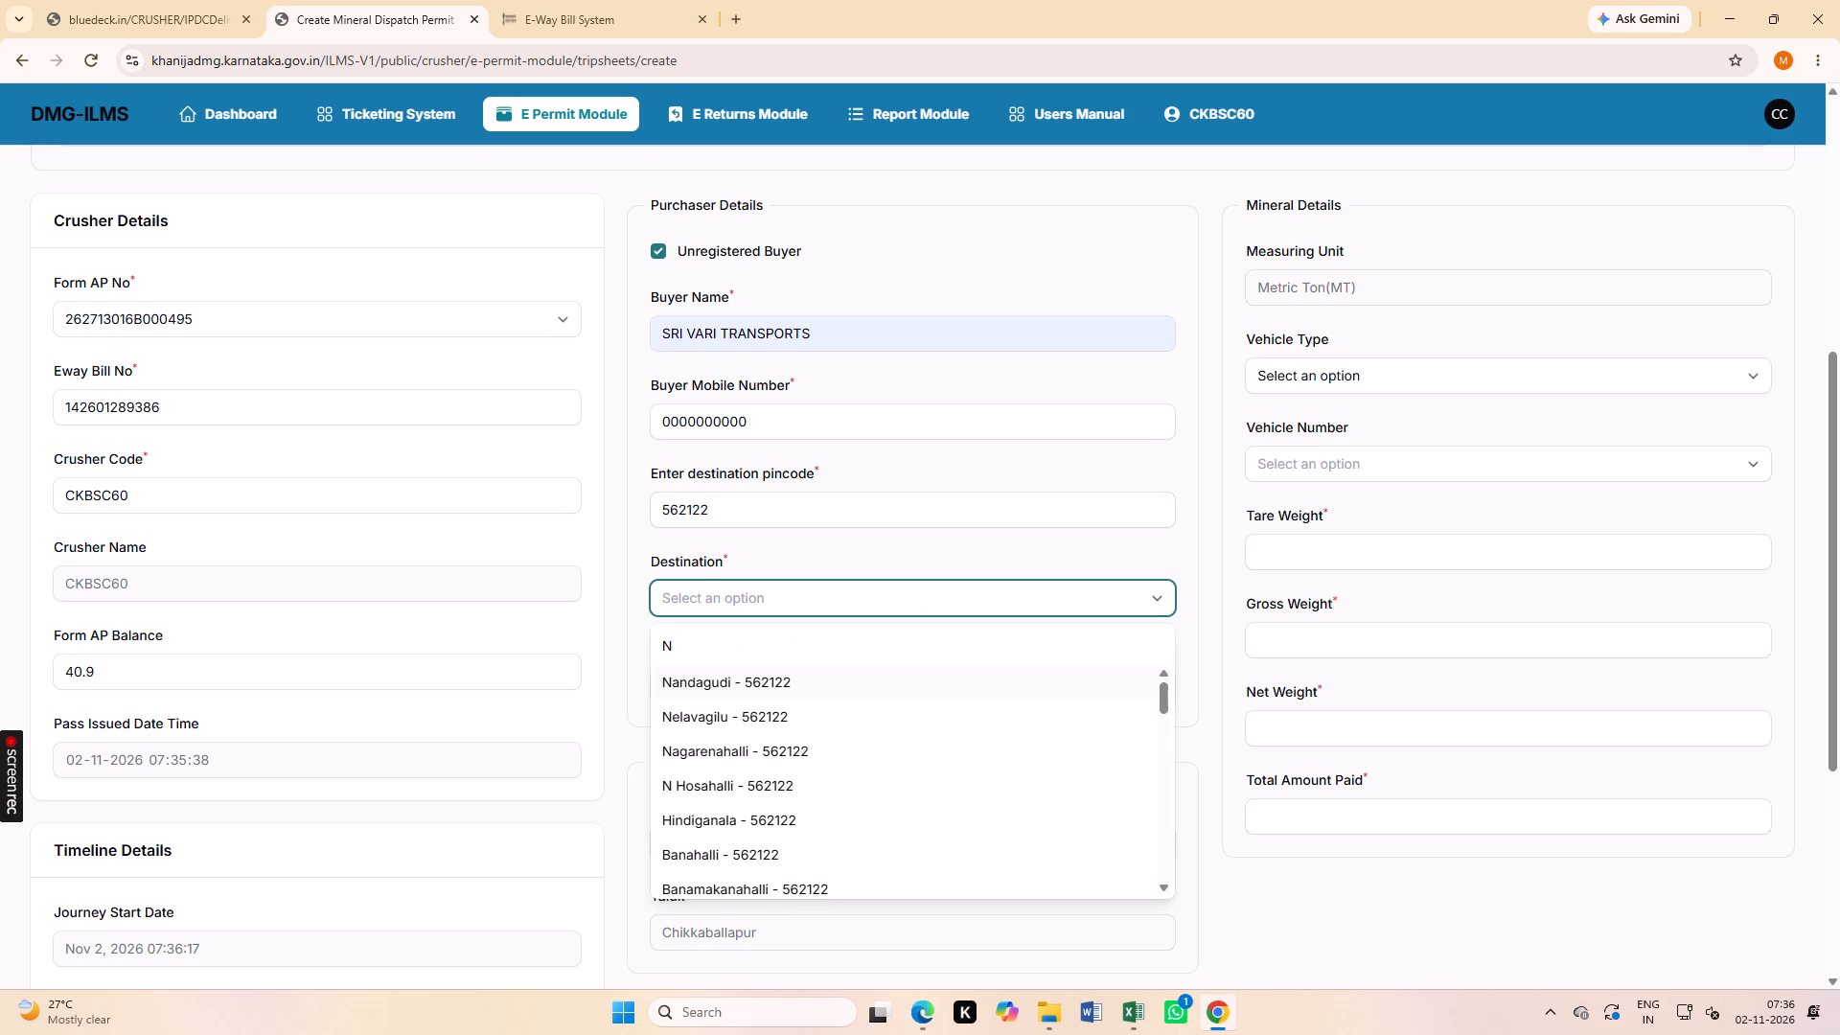
key("BackSpace")
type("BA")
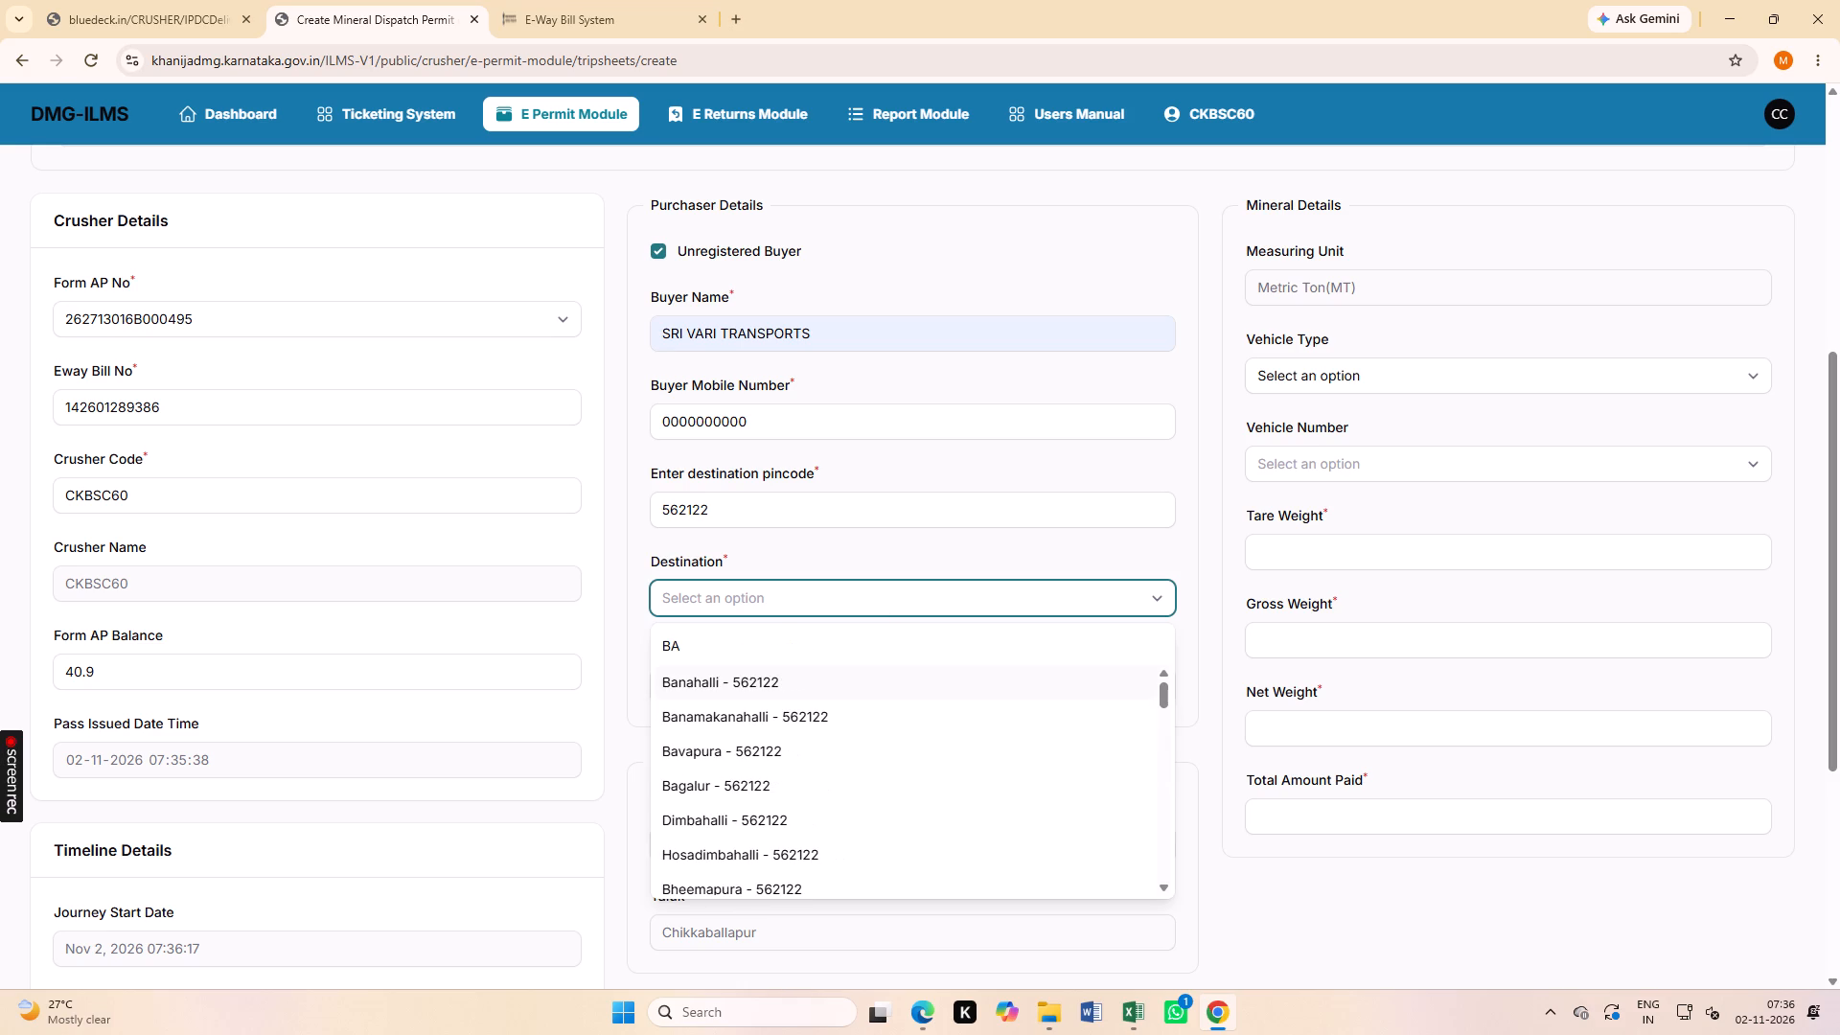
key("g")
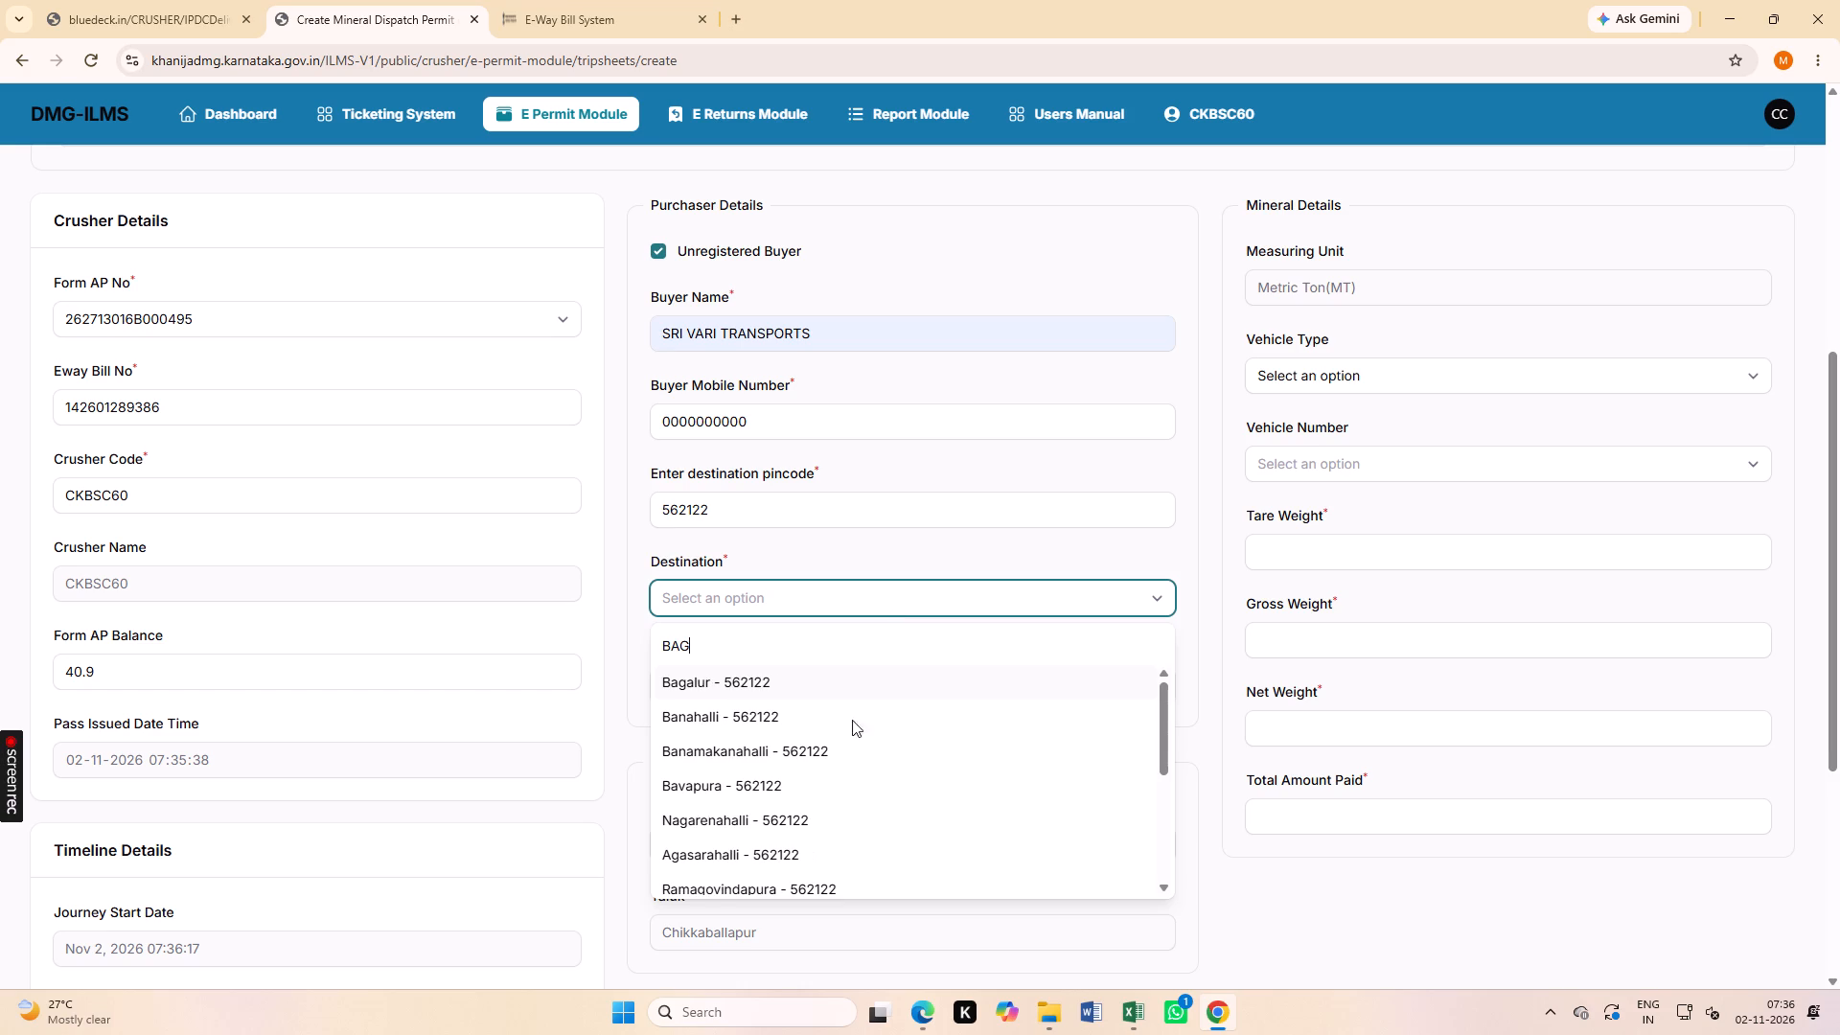
left_click(784, 694)
left_click(793, 668)
left_click(785, 684)
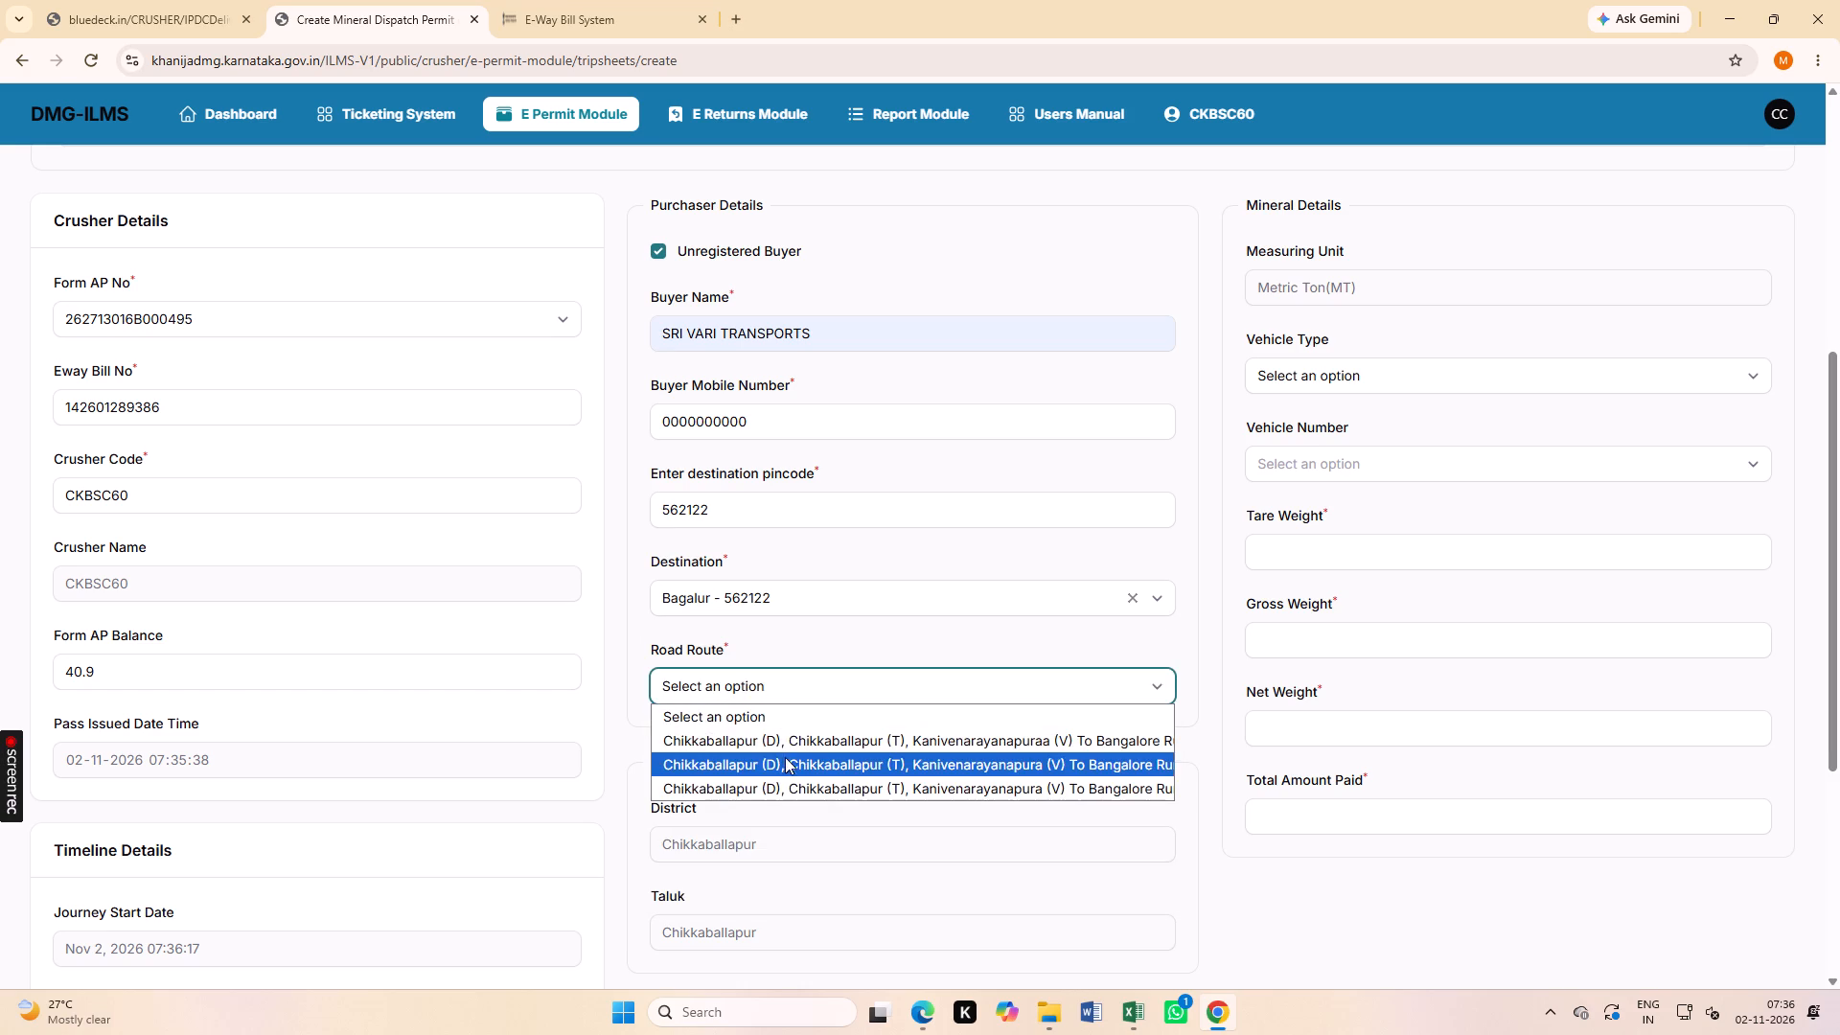
left_click(779, 818)
left_click(760, 687)
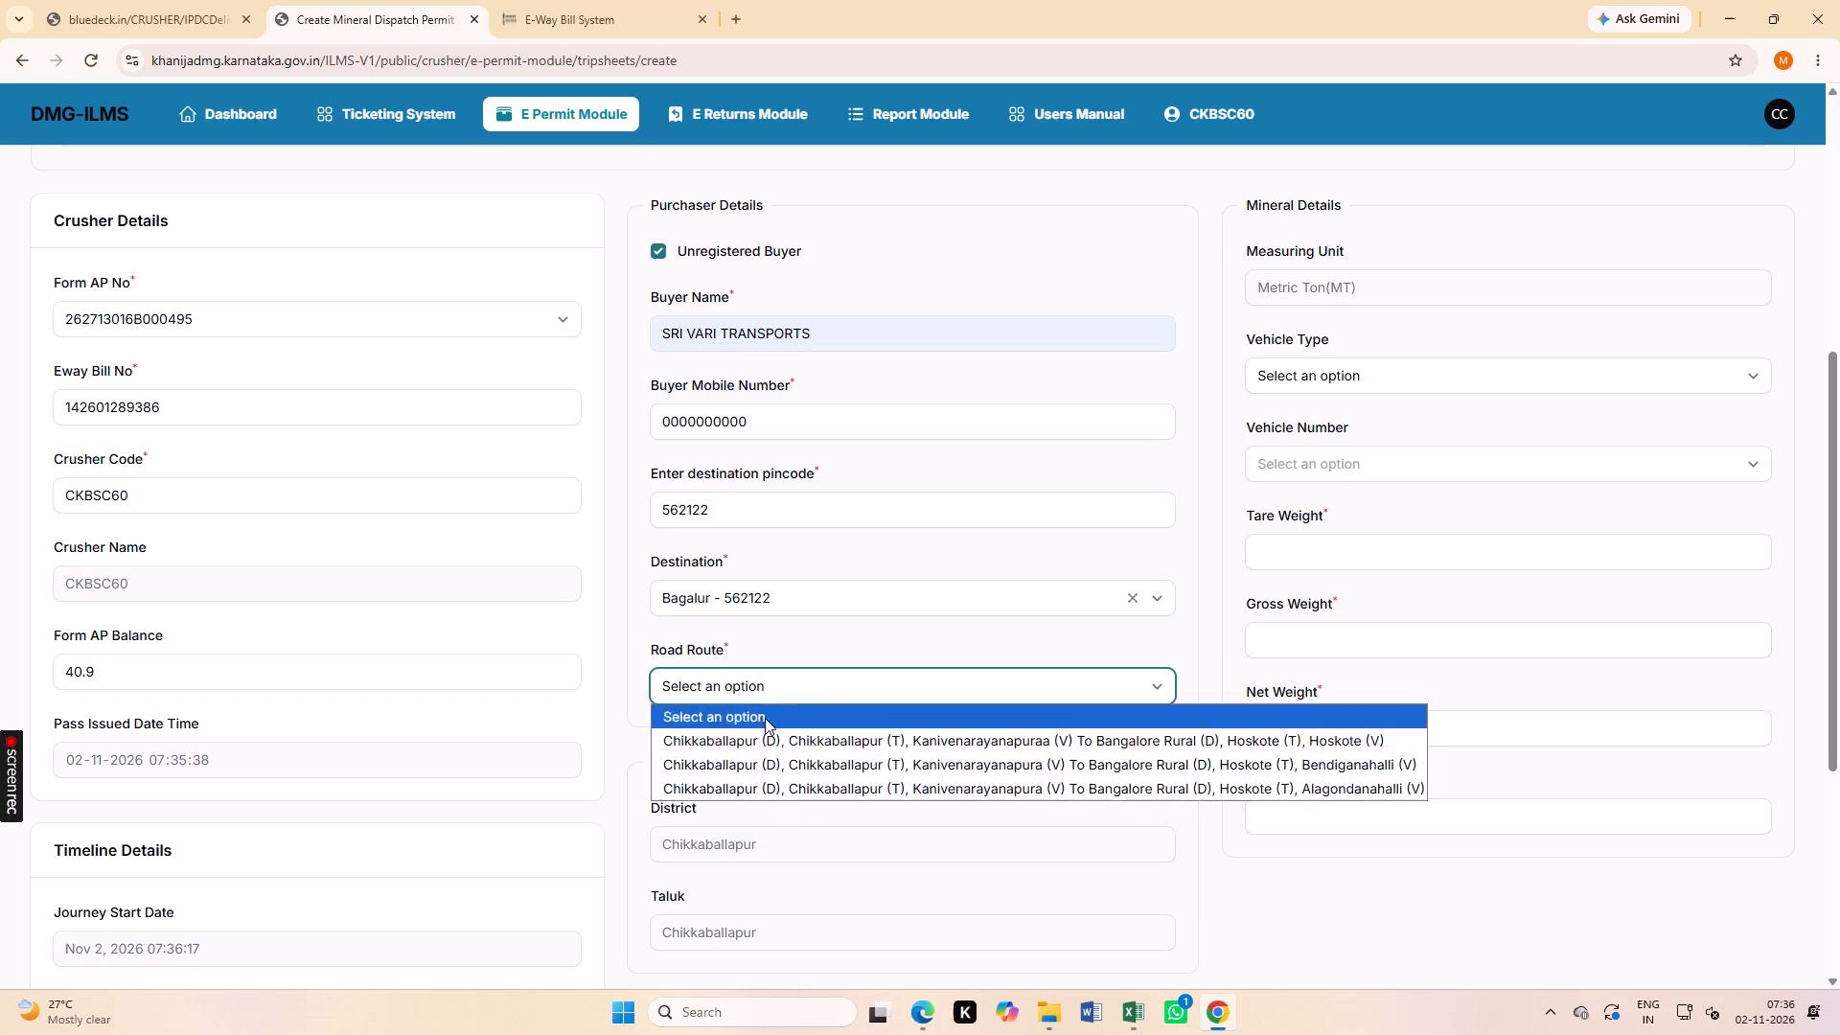
double_click(768, 745)
left_click(1352, 375)
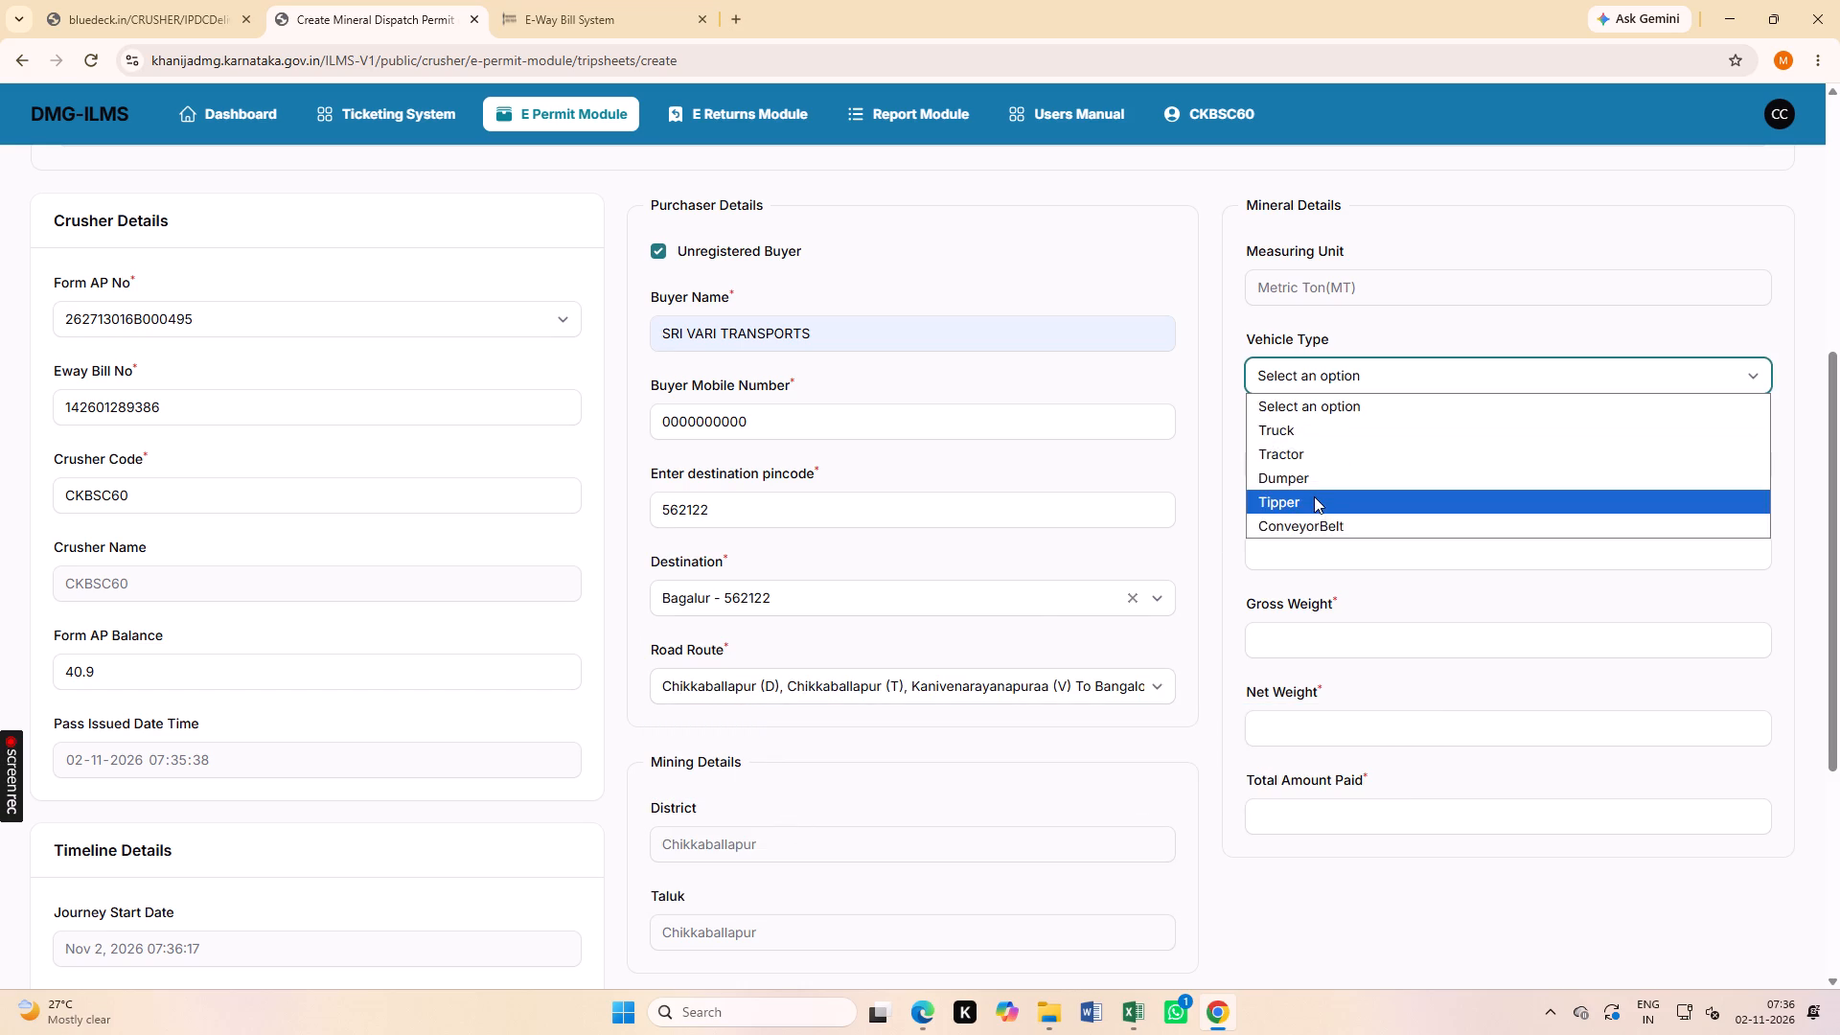
left_click(1314, 494)
left_click(1312, 469)
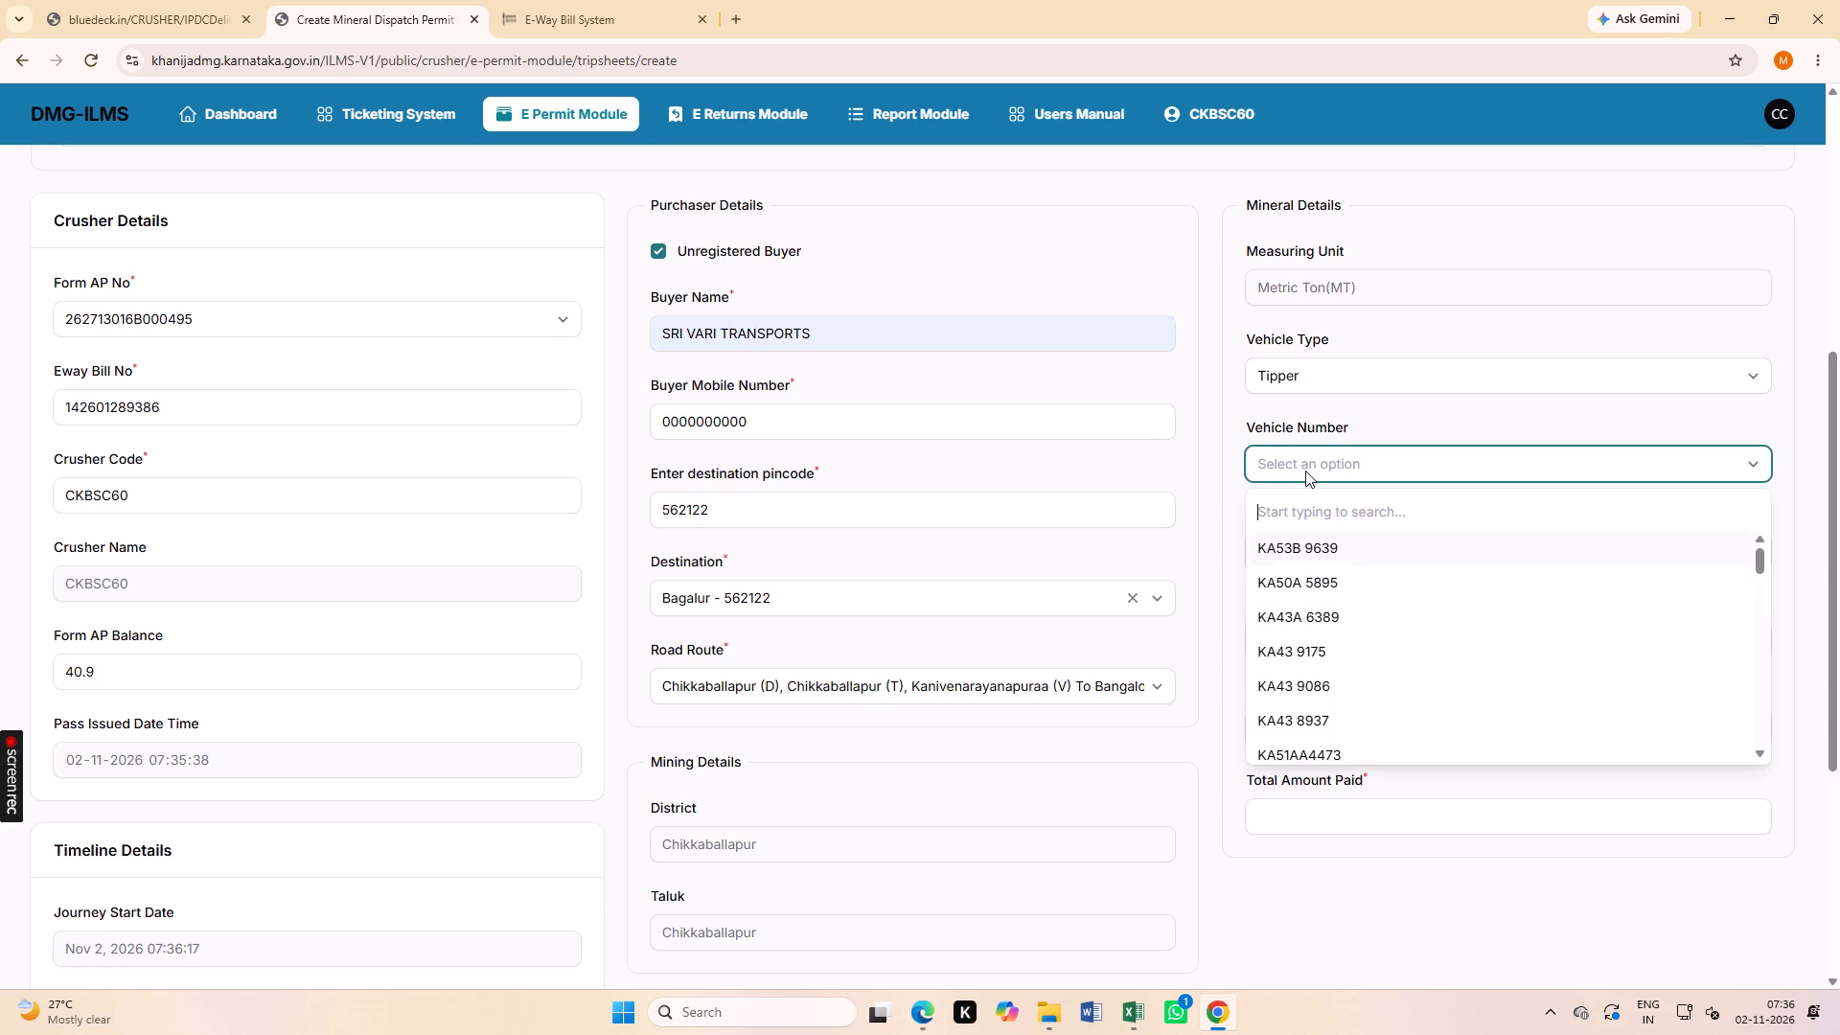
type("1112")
left_click(1339, 550)
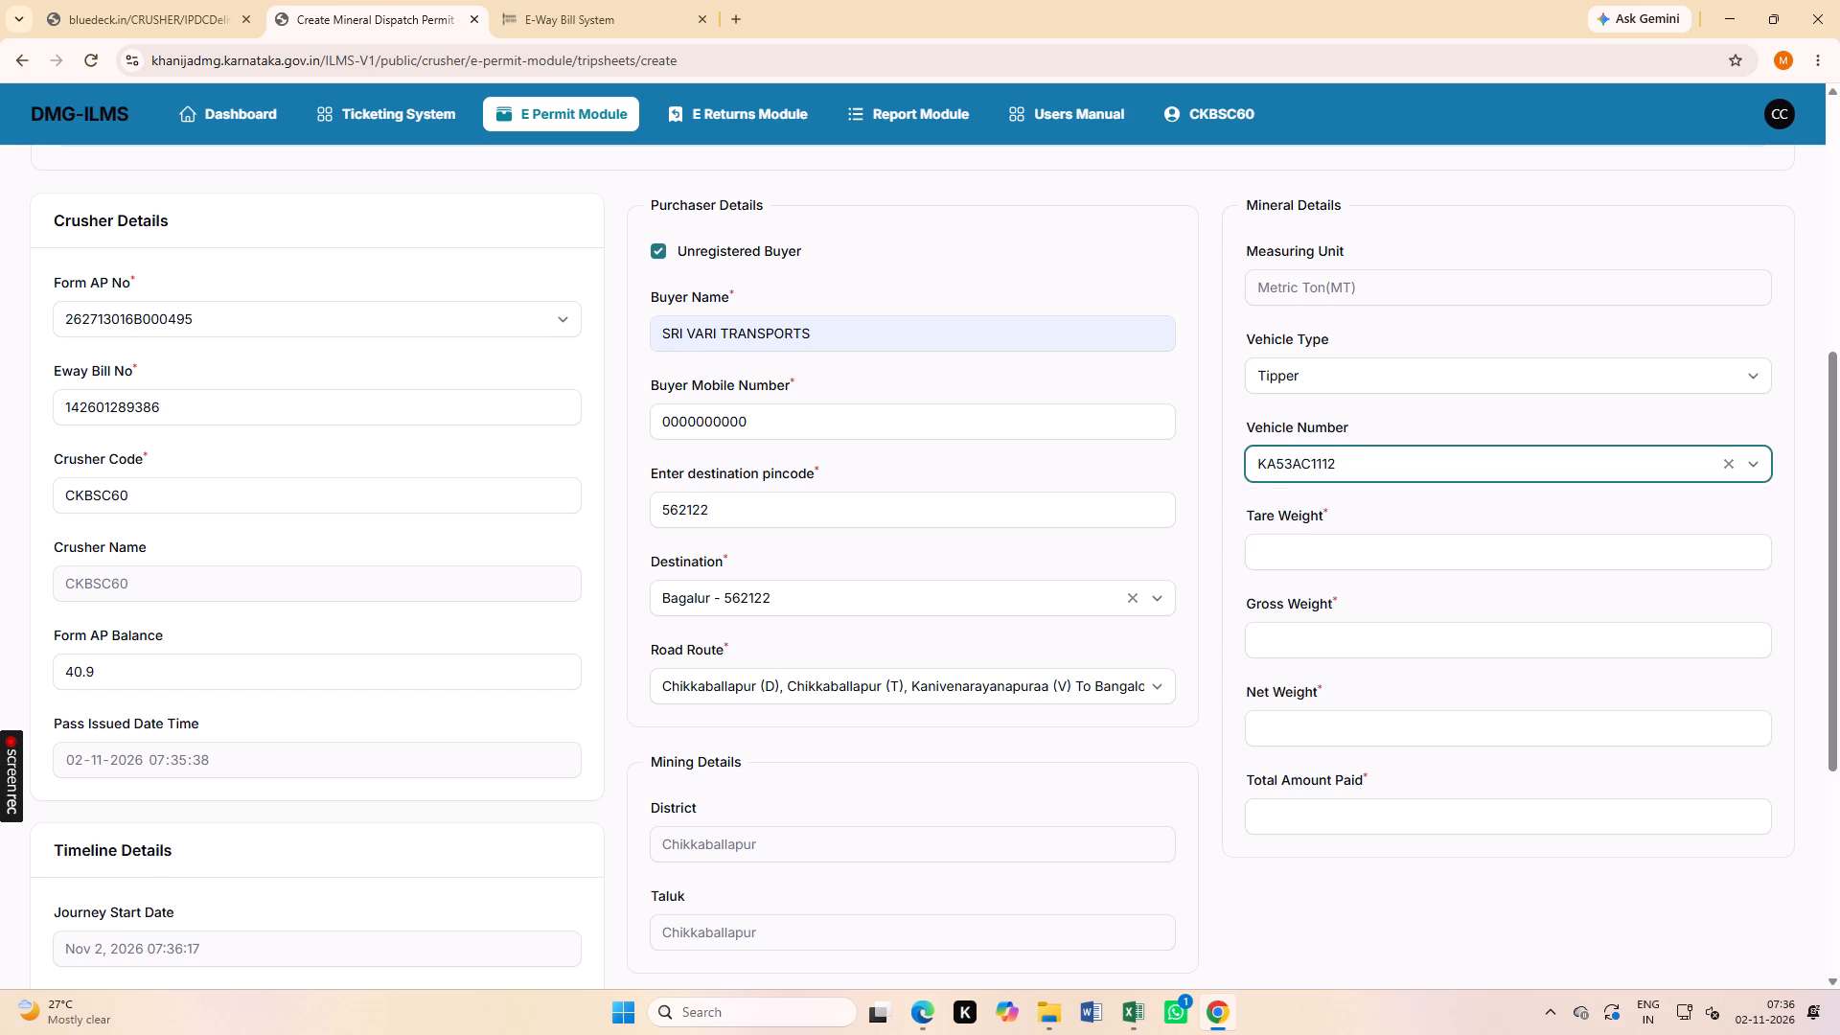
Enter a gross weight of 45.50 in the Mineral Details.
left_click(1186, 676)
left_click(1359, 635)
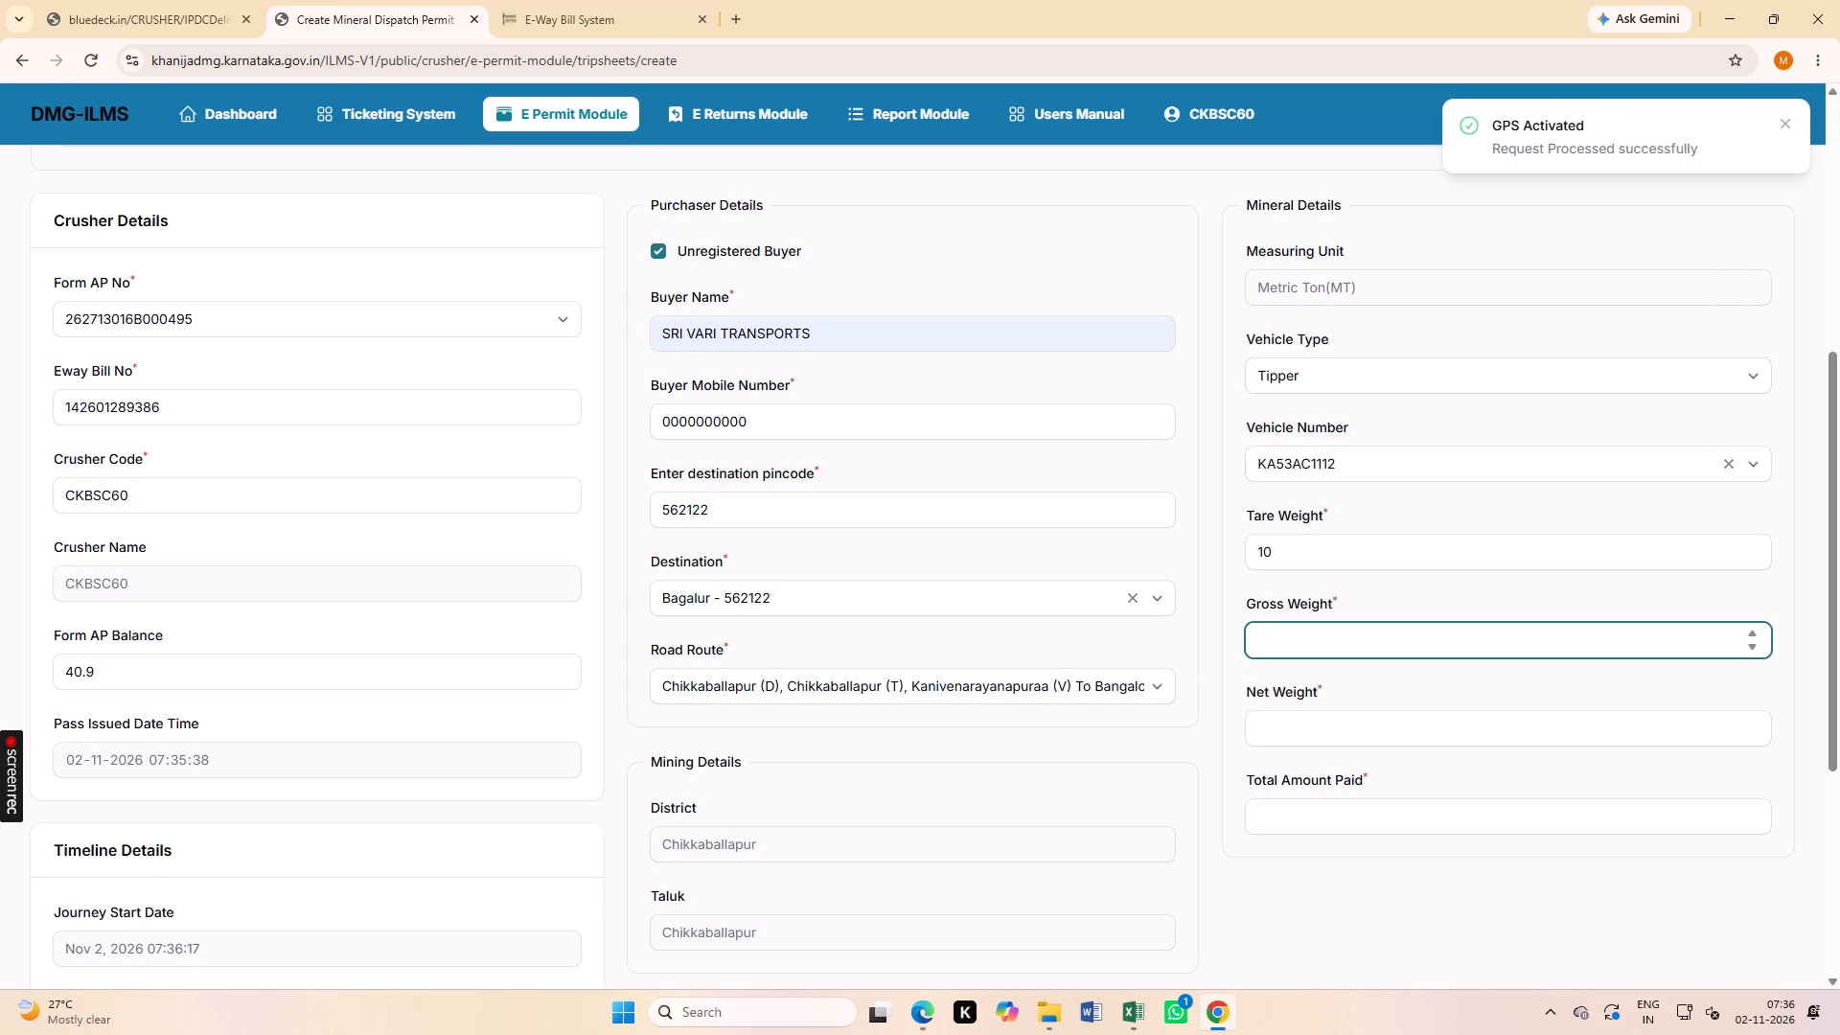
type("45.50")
left_click(1398, 697)
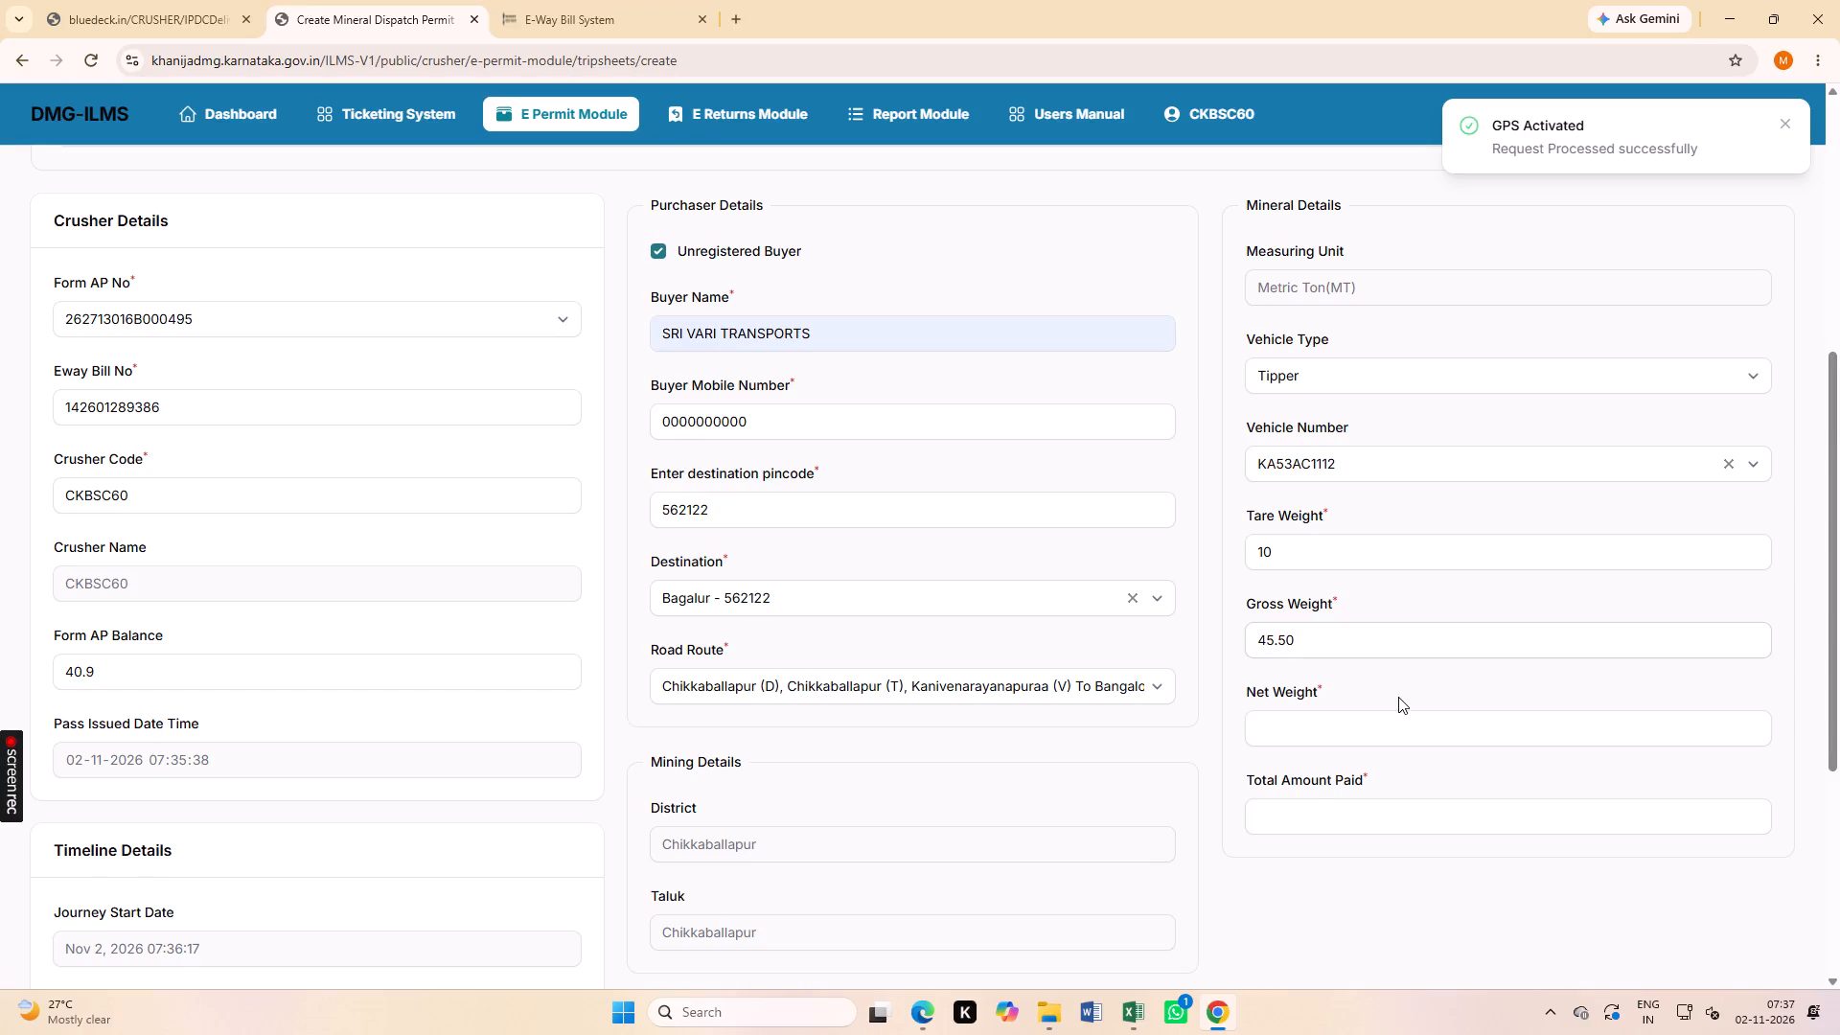
scroll(676, 717, "down", 3)
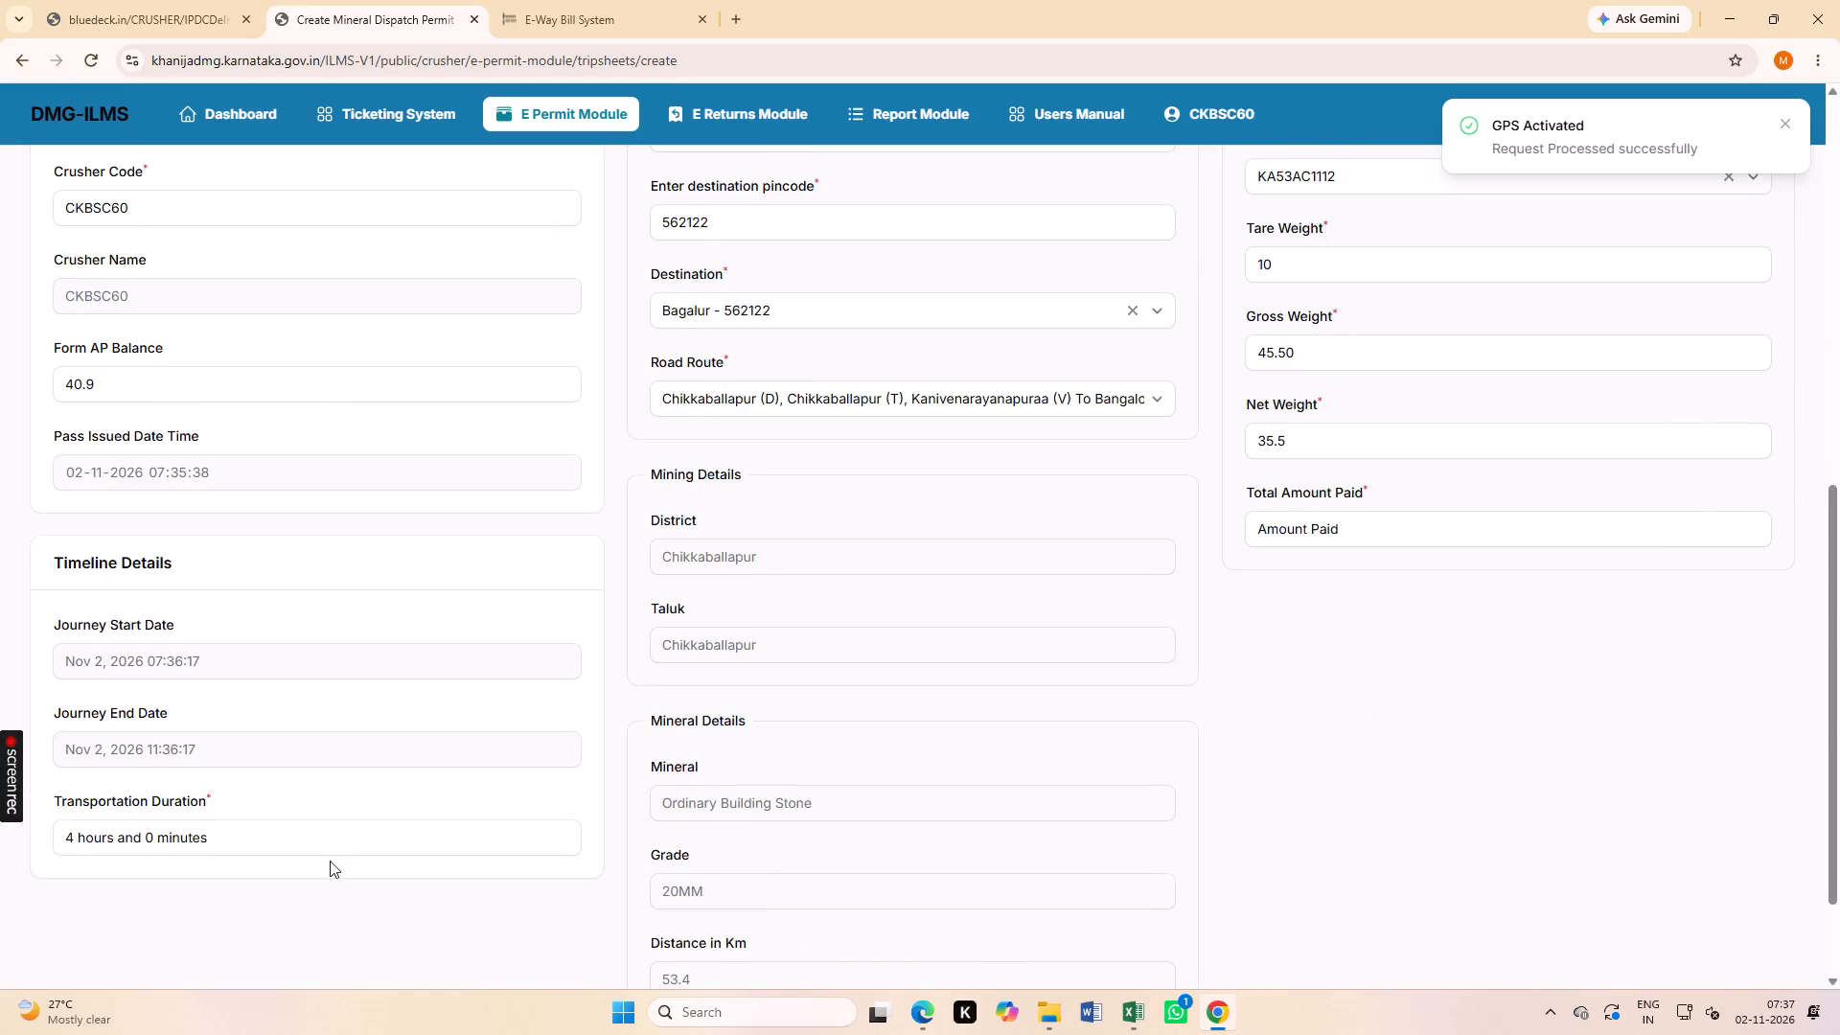
scroll(202, 969, "down", 4)
left_click(166, 939)
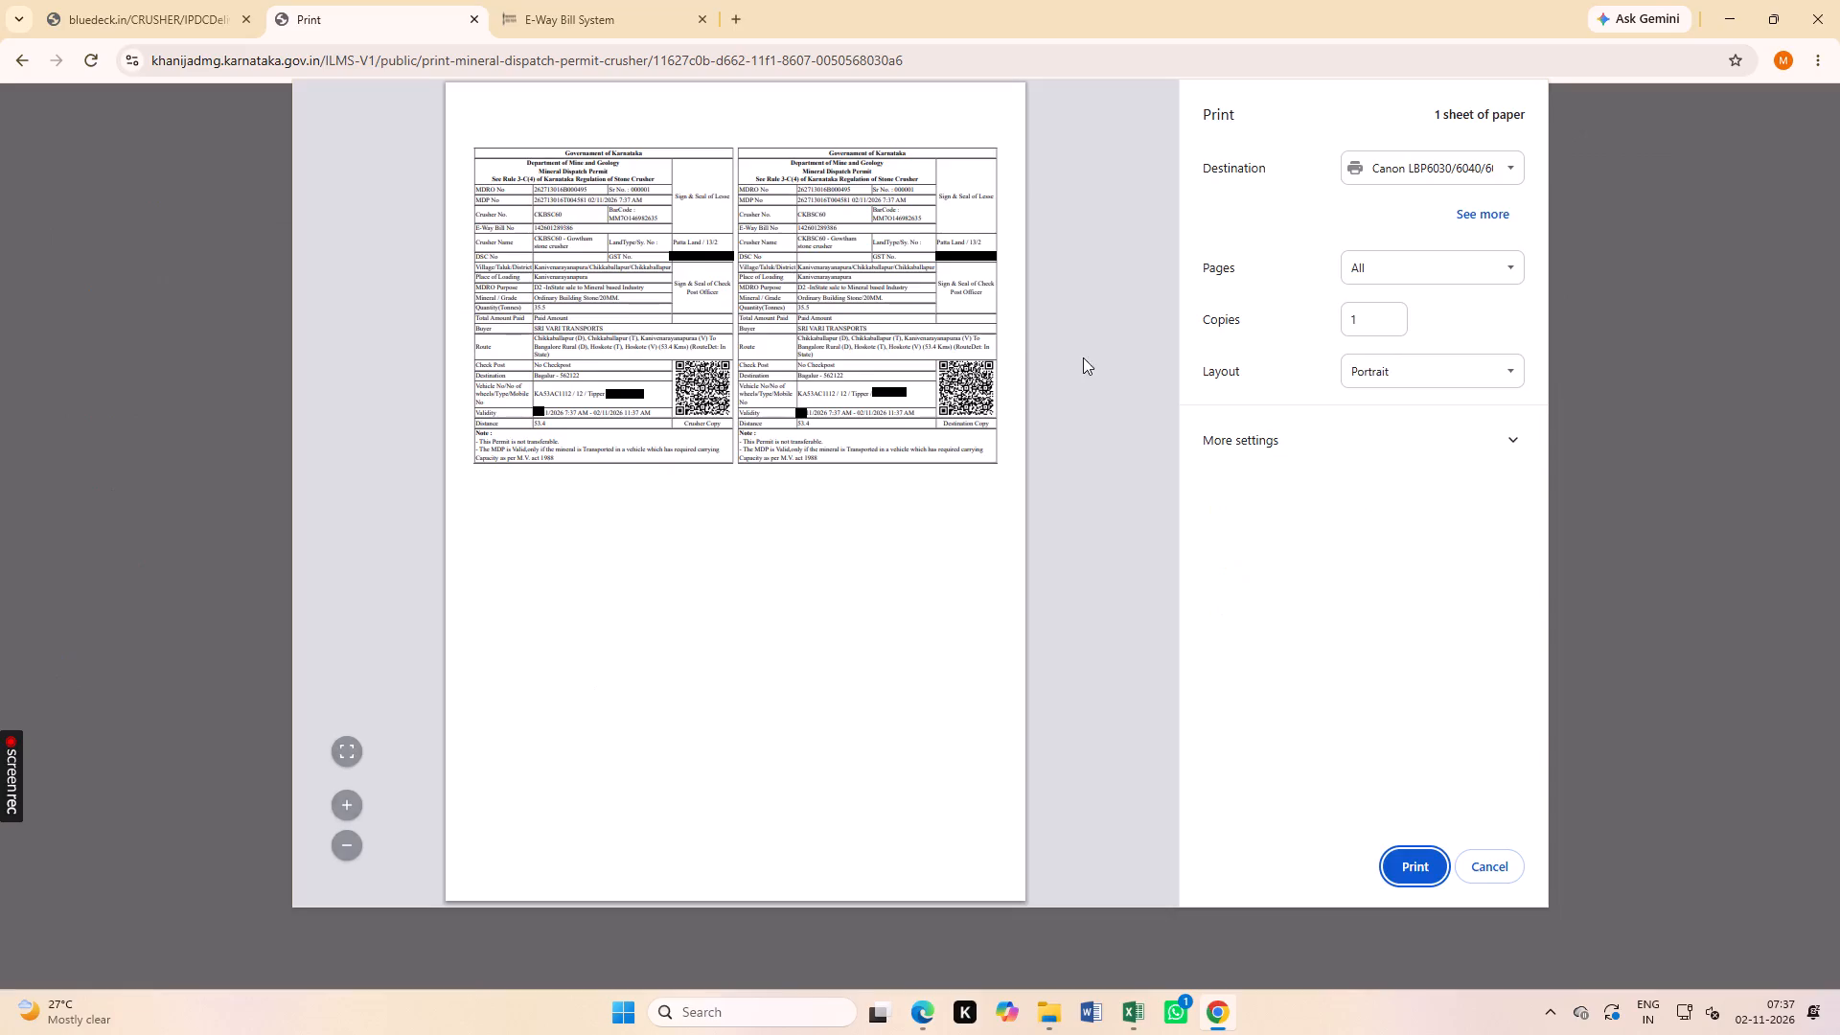
Print the mineral dispatch permit in landscape layout.
left_click(1373, 367)
left_click(1389, 412)
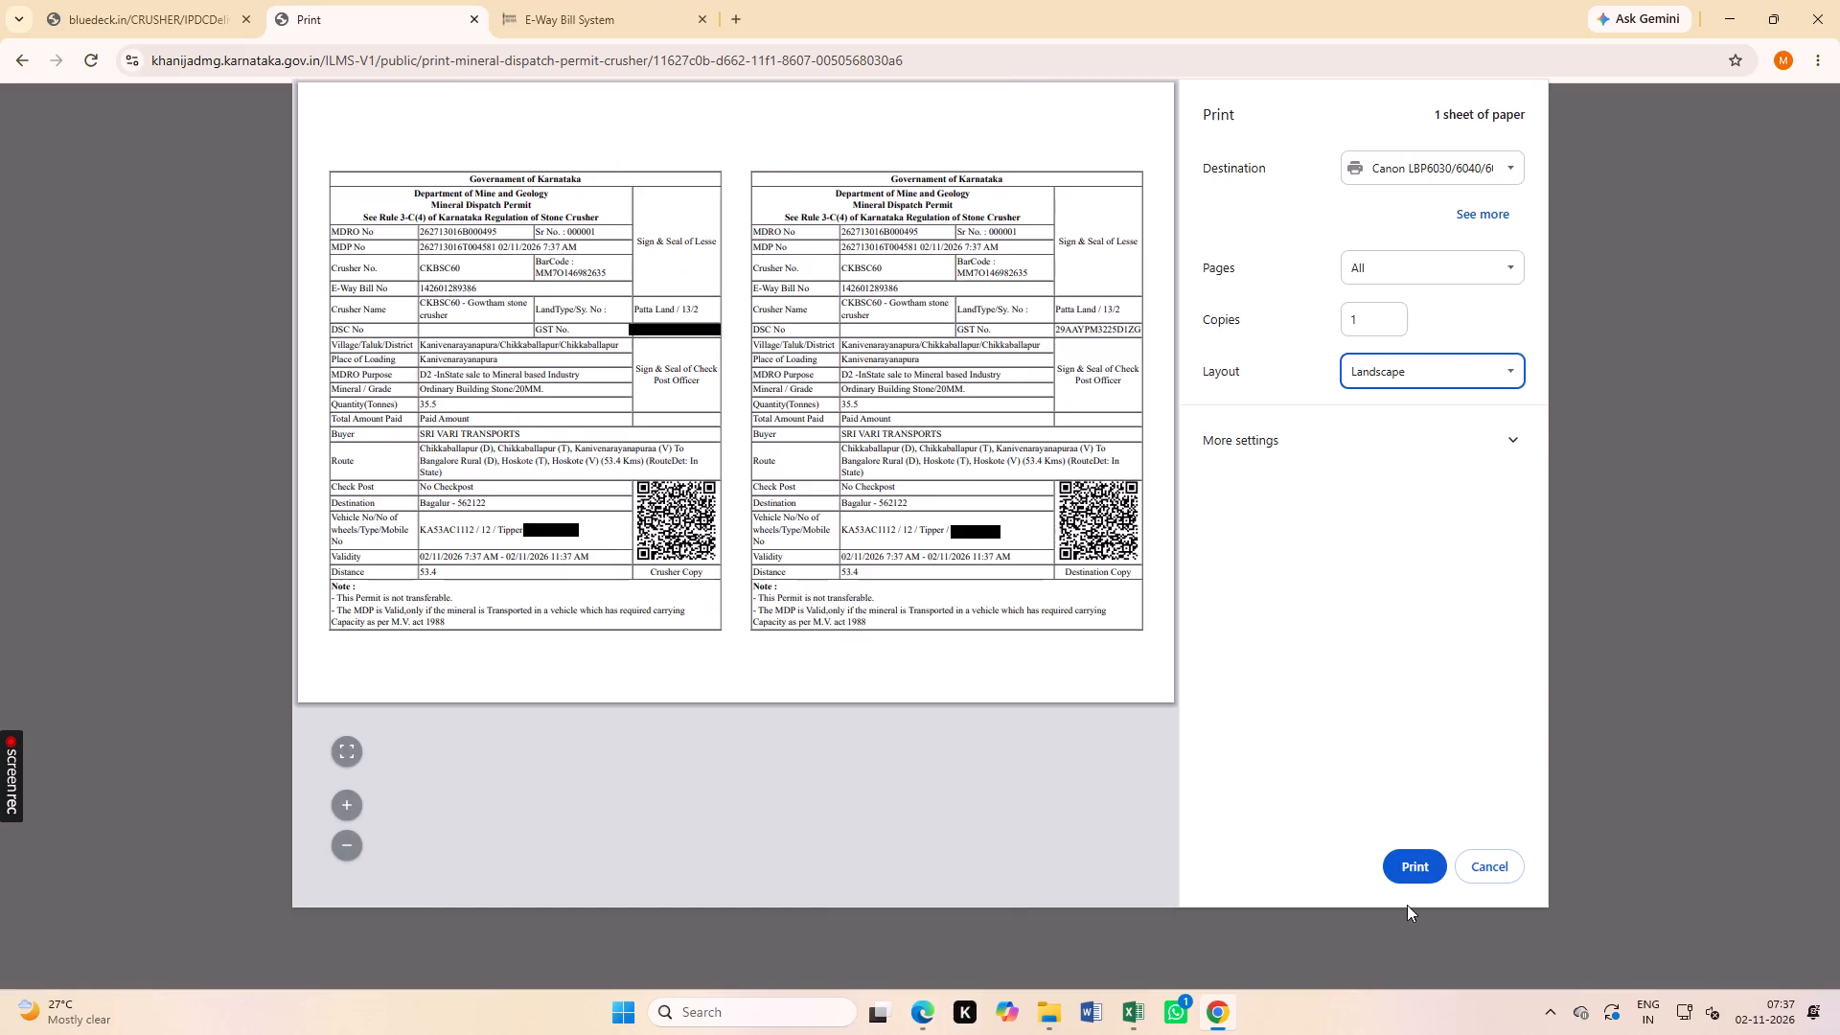
left_click(1410, 857)
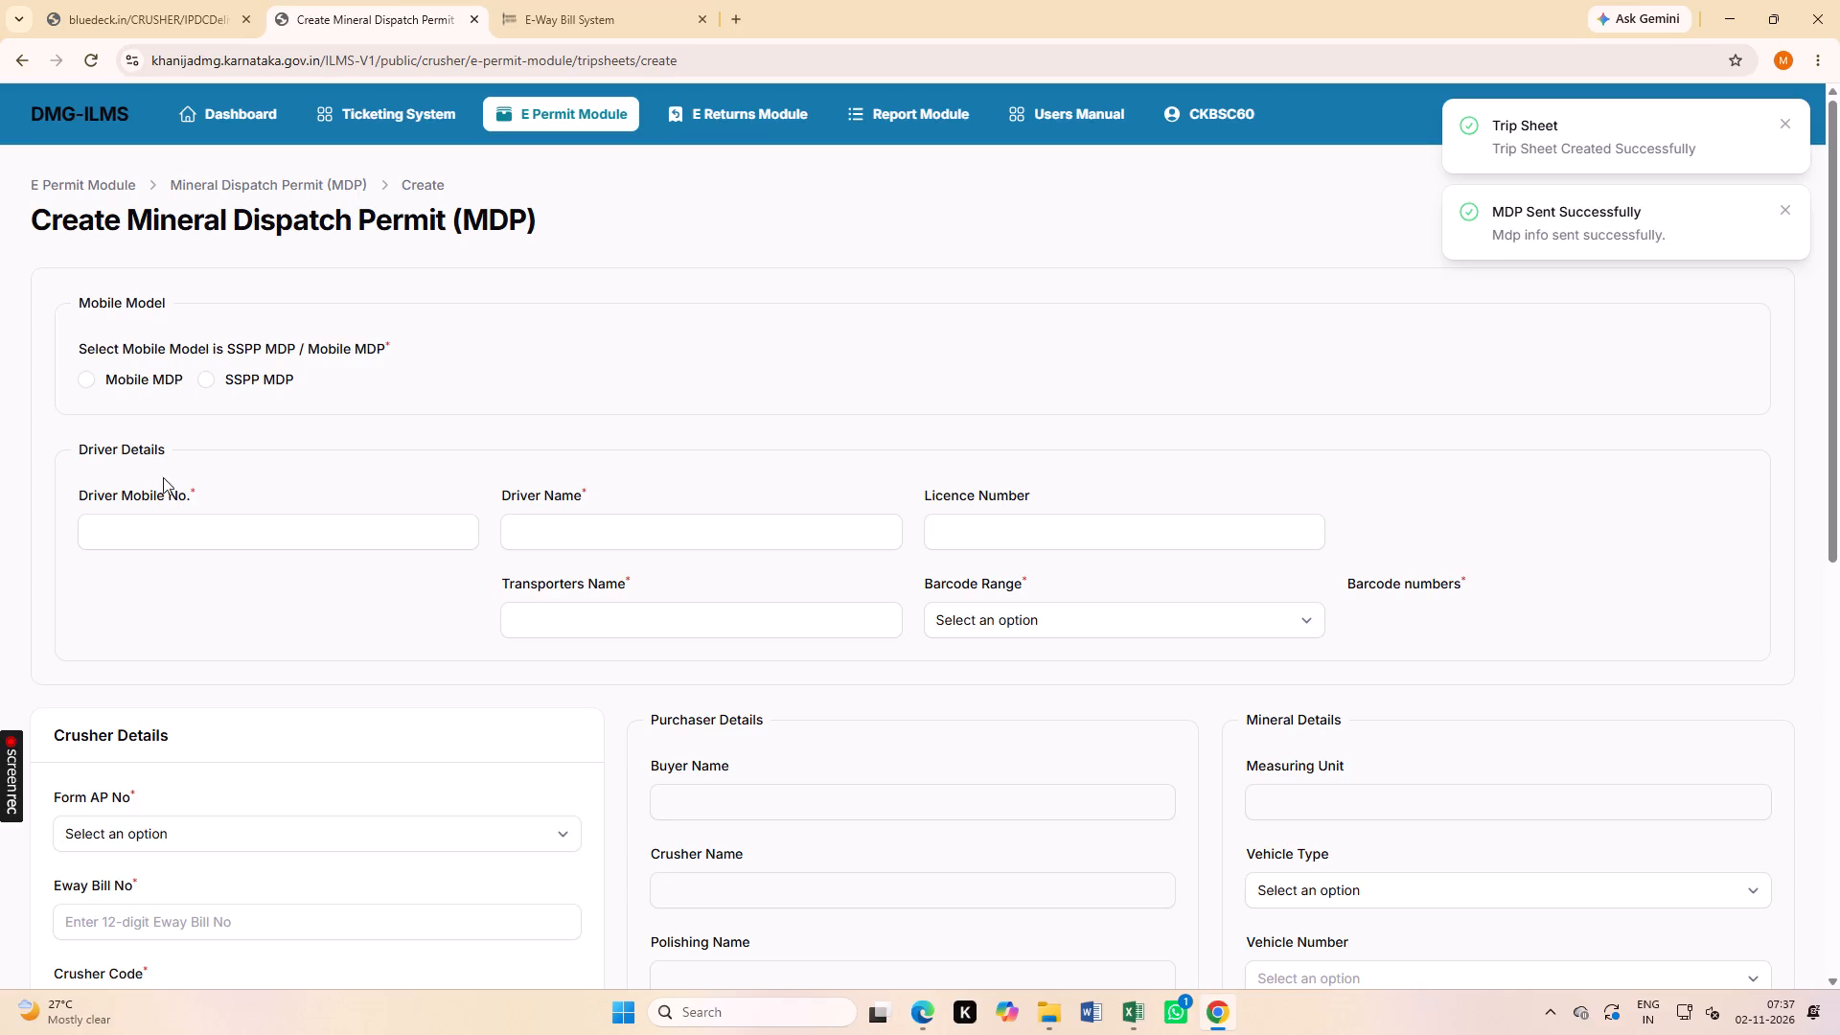
Start a new permit with the SSPP MDP model, the driver's mobile number and the driver name DRIVER.
left_click(206, 374)
left_click(273, 539)
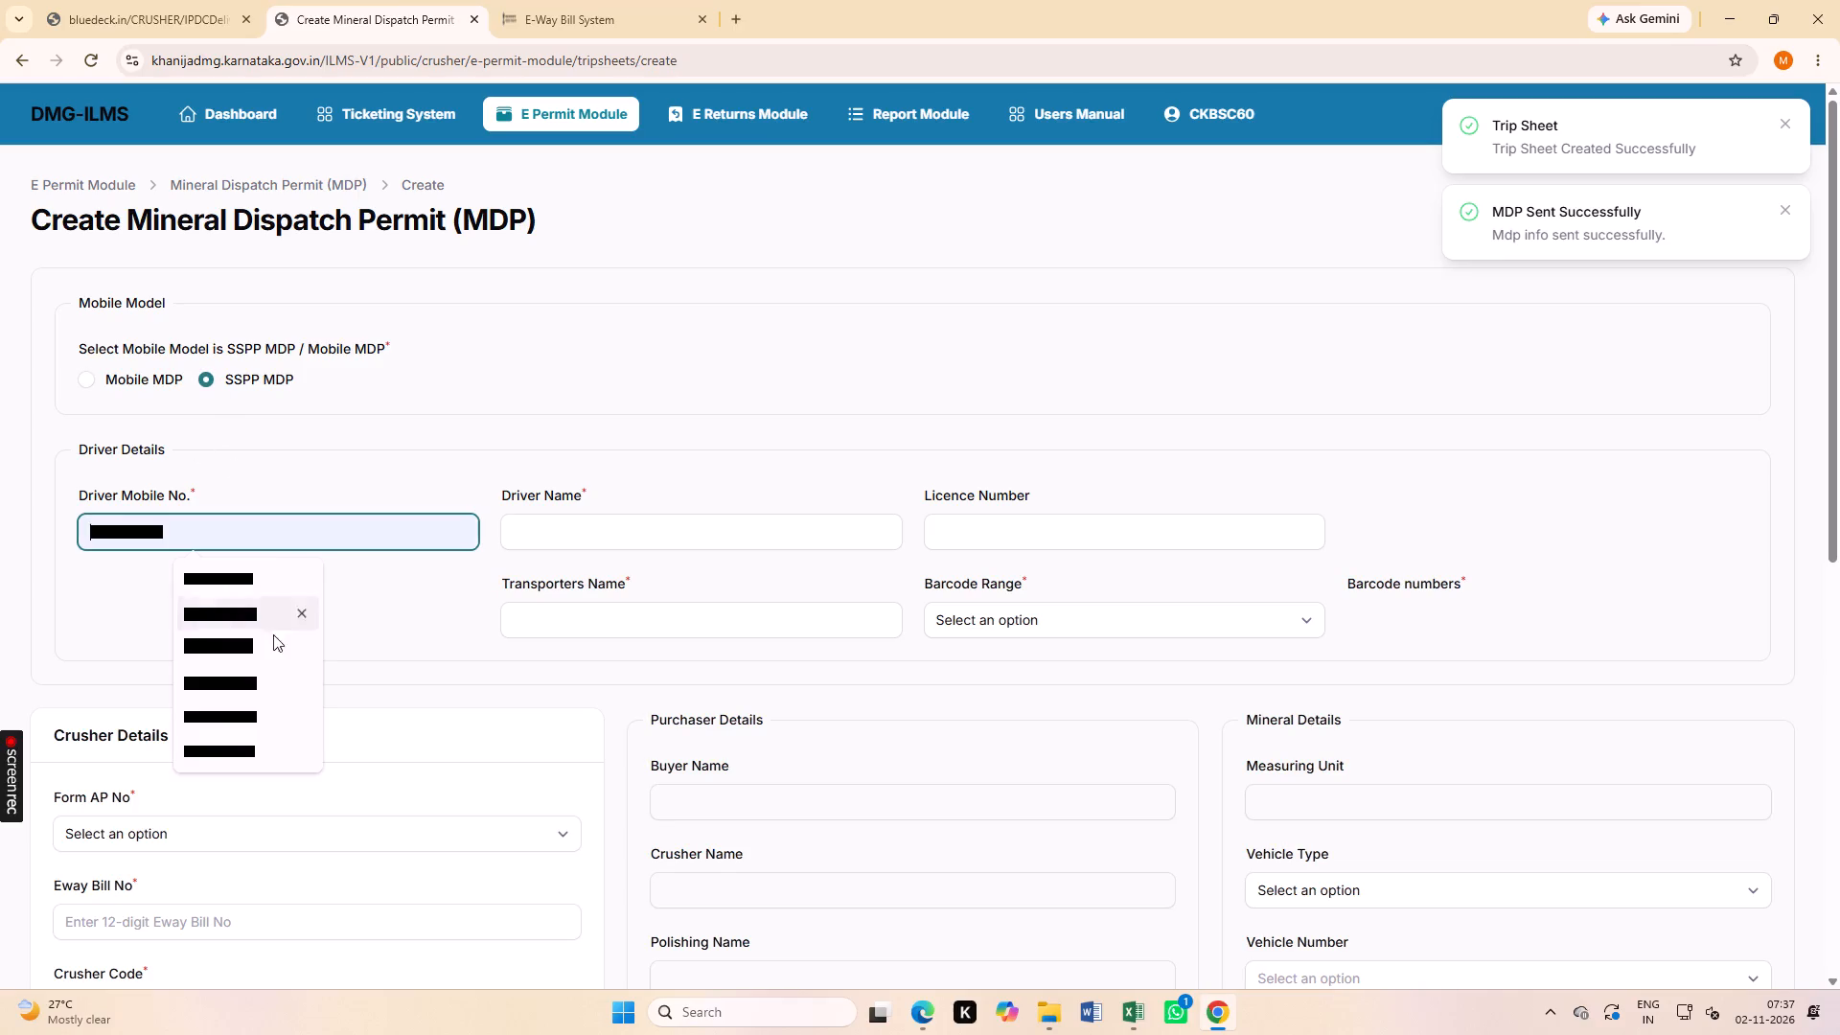
left_click(249, 634)
left_click_drag(140, 524, 217, 523)
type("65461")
left_click(686, 509)
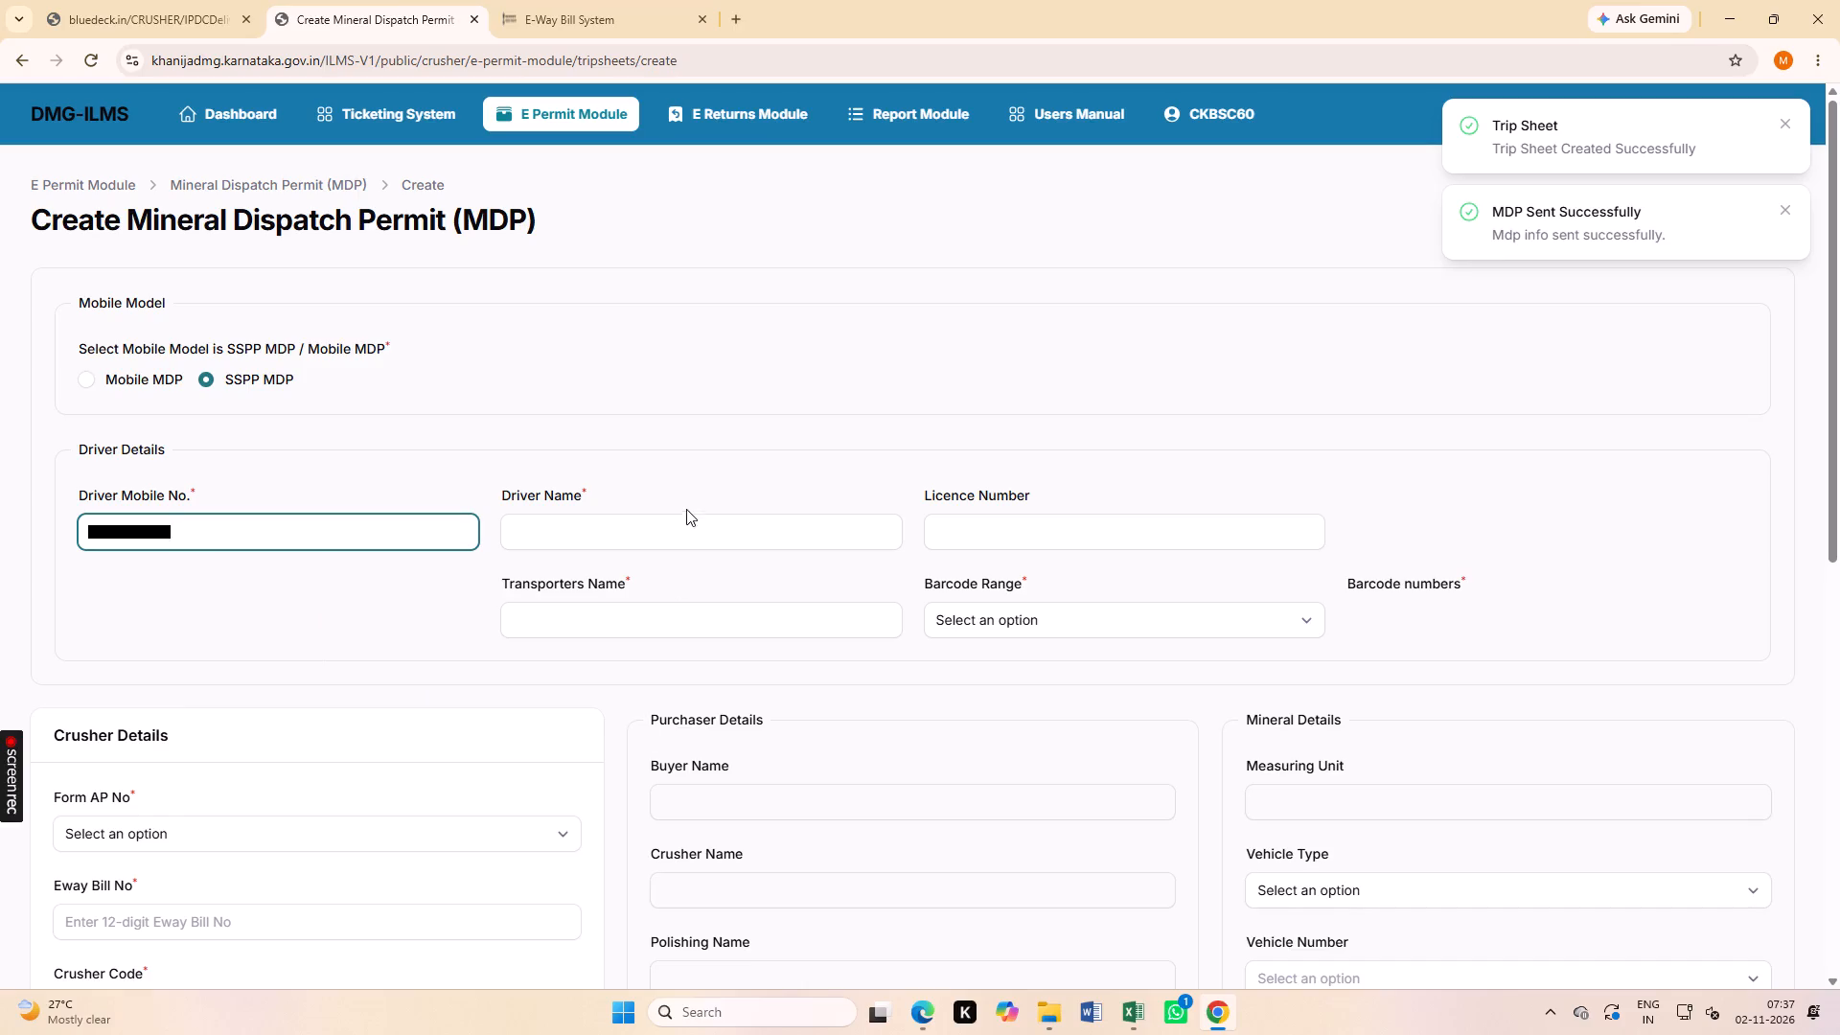
left_click(678, 540)
left_click(678, 568)
left_click(647, 578)
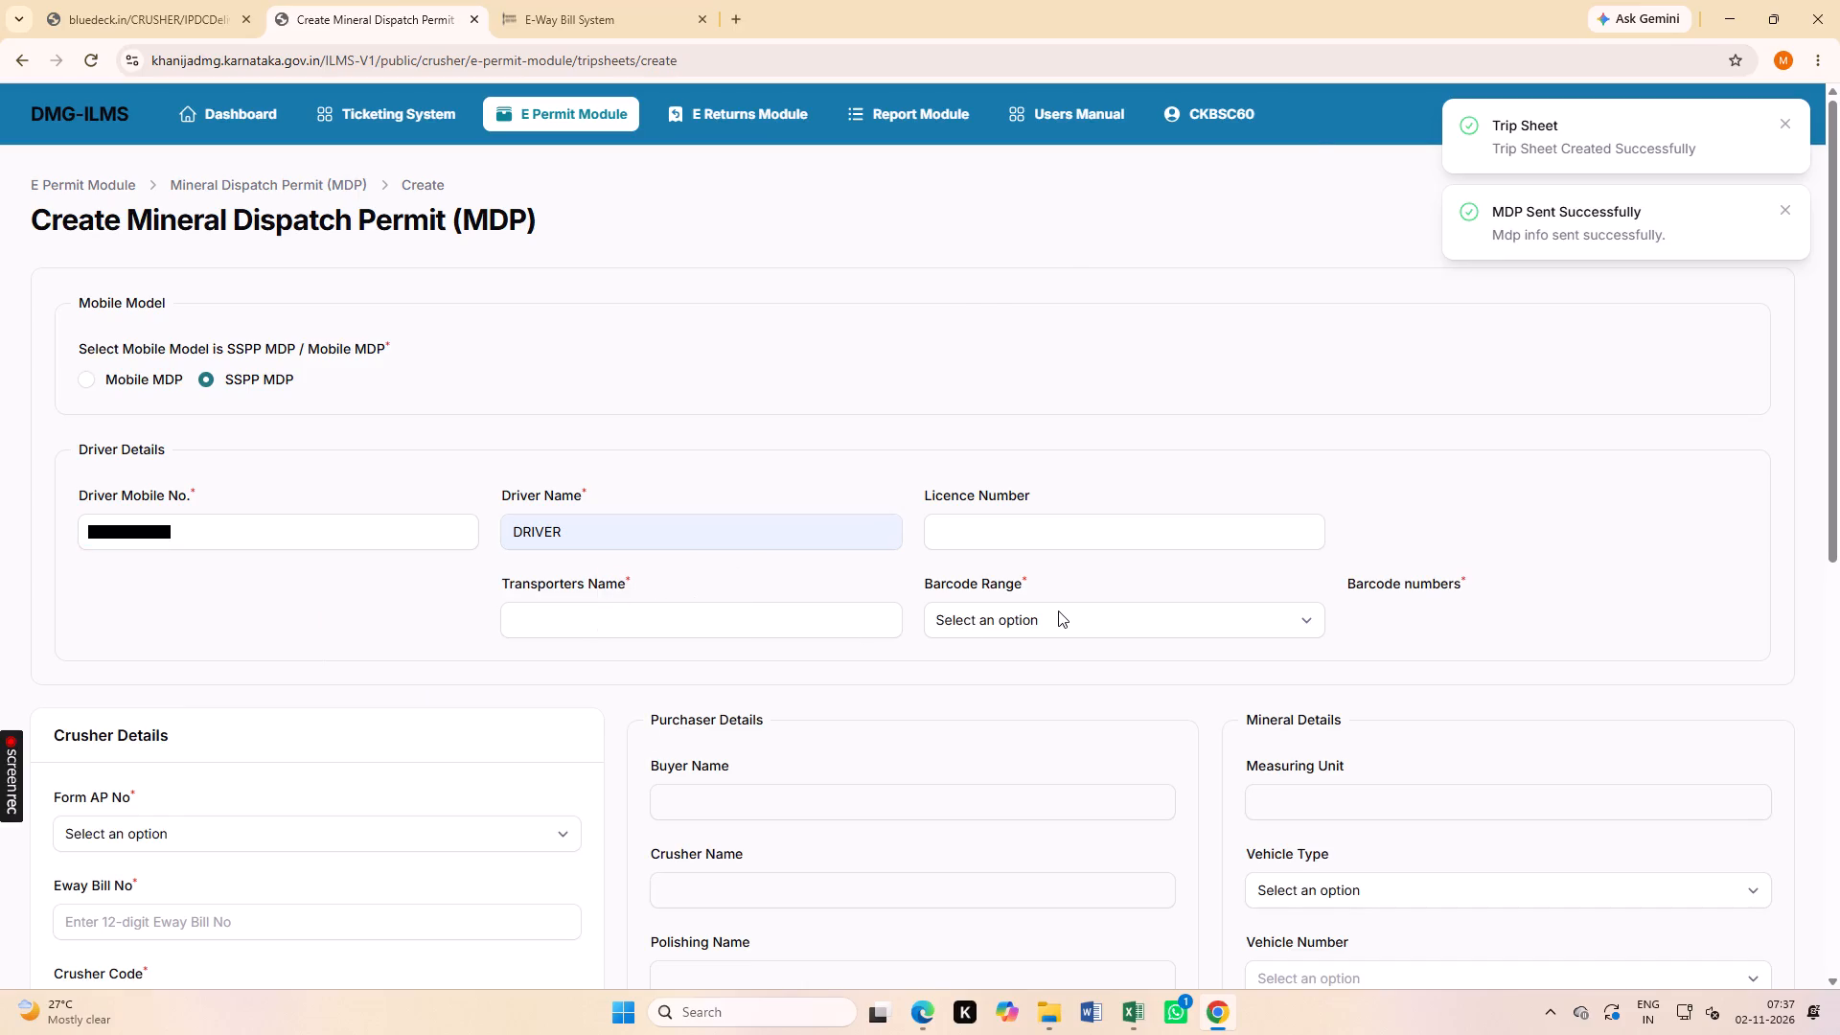
left_click(1060, 609)
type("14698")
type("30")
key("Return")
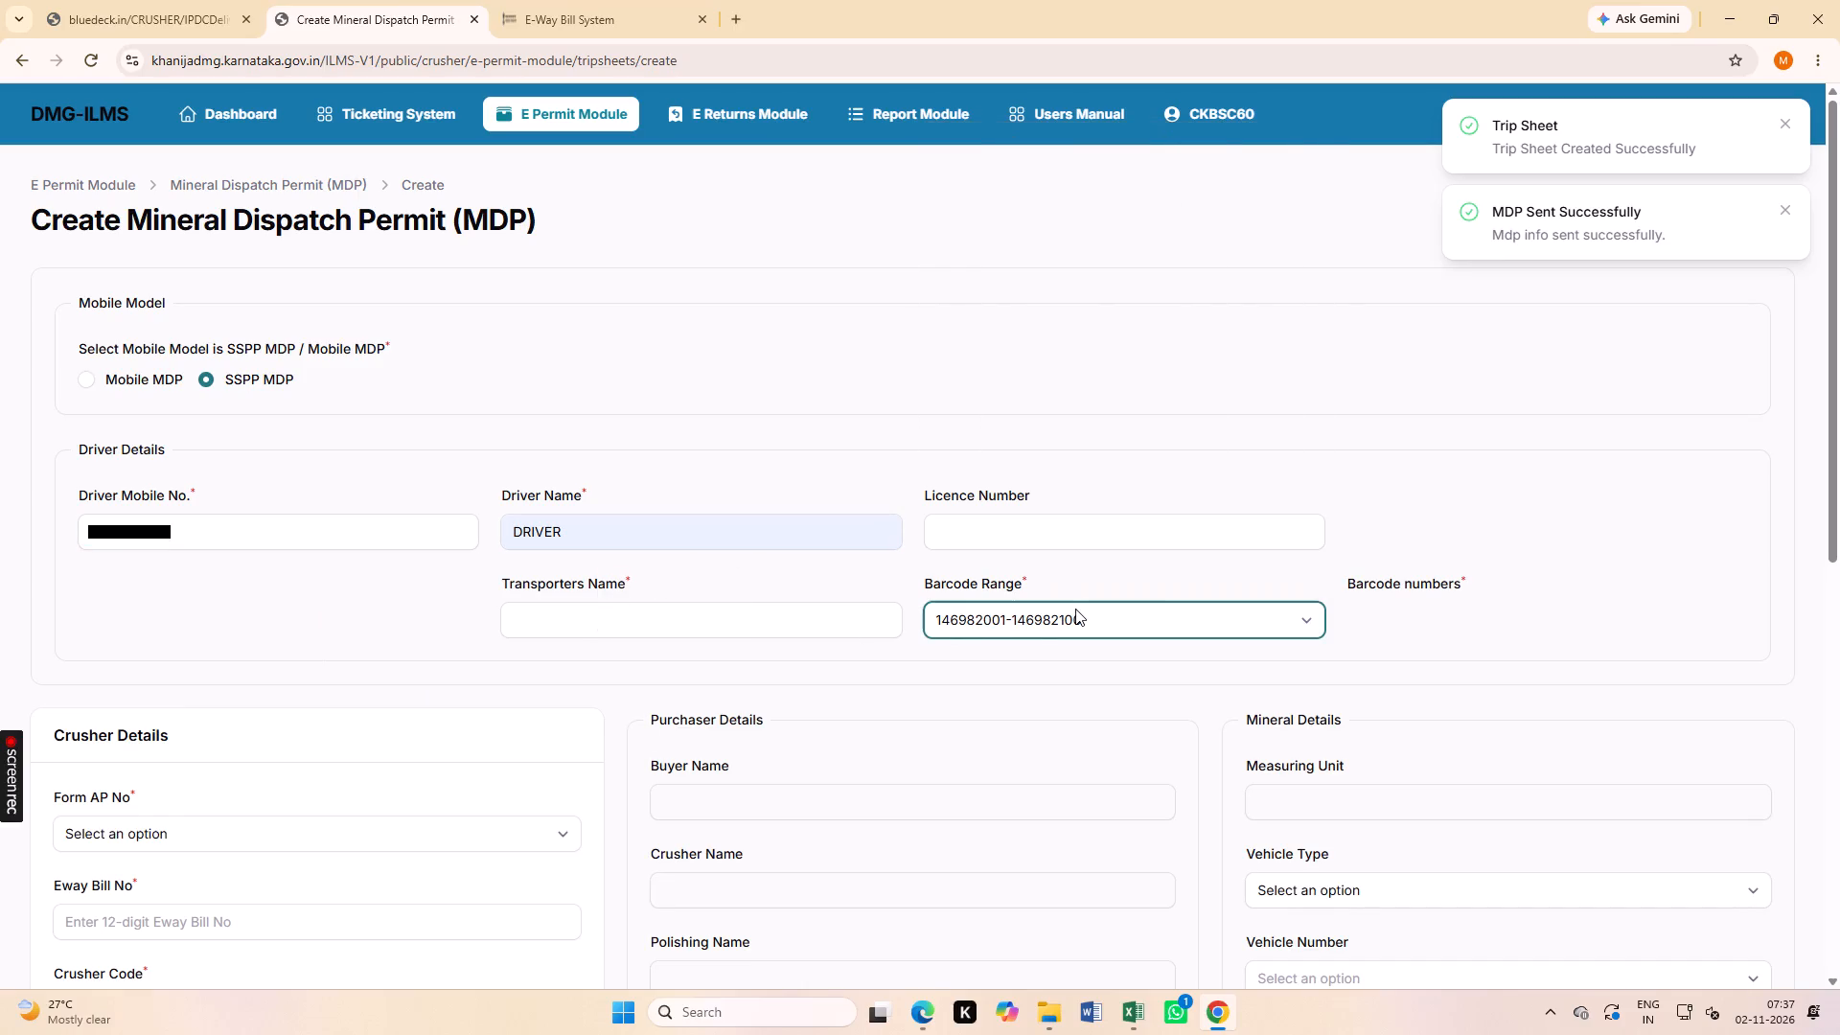
left_click(1078, 604)
scroll(1067, 542, "down", 2)
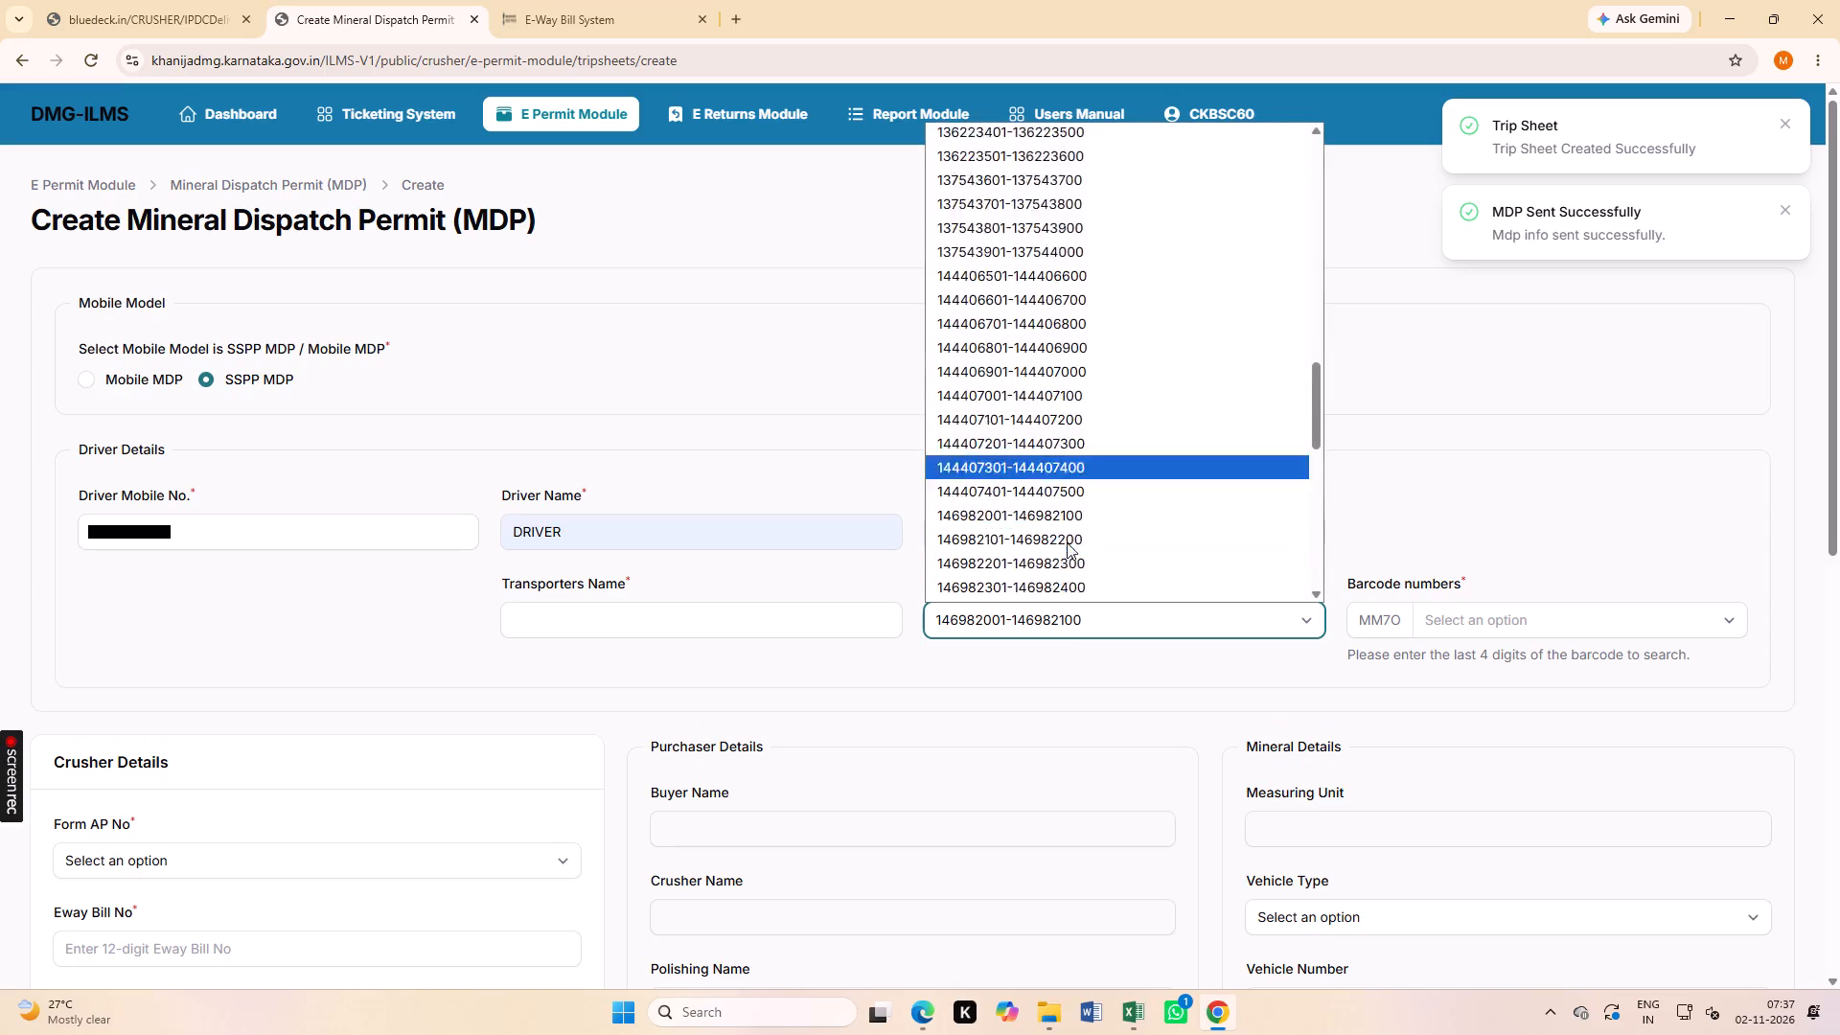
left_click(1065, 586)
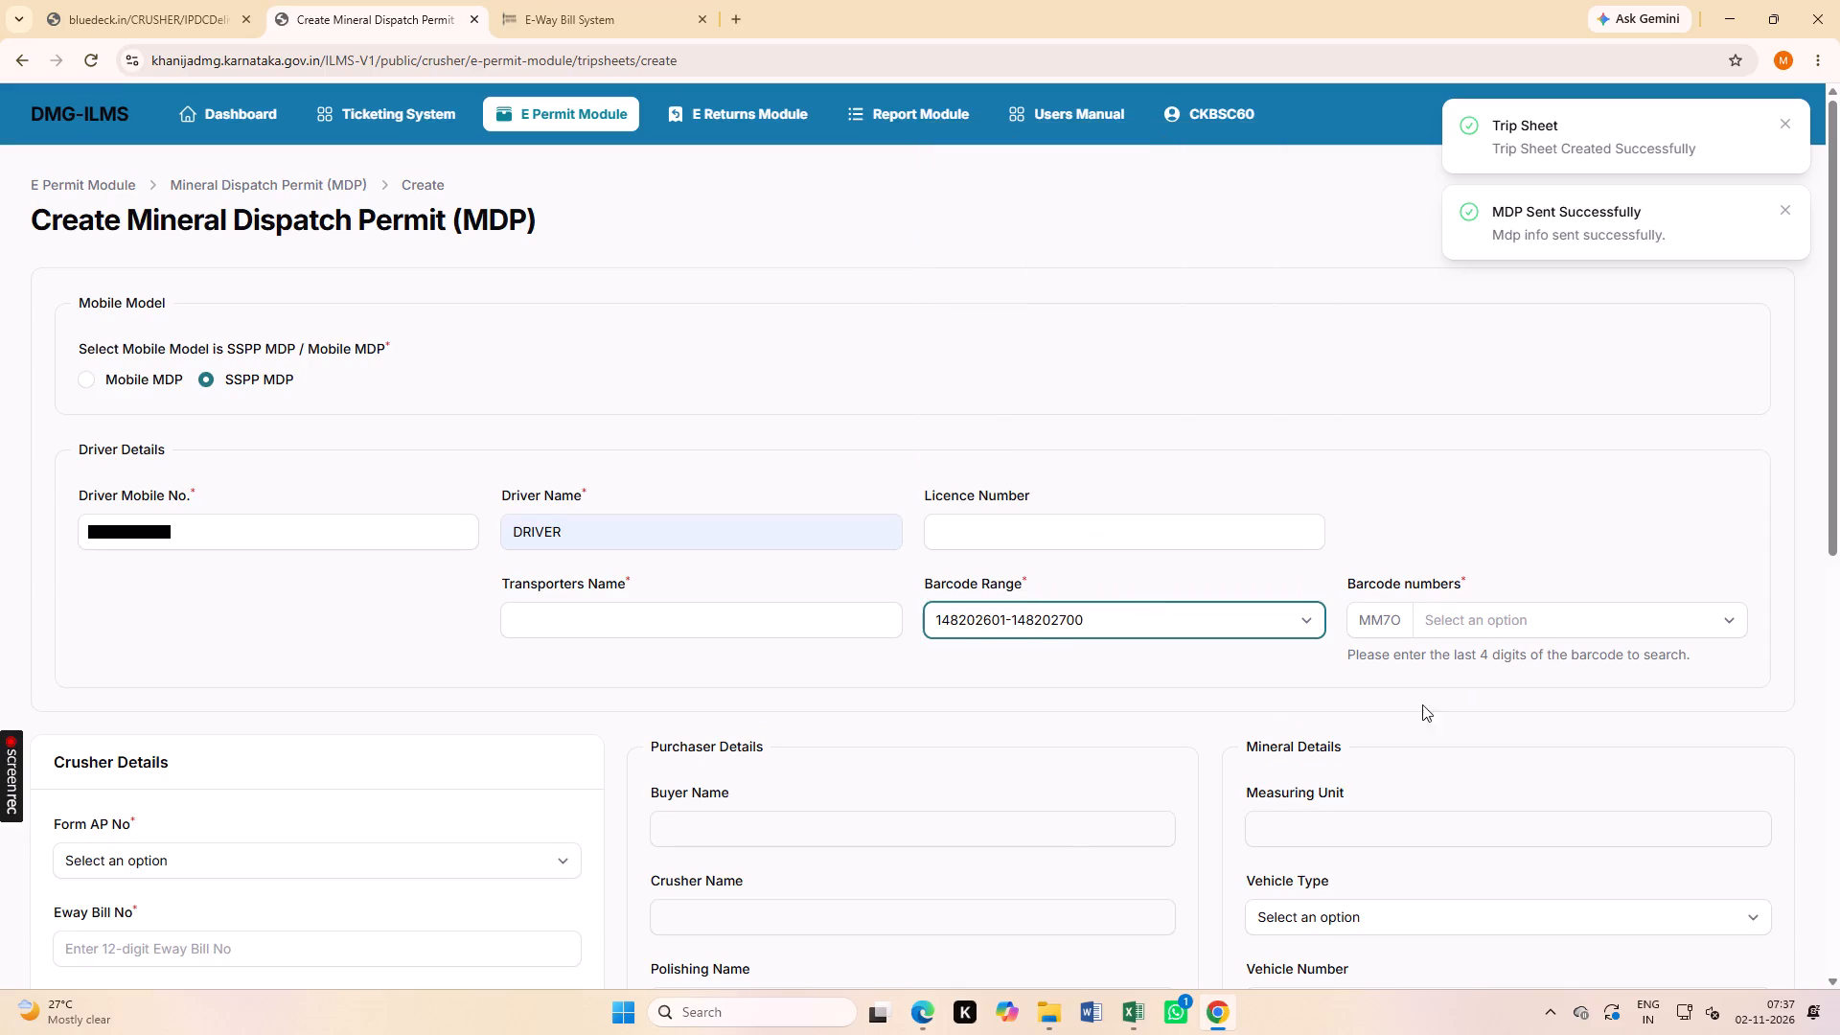
left_click(1205, 675)
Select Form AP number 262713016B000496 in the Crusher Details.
scroll(480, 622, "down", 5)
left_click(239, 366)
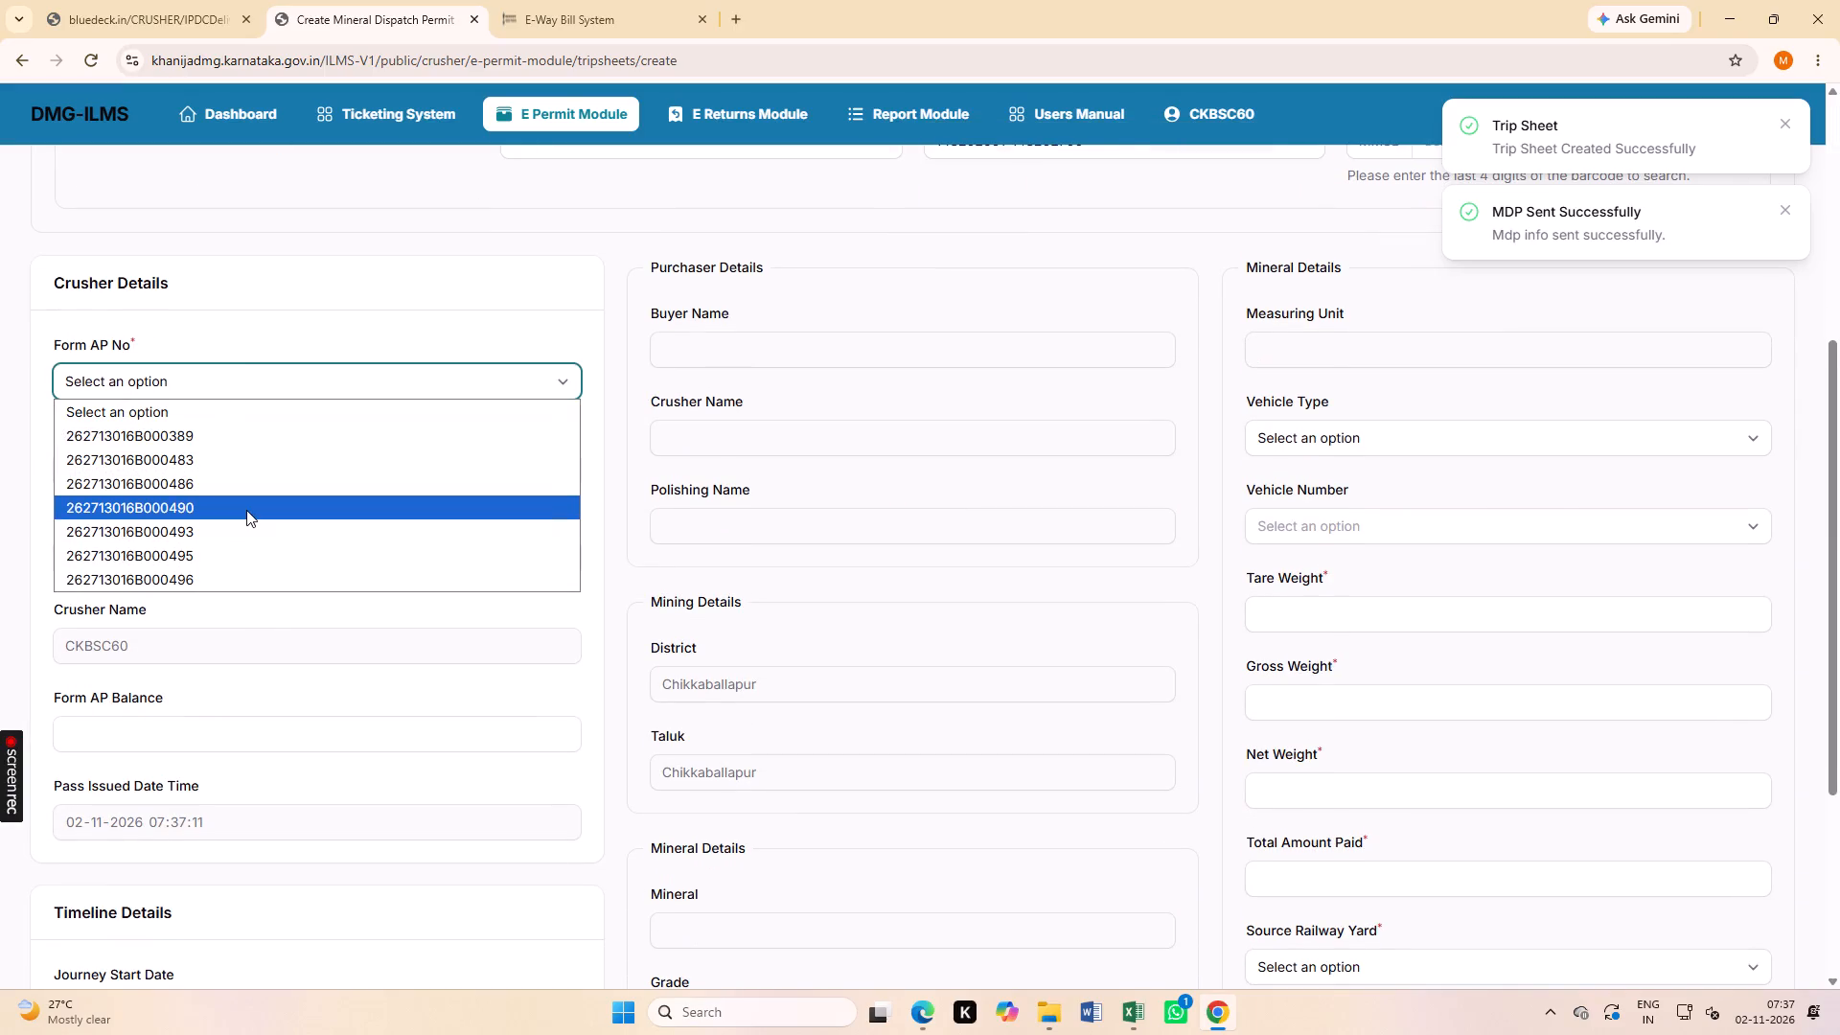
left_click(232, 581)
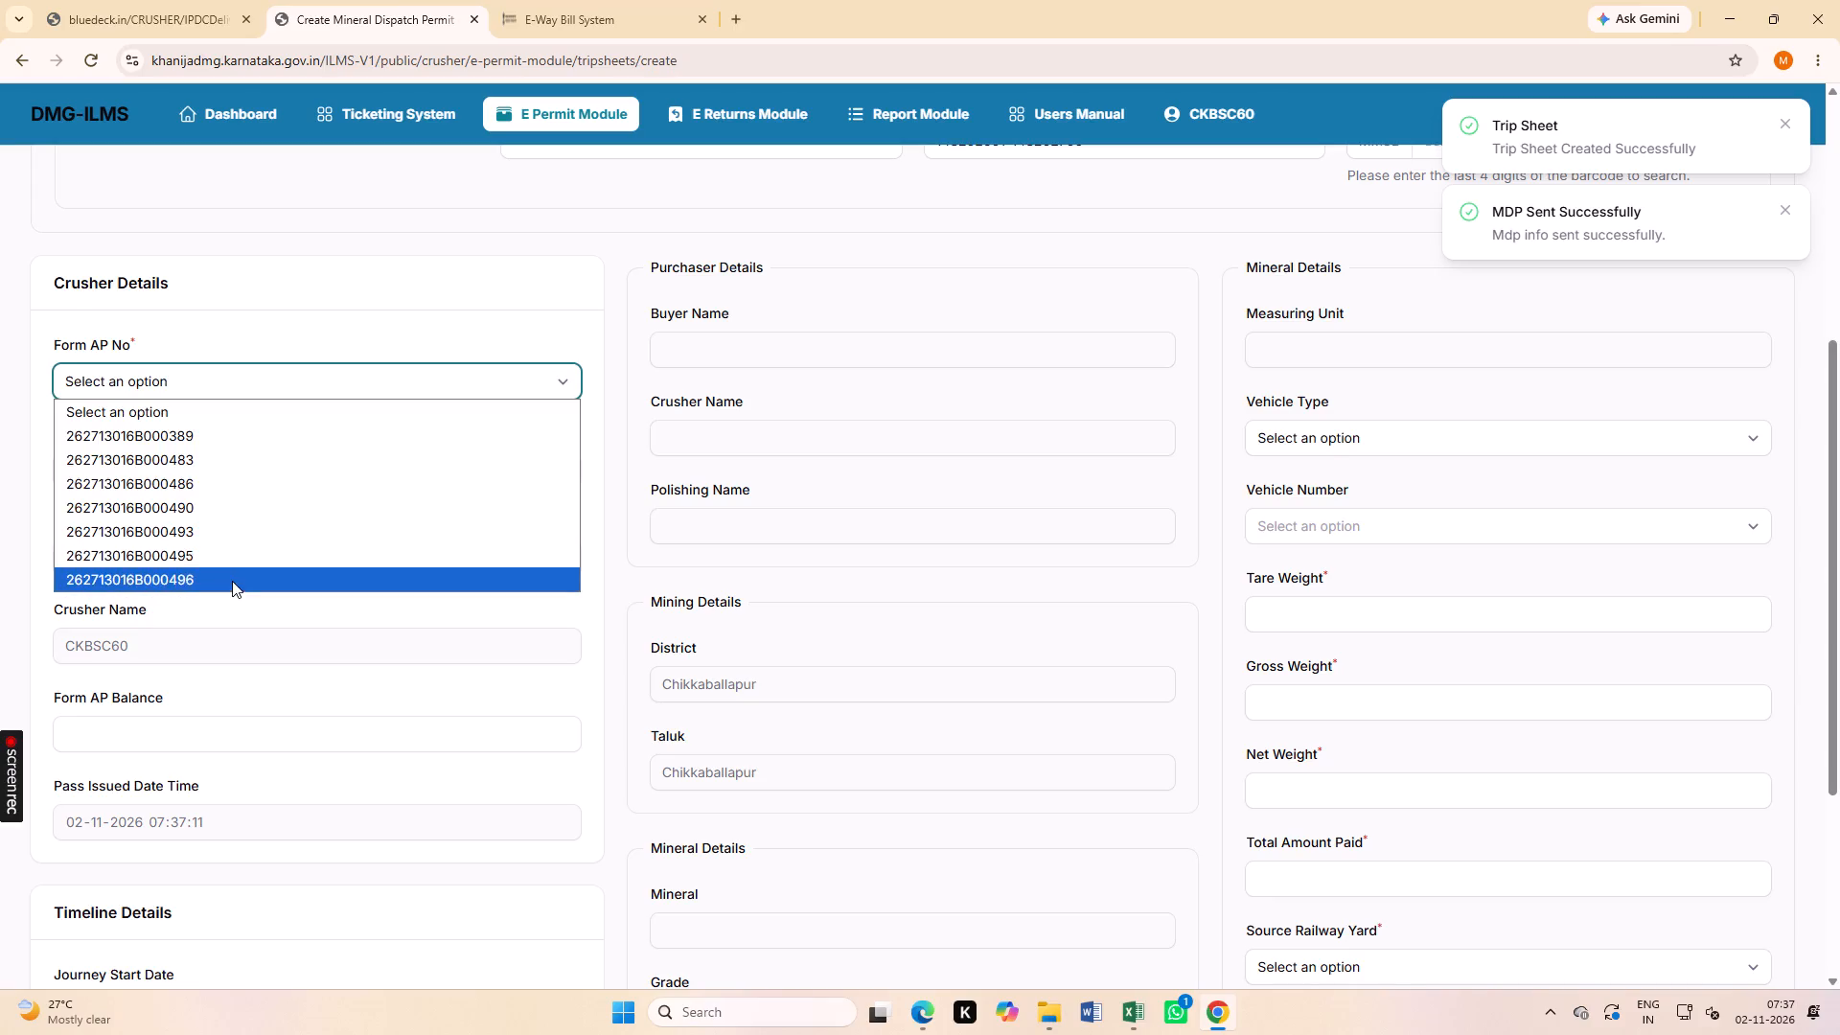
left_click(314, 432)
Mark the purchaser as an unregistered buyer and set the buyer name to SHREE RAGHAVENDRA HI TECH.
scroll(312, 625, "down", 5)
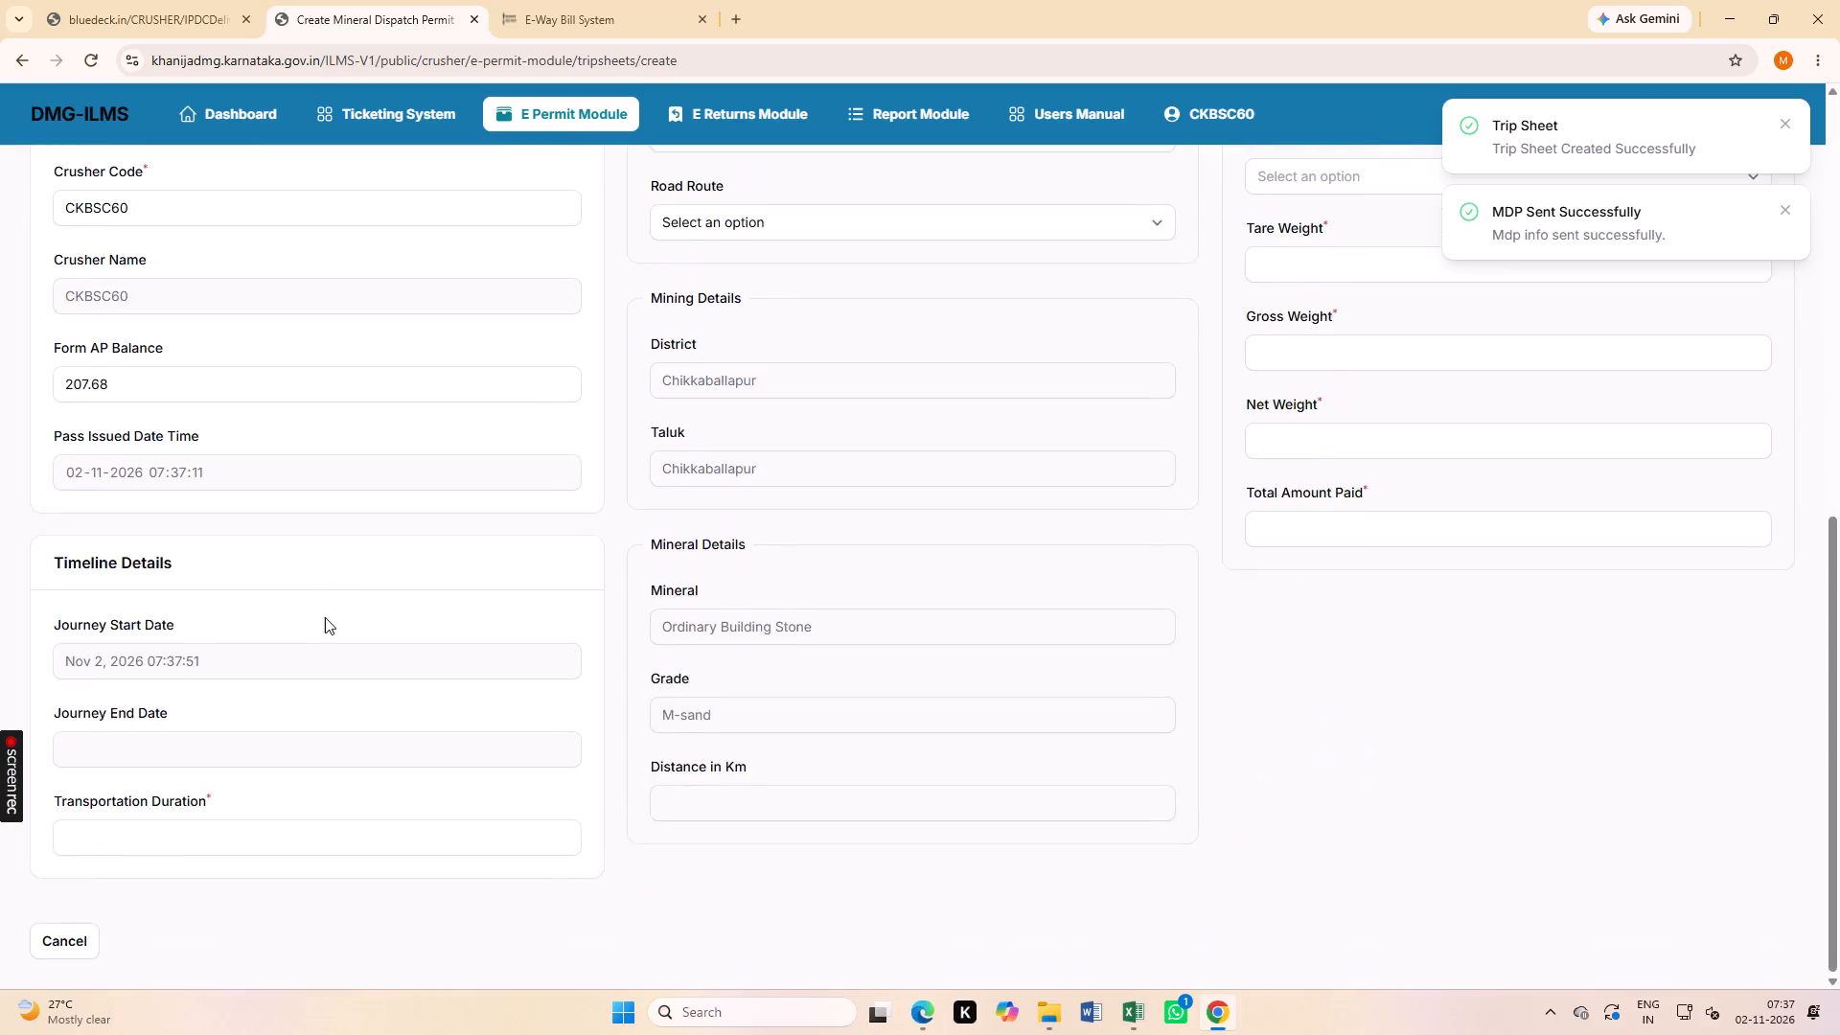
scroll(325, 617, "up", 6)
left_click(663, 539)
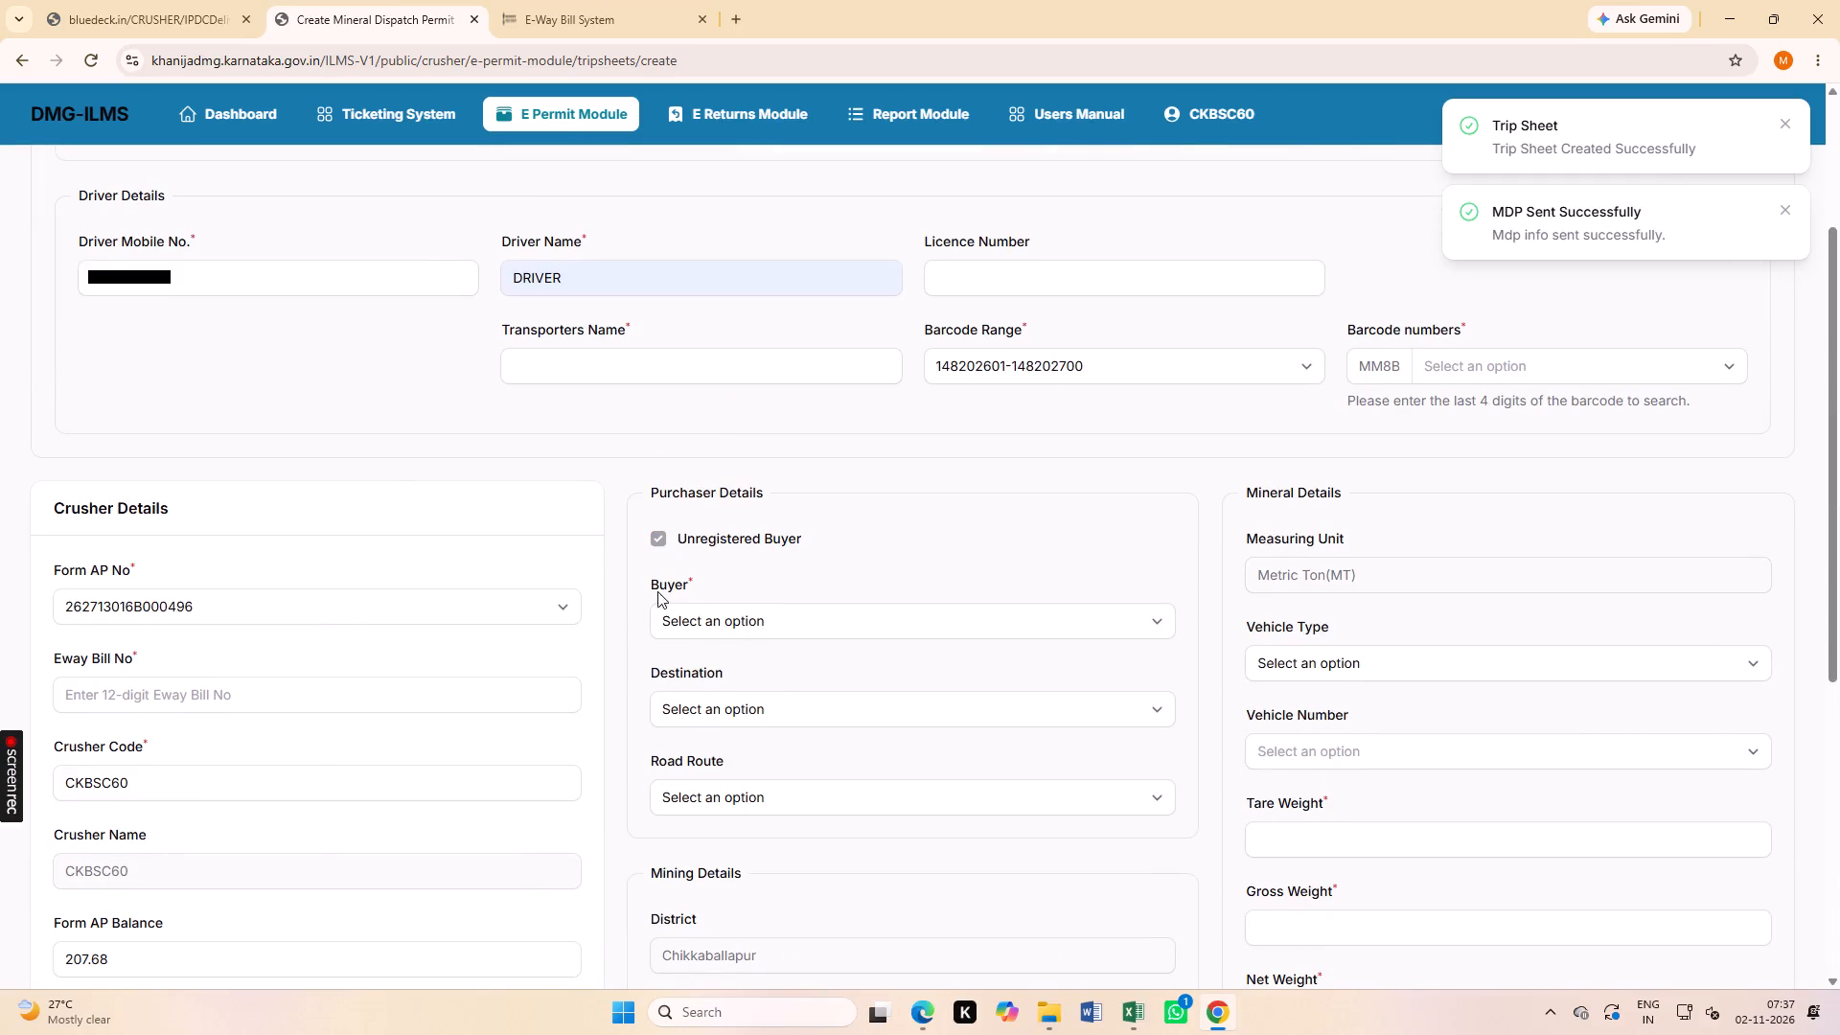
left_click(742, 616)
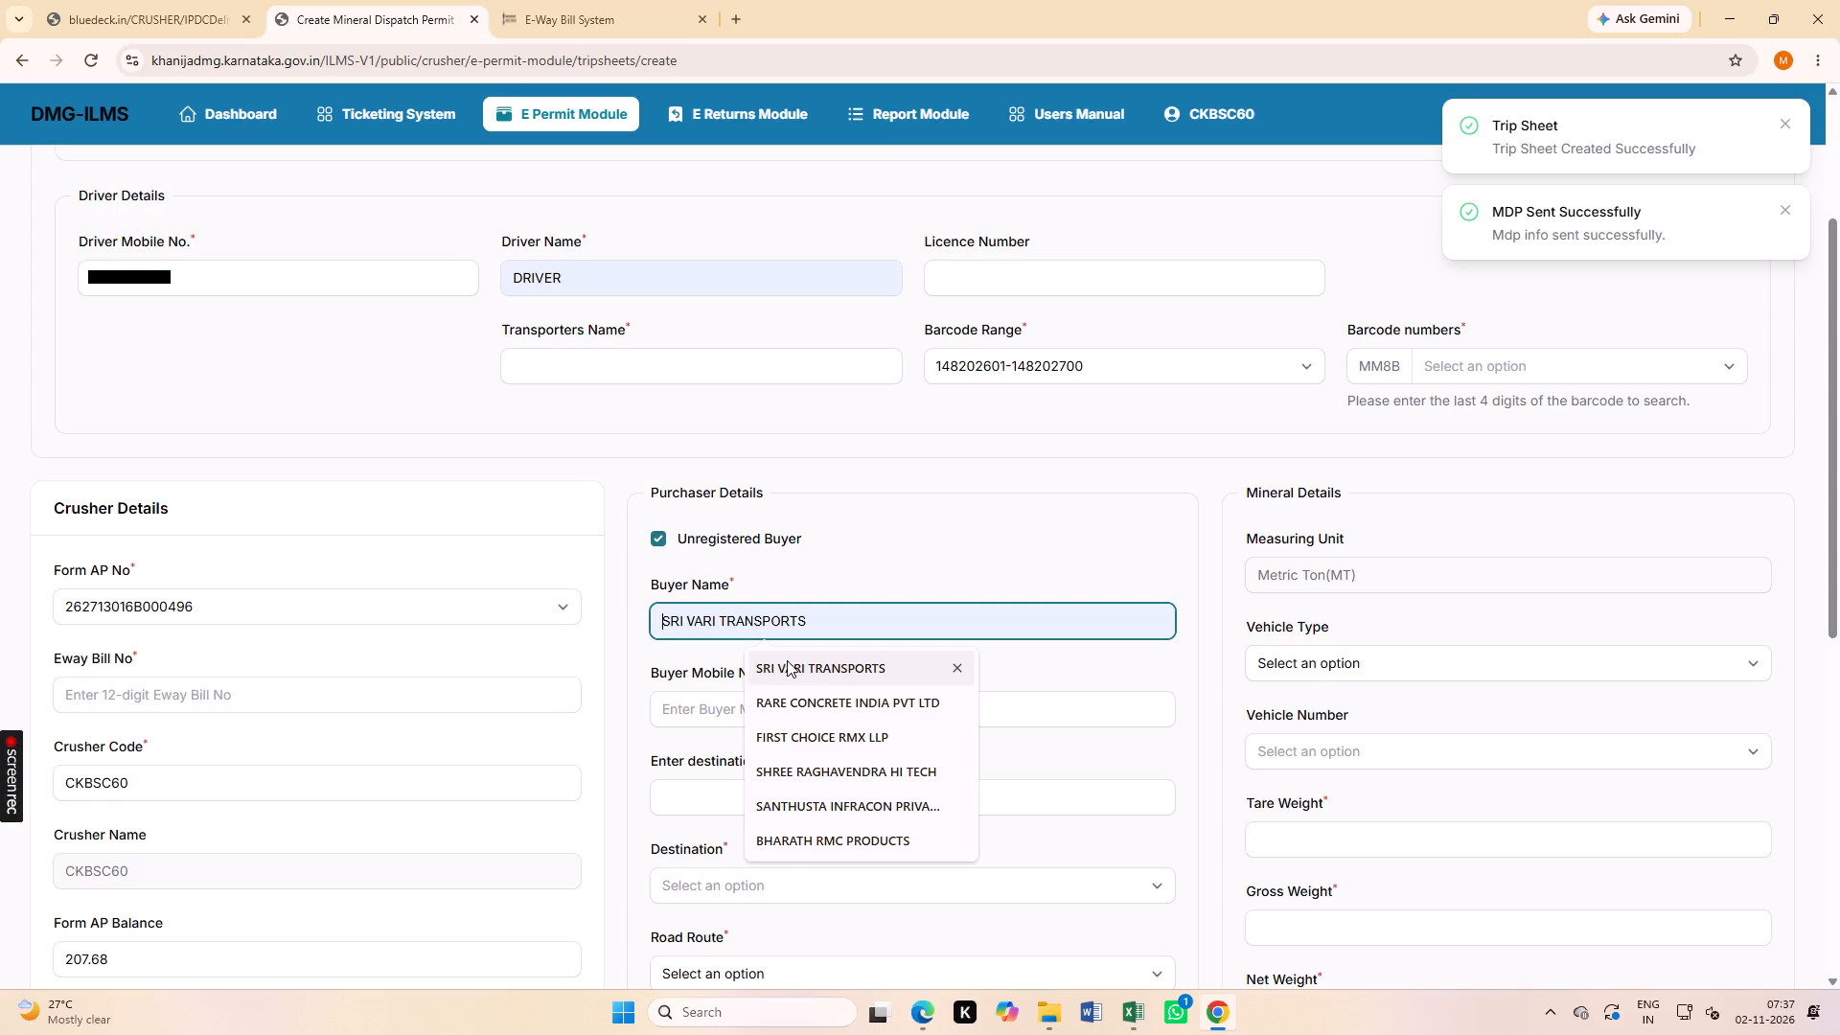
left_click(798, 764)
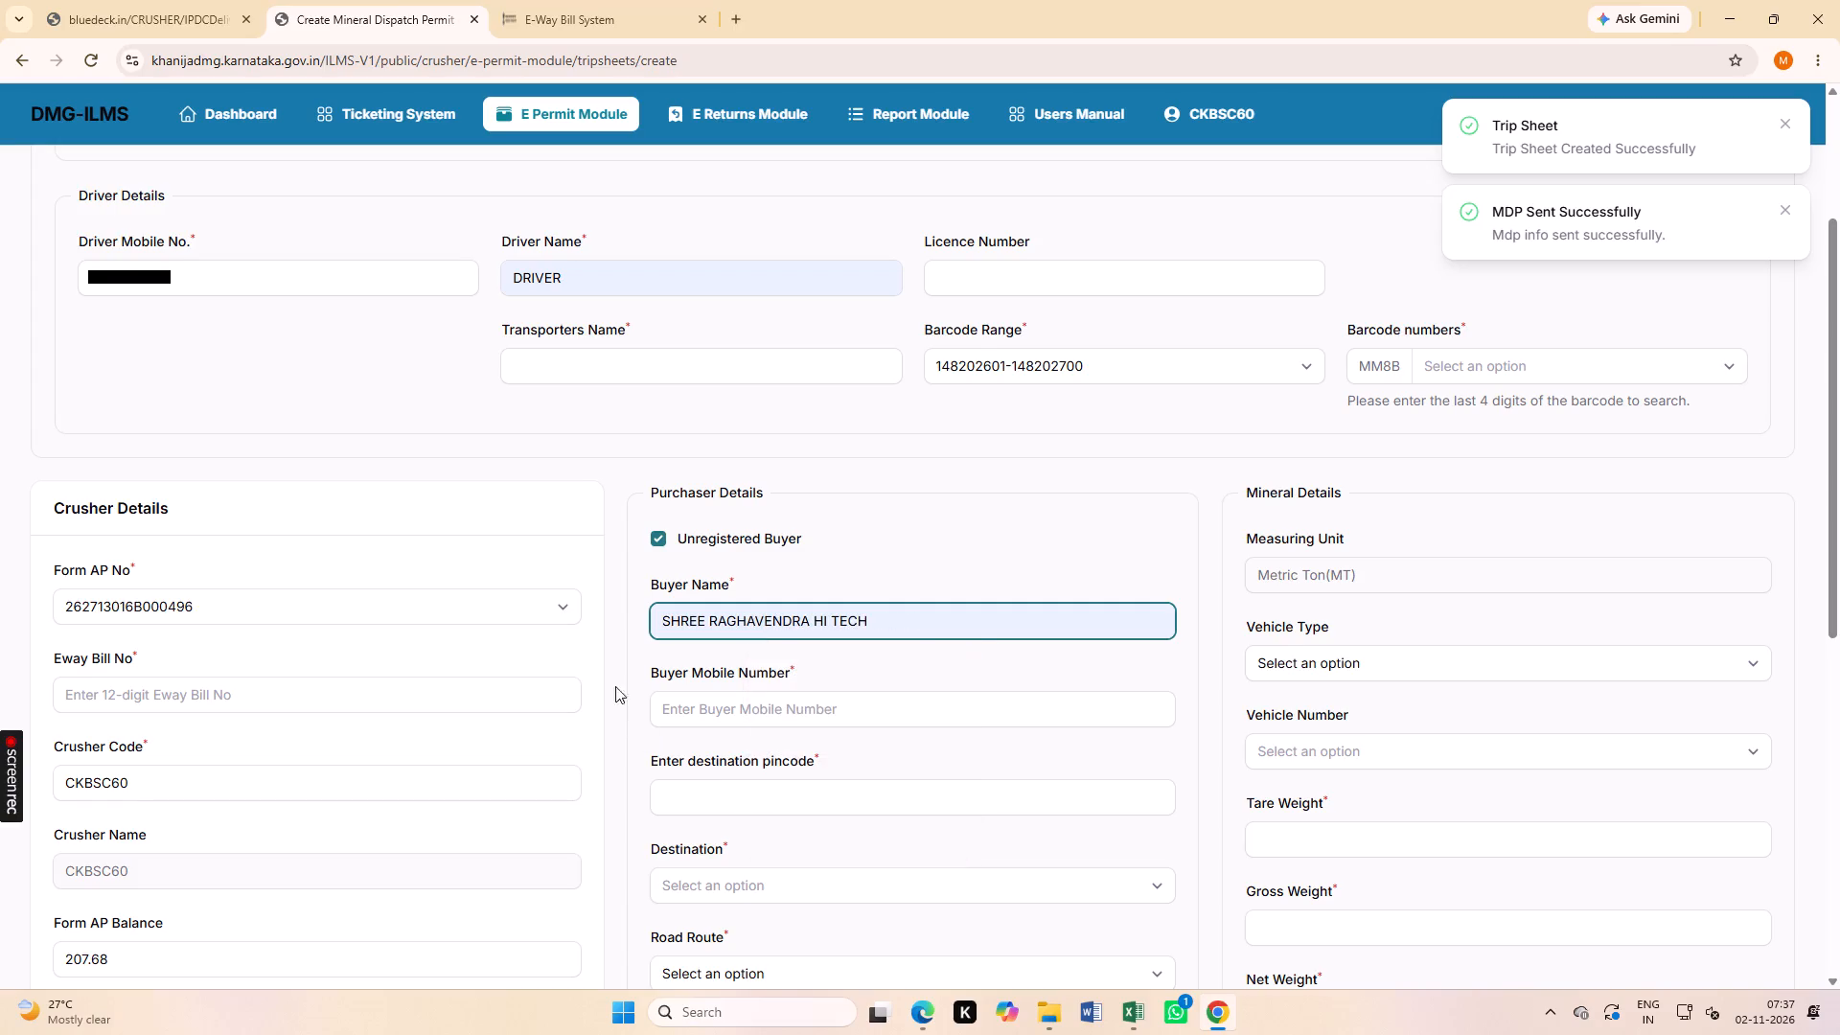
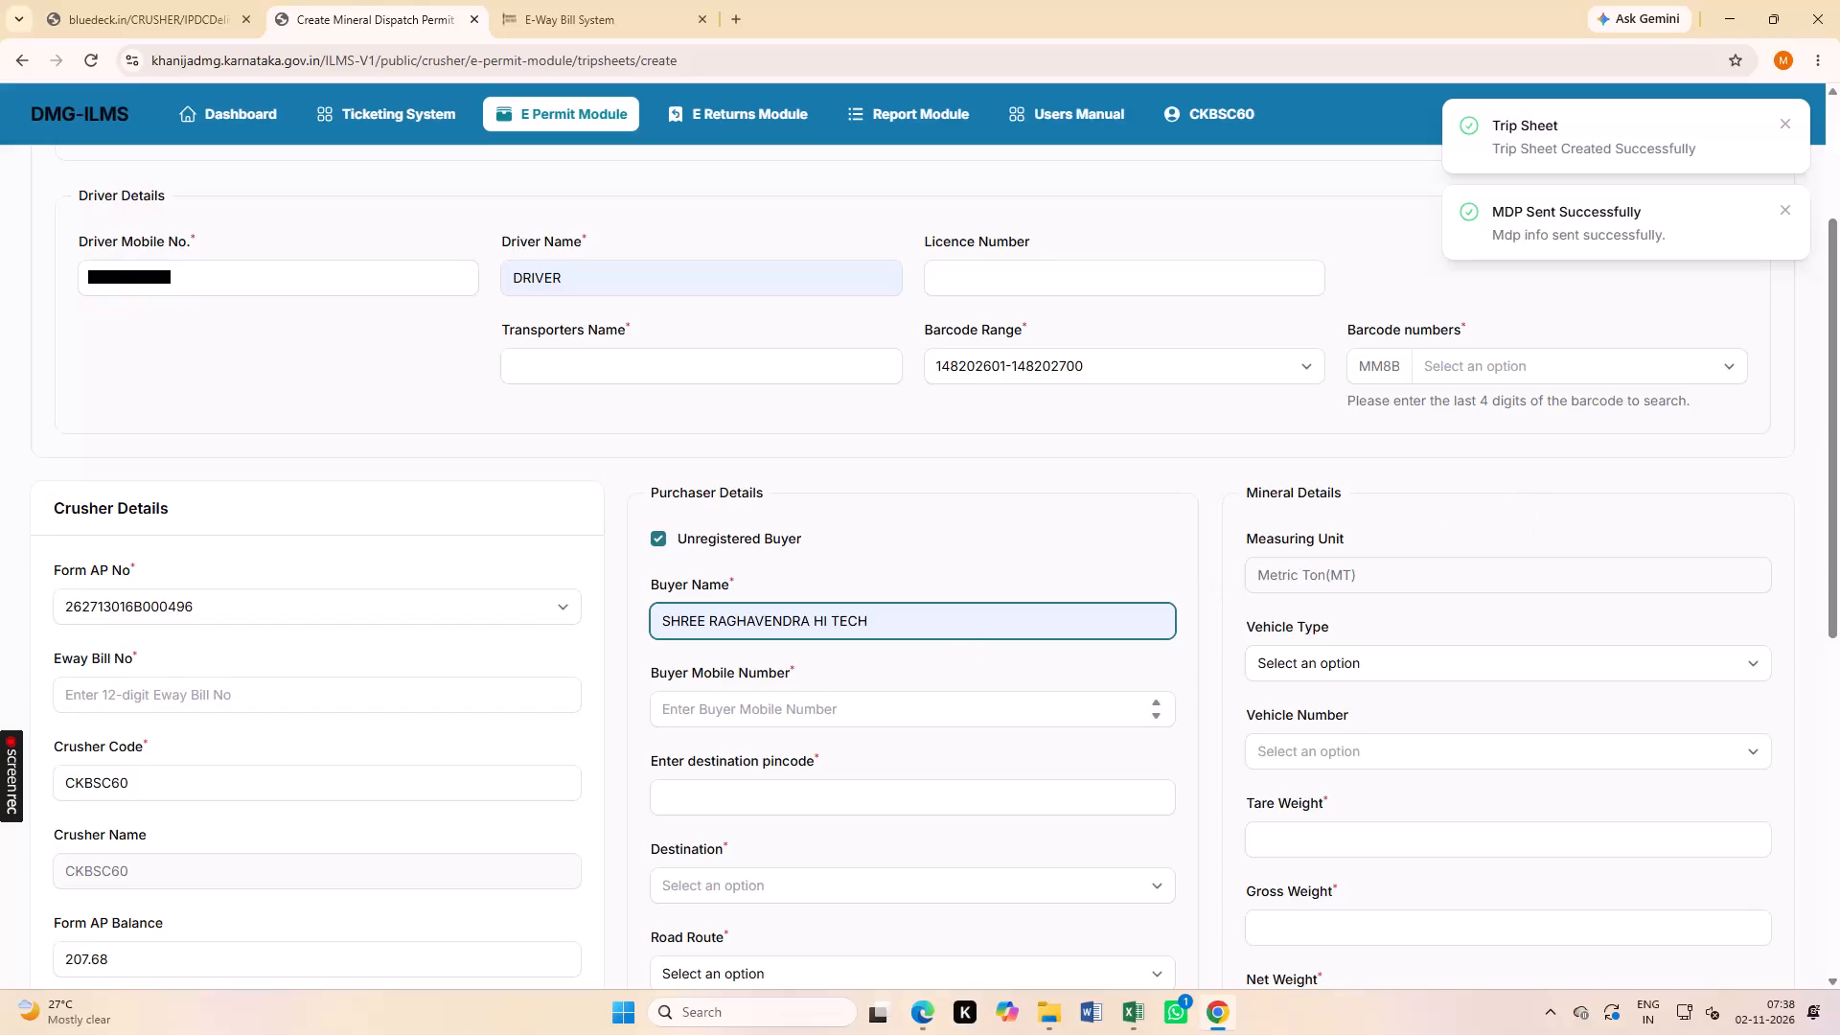
Enter the all-zero placeholder as the buyer's mobile number in the Purchaser Details.
left_click(817, 707)
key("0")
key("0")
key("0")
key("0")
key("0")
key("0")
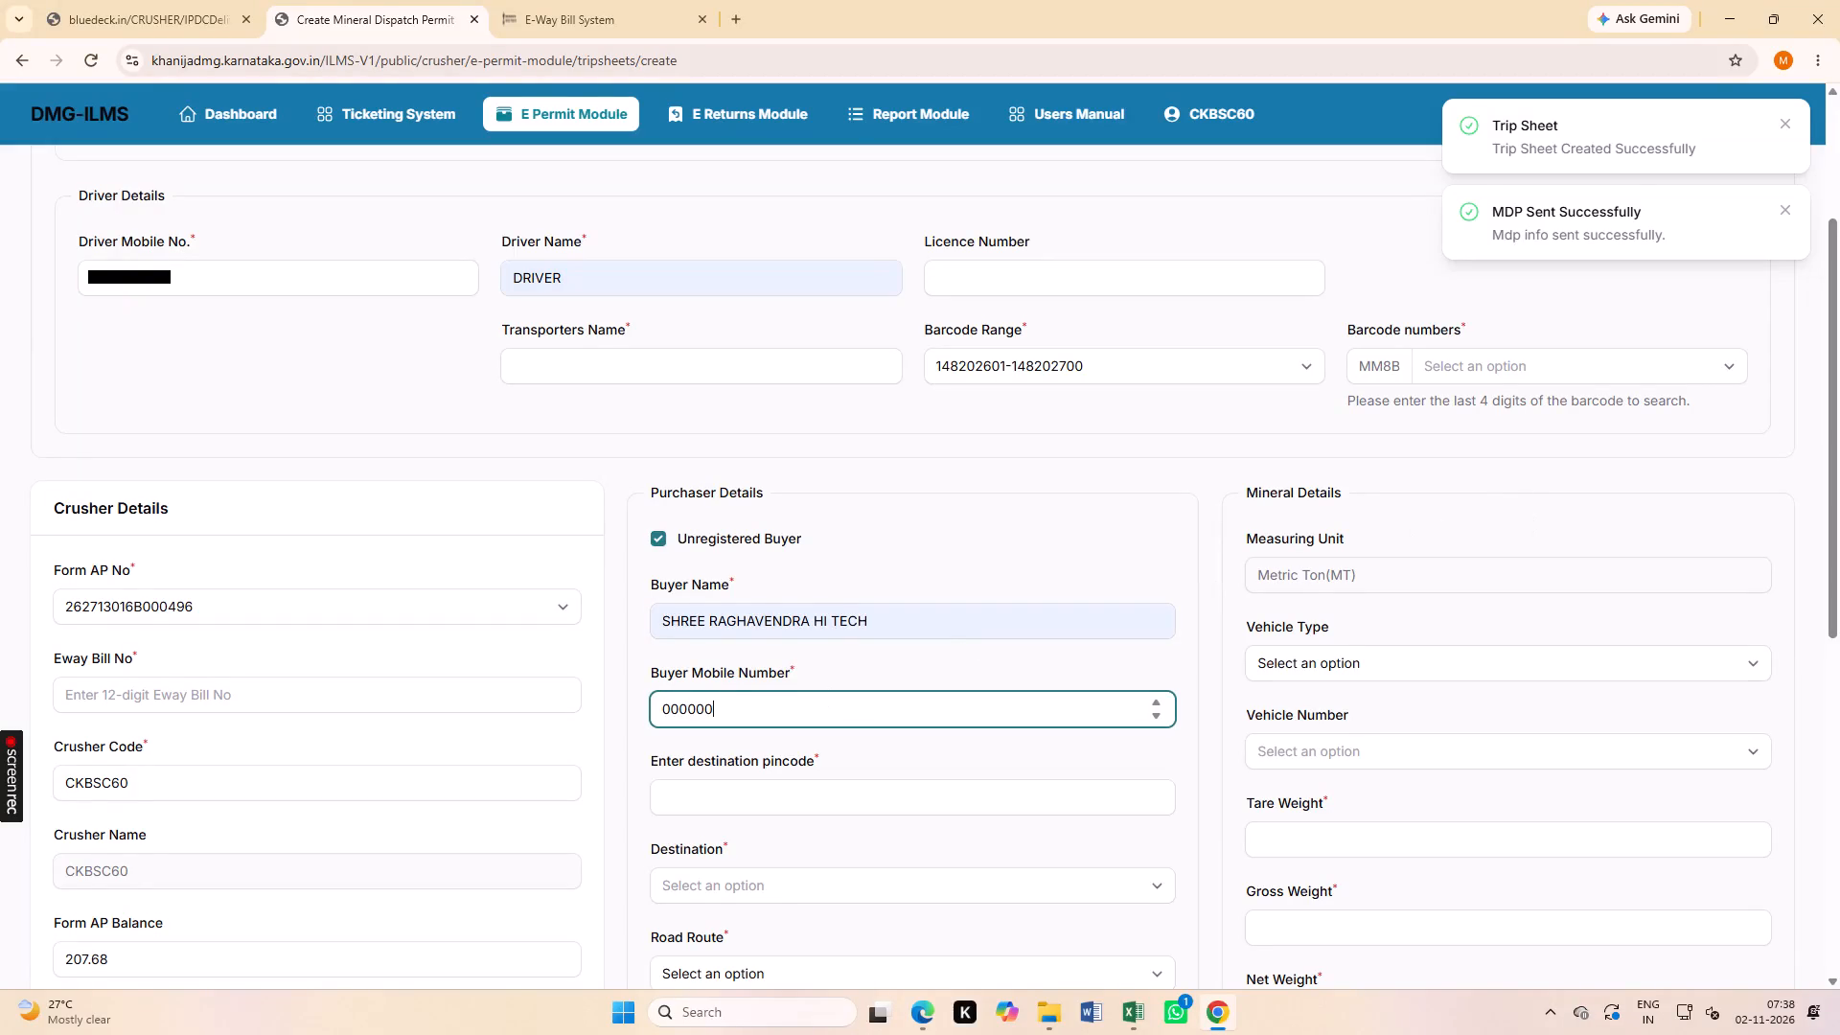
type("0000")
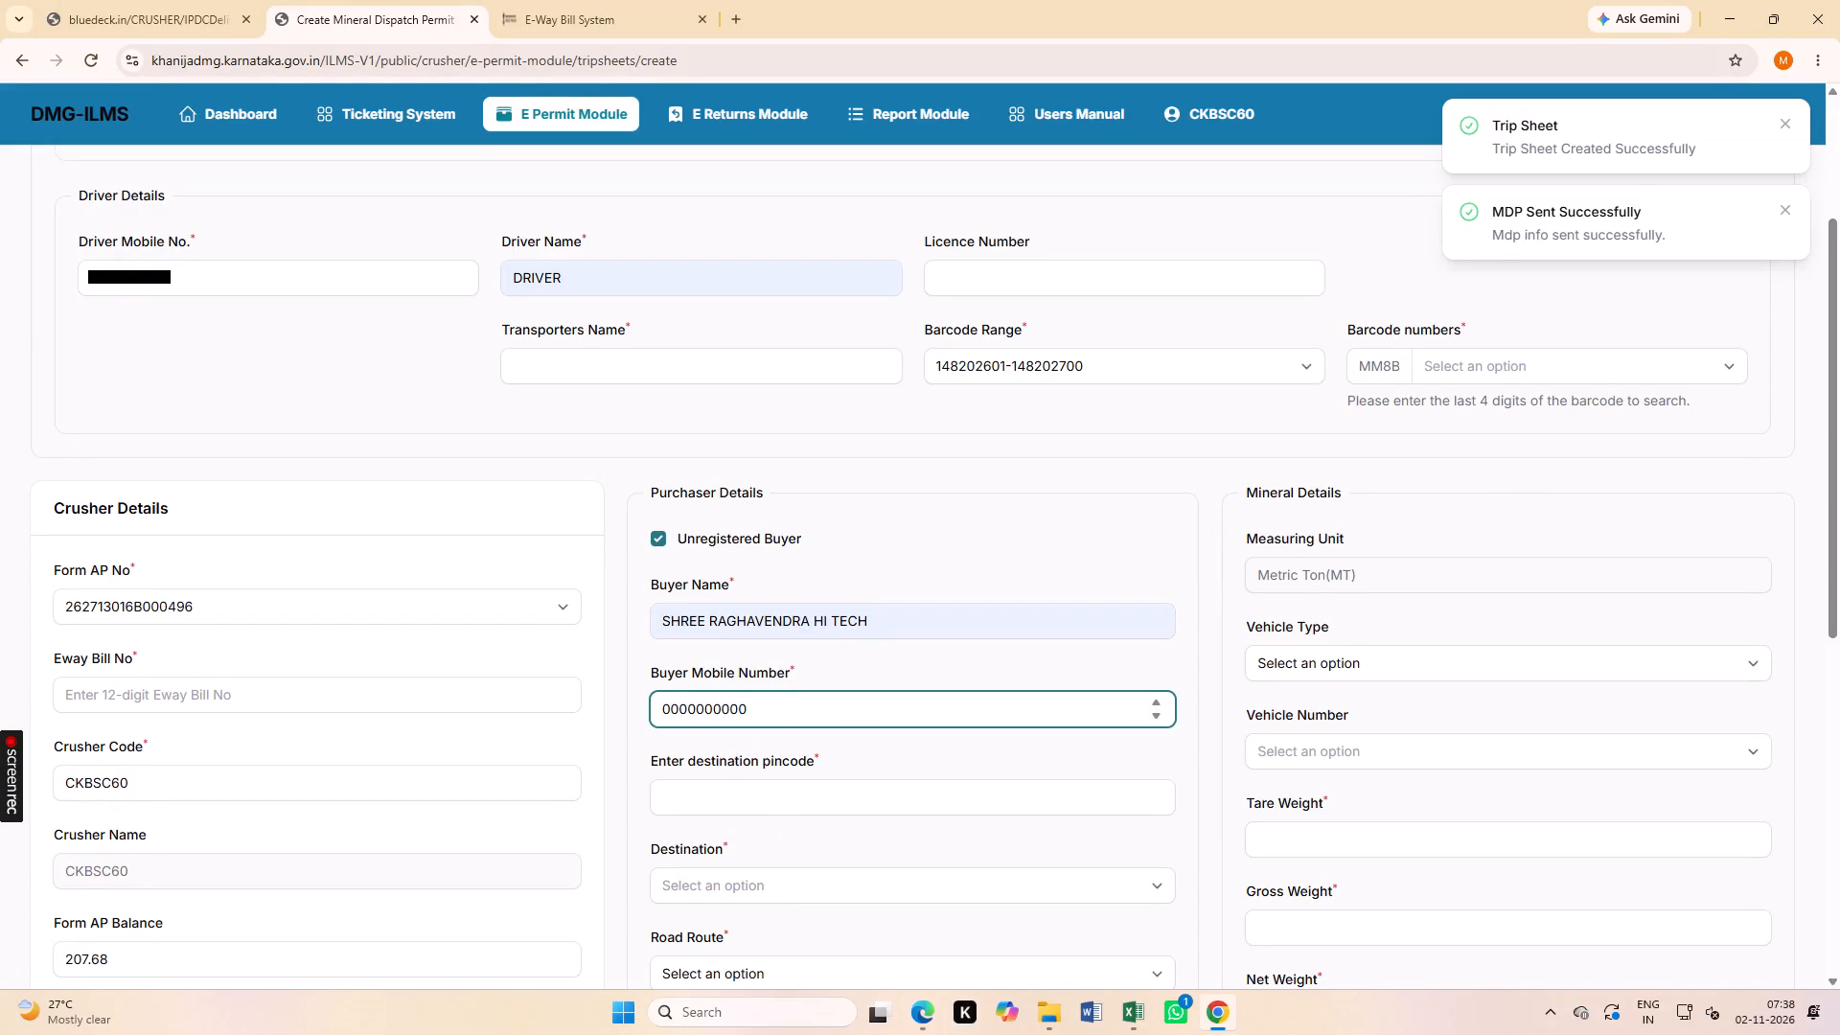
Set the destination pincode to 562122 and choose Bagalur - 562122 as the destination.
left_click(770, 792)
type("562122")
scroll(1211, 977, "down", 3)
left_click(795, 603)
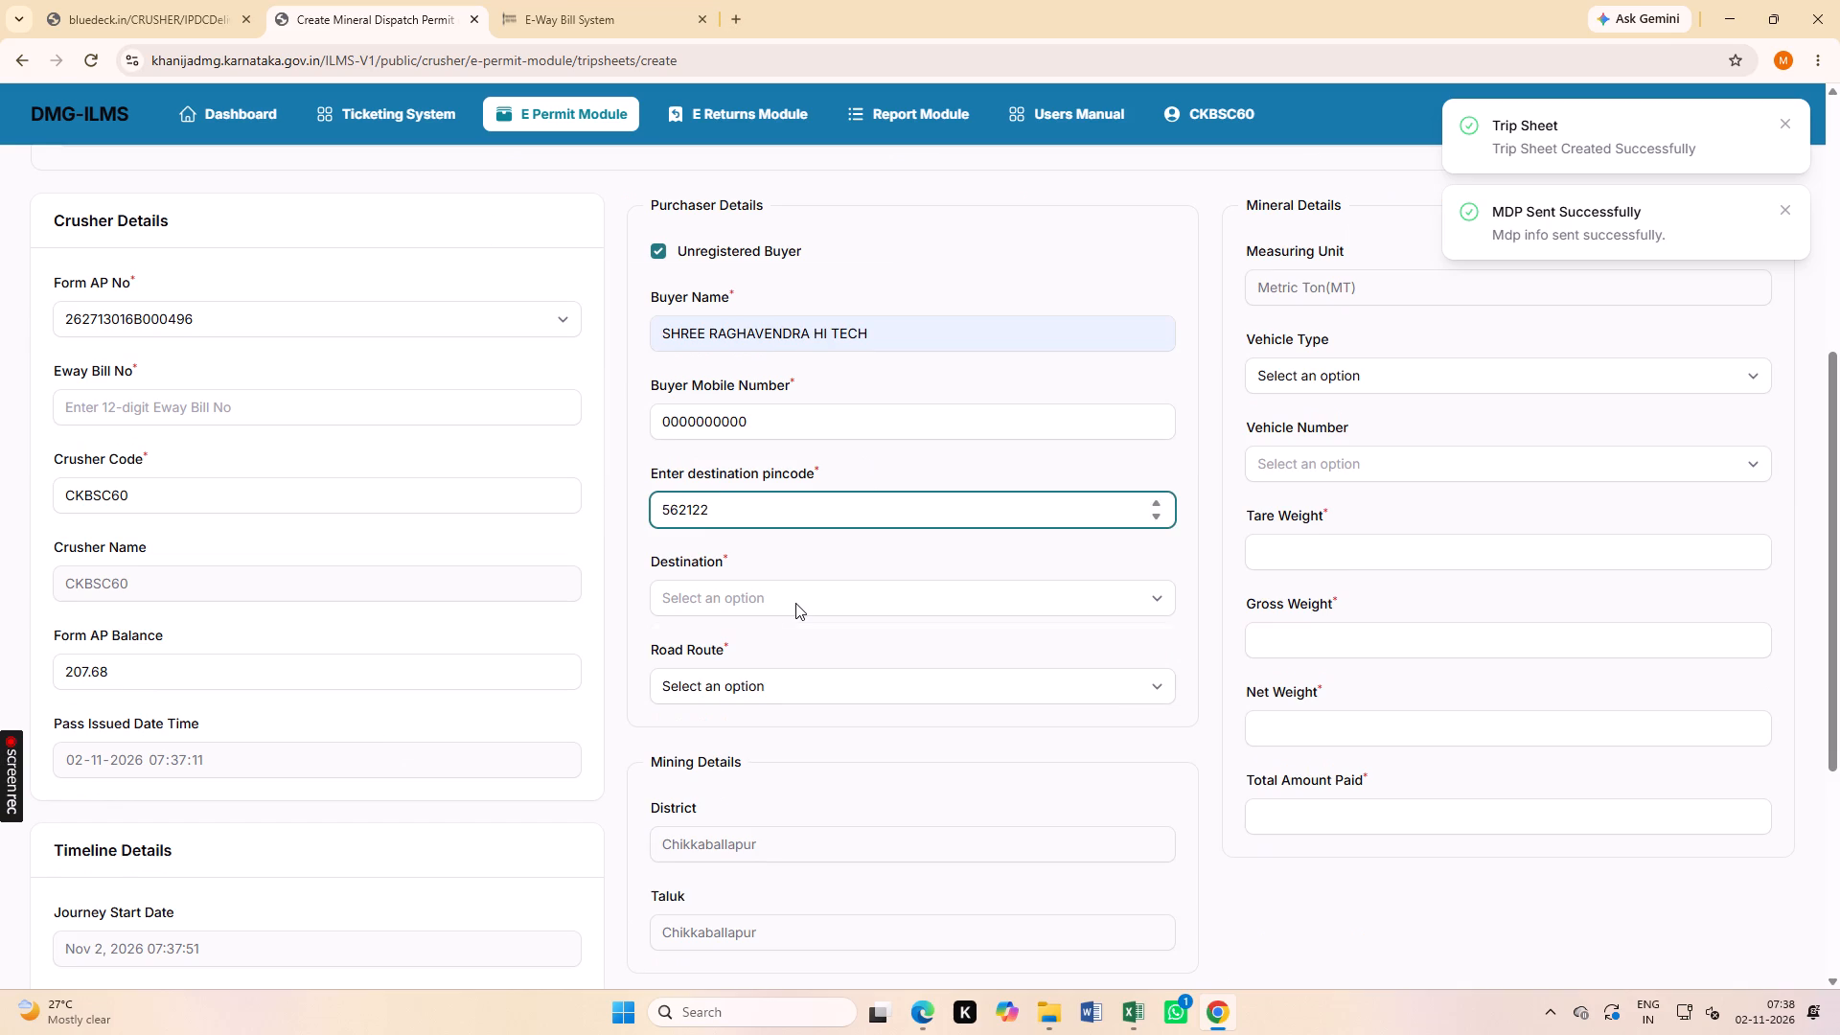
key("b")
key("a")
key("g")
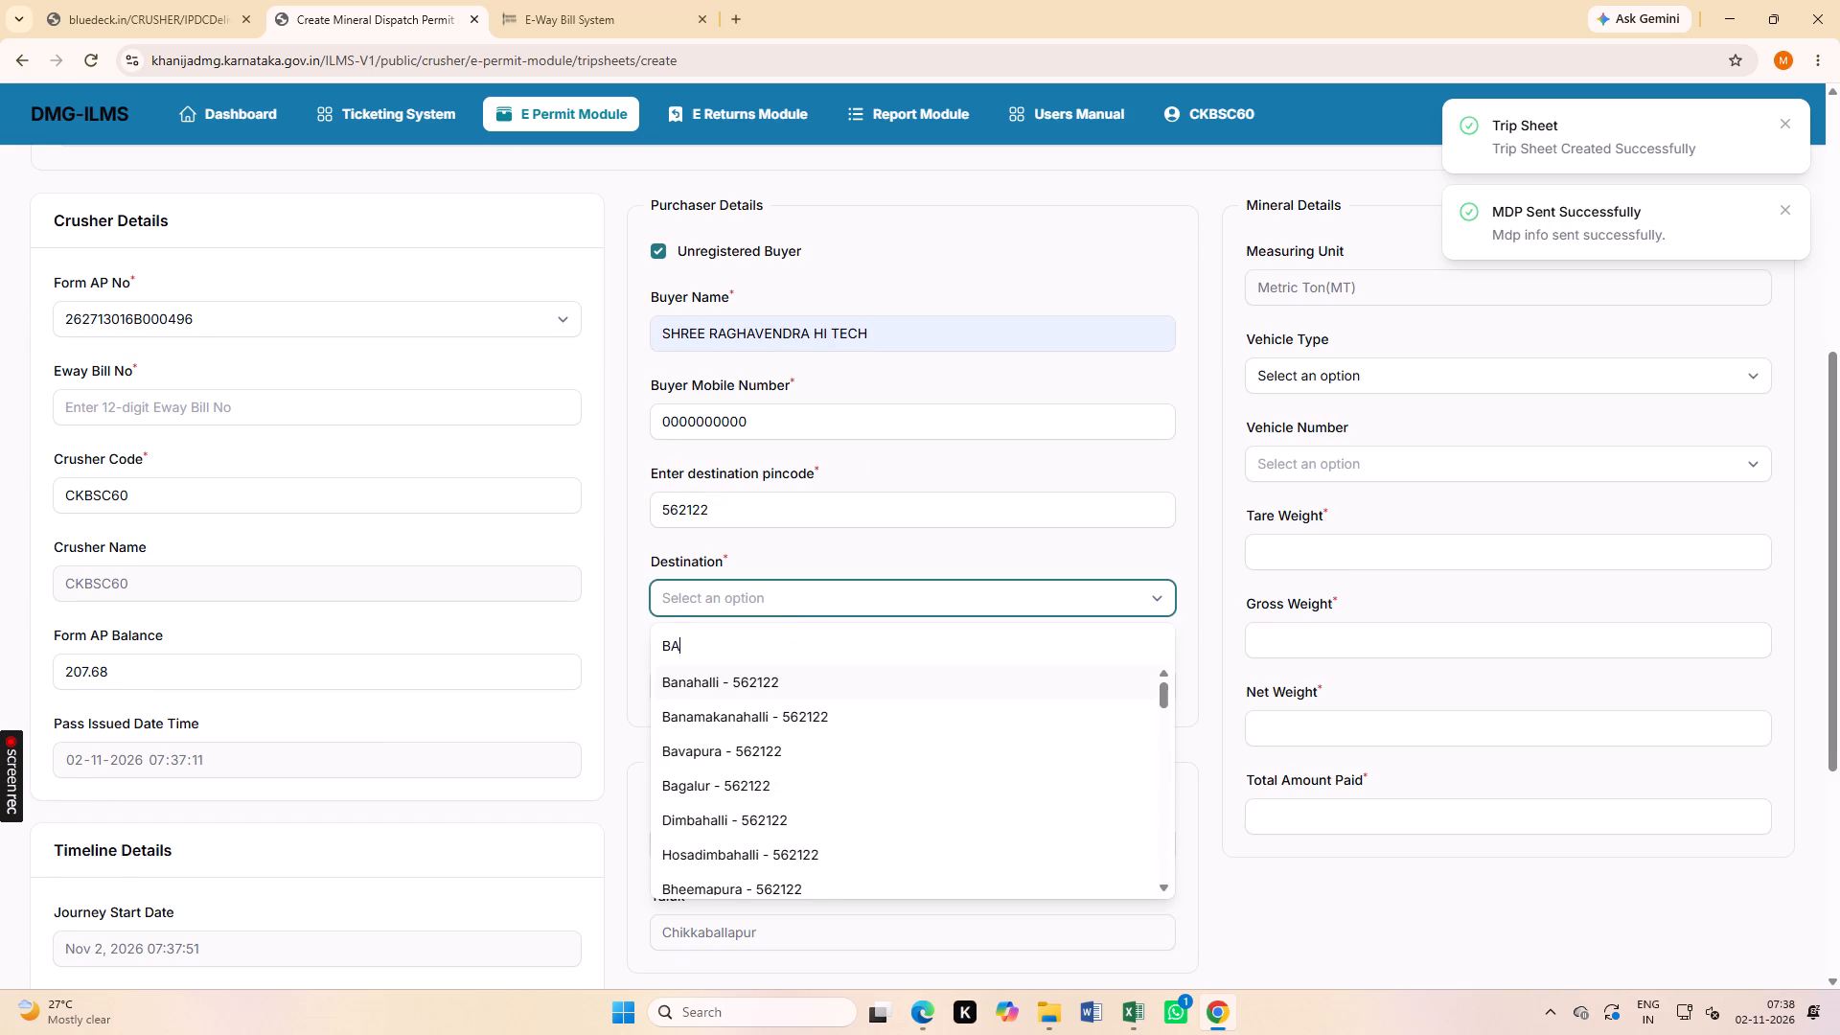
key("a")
double_click(803, 668)
Choose the road route from Kanivenarayanapuraa (V) to Bangalore Rural (D), Hoskote (T), Hoskote (V).
left_click(799, 681)
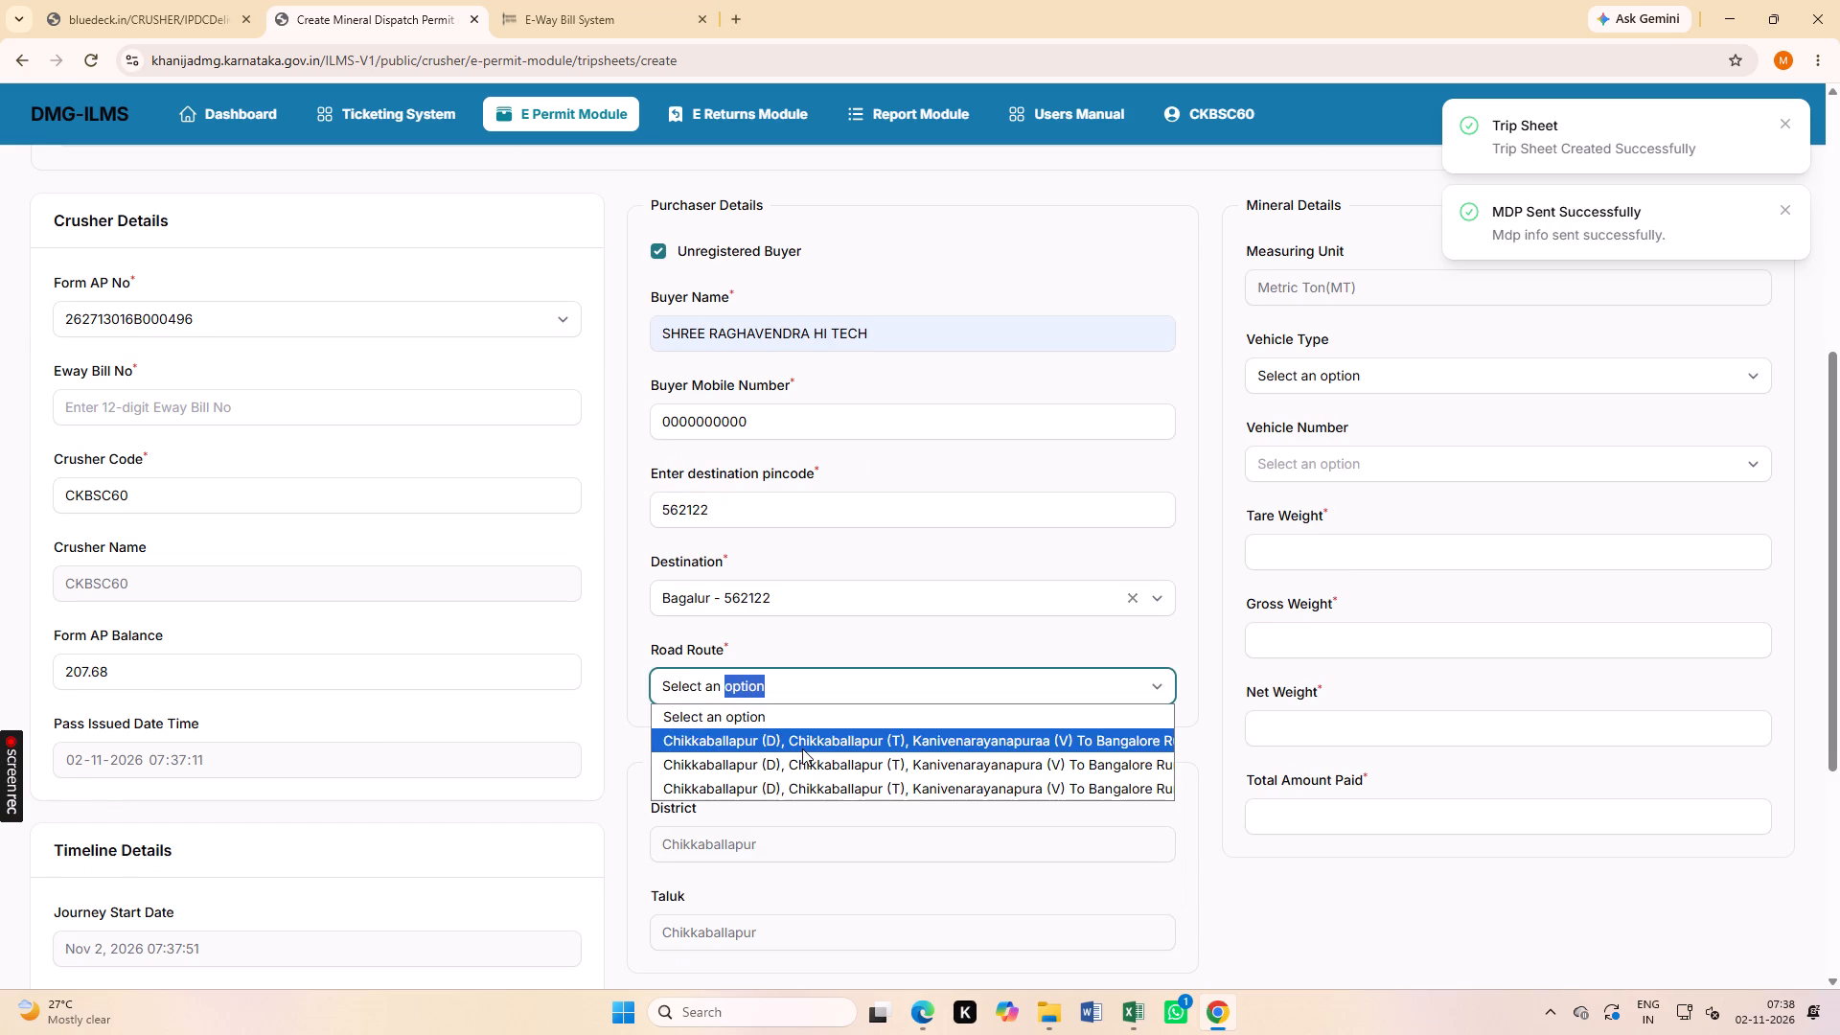
left_click(780, 833)
left_click(822, 667)
left_click(816, 691)
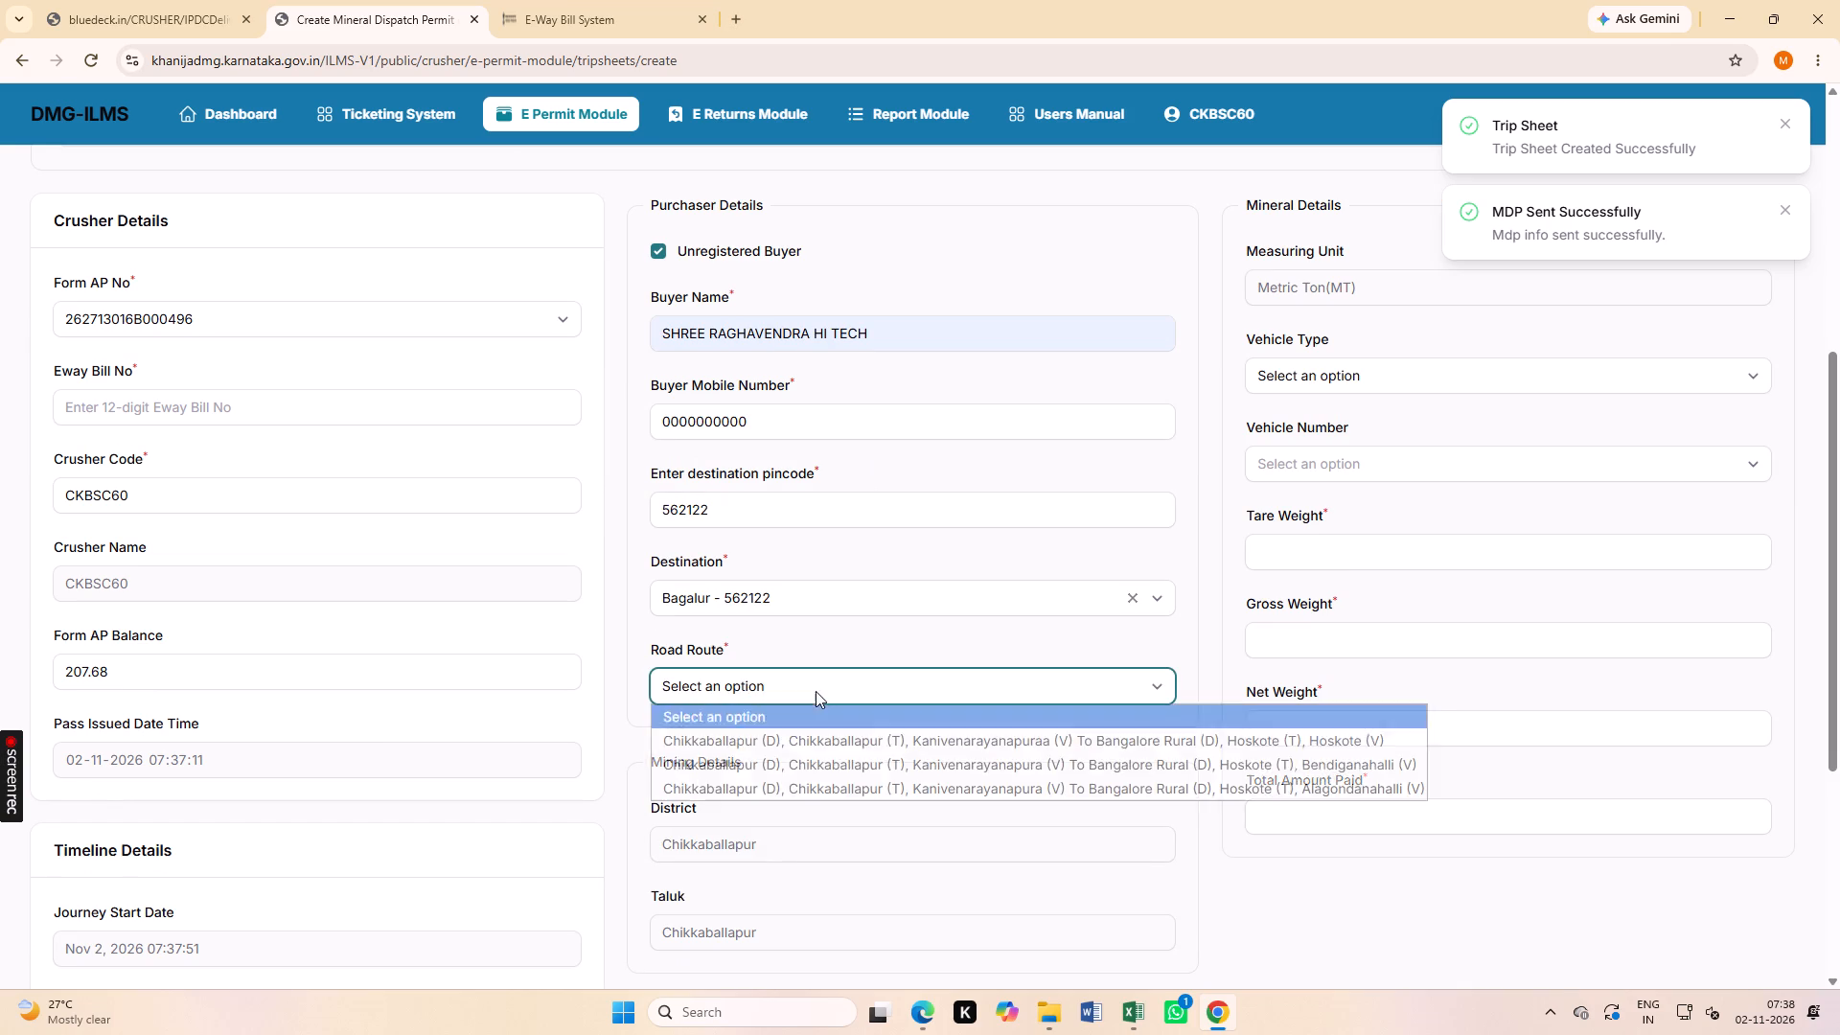
double_click(839, 733)
left_click(1442, 374)
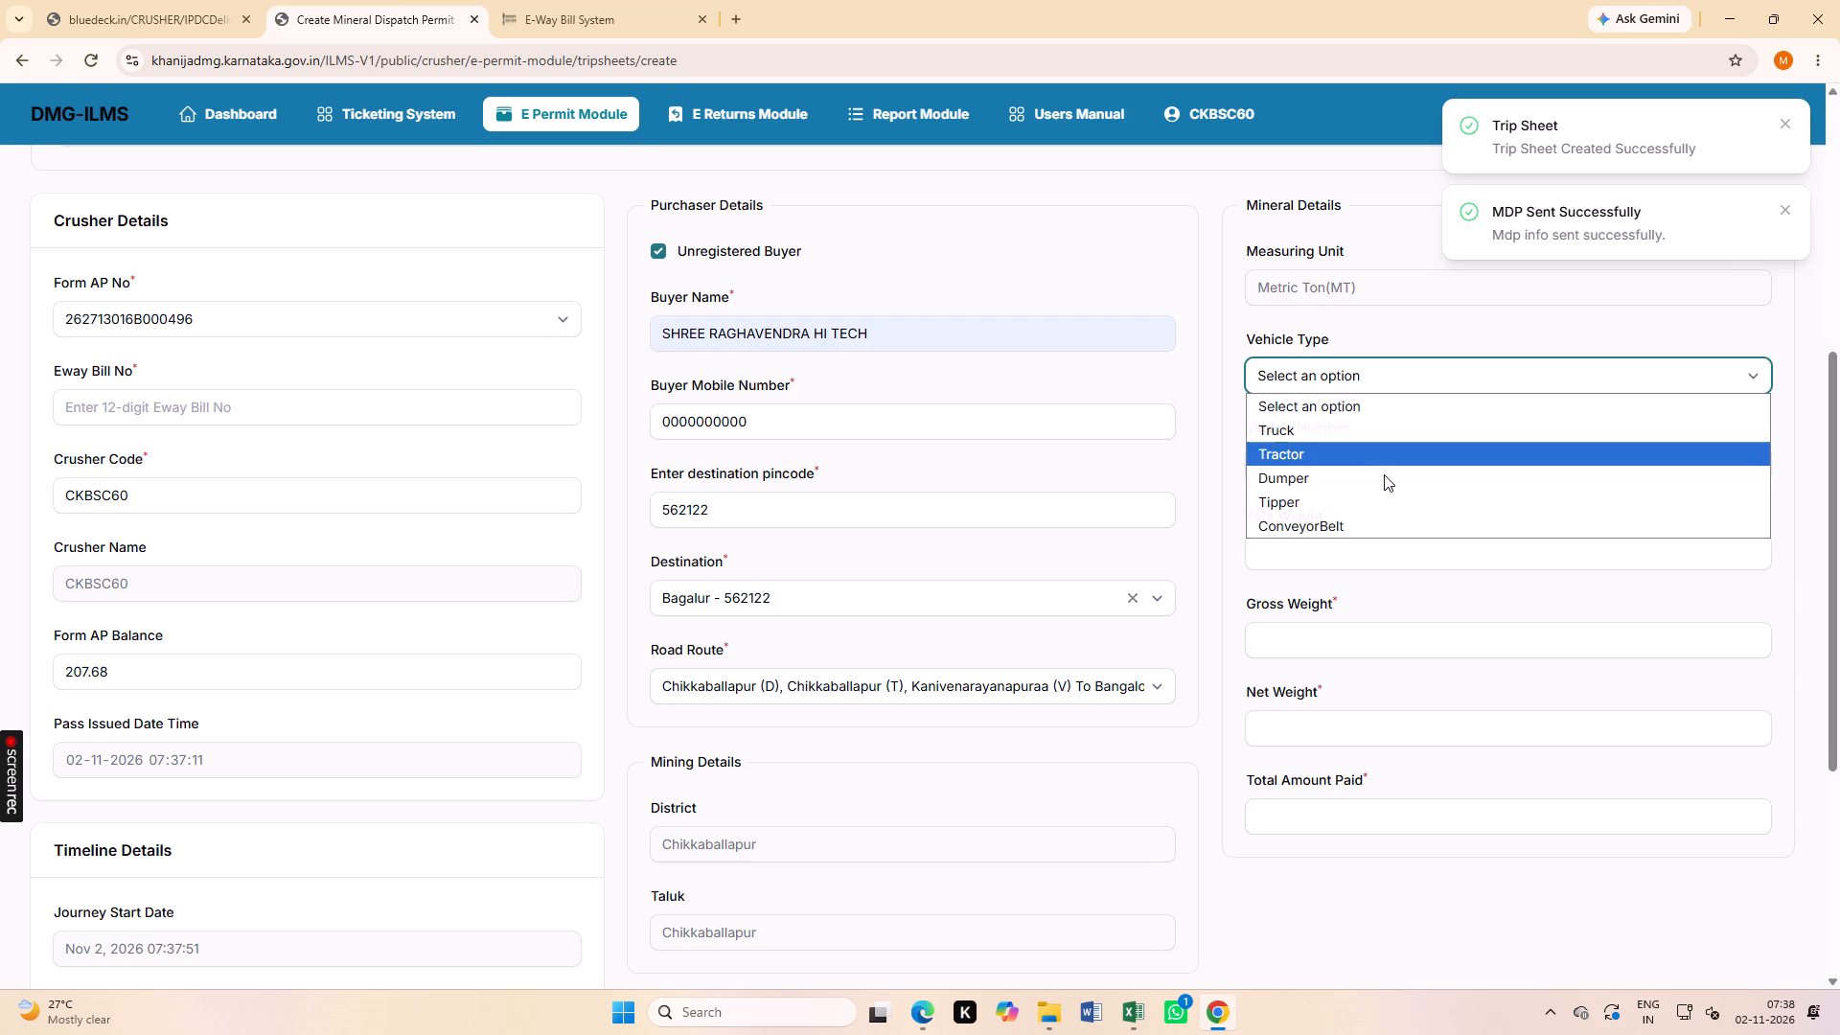
left_click(1382, 496)
left_click(1388, 469)
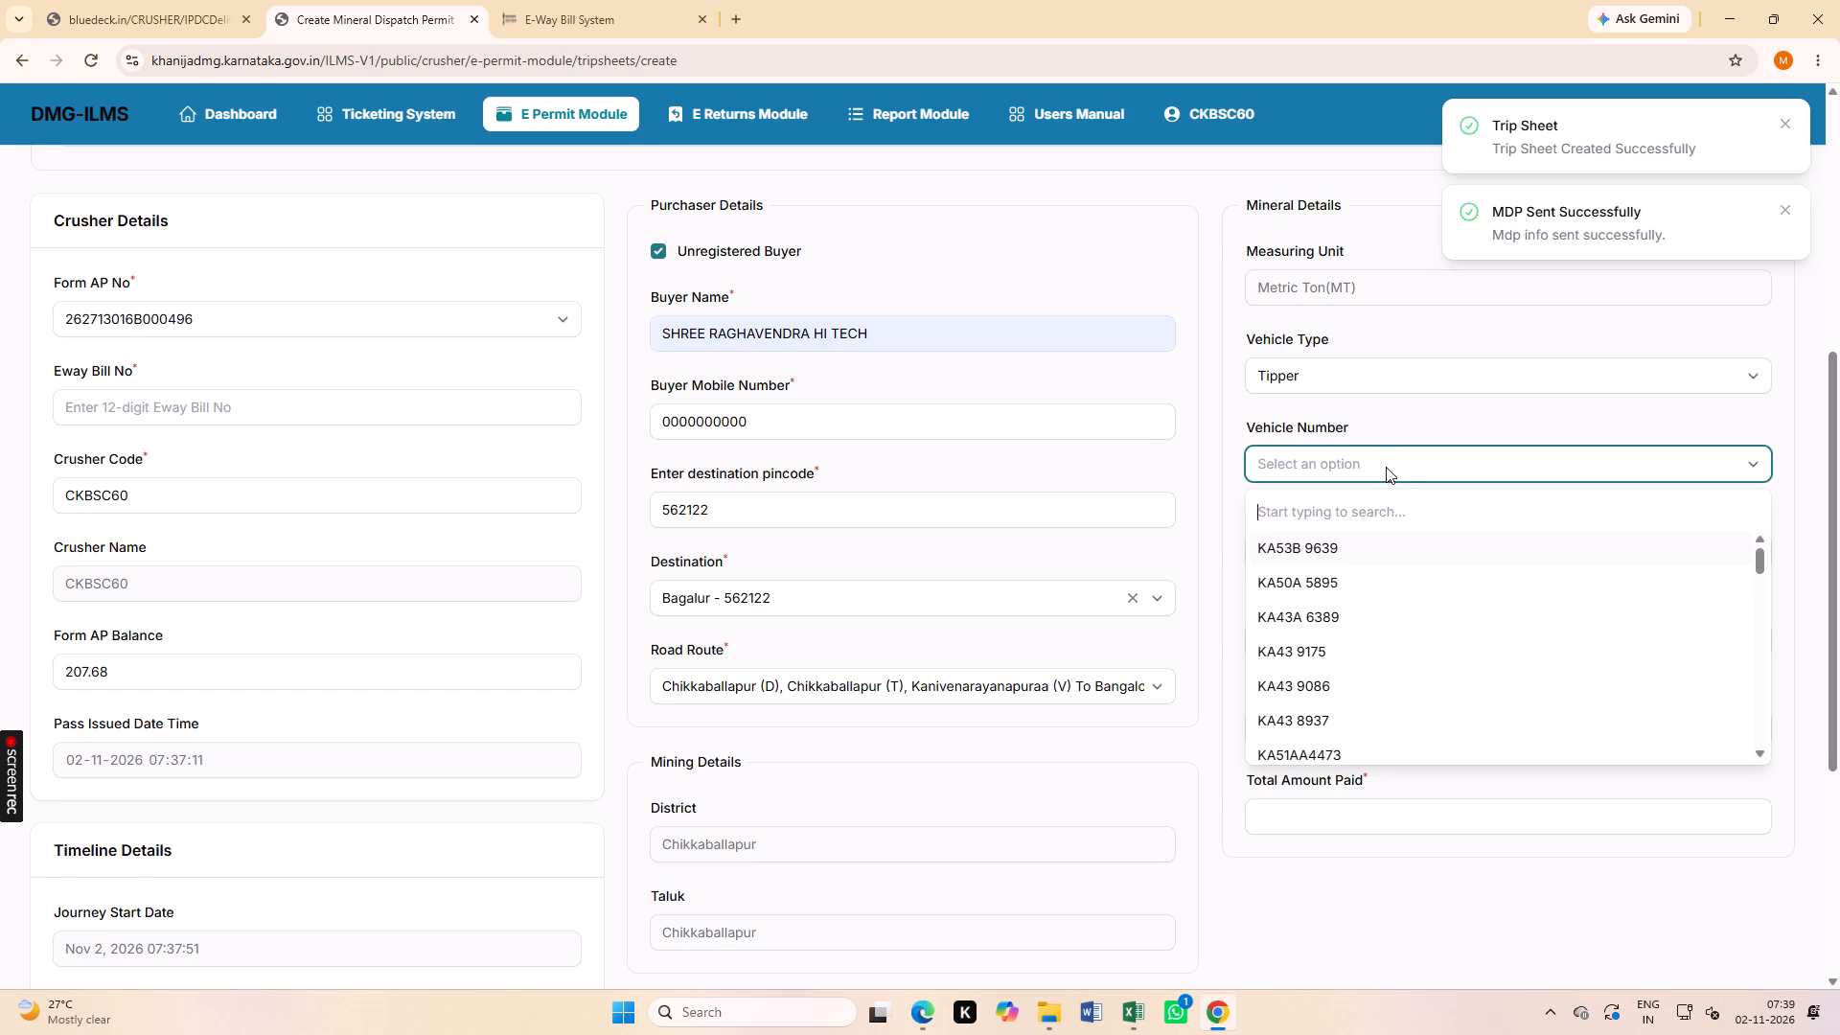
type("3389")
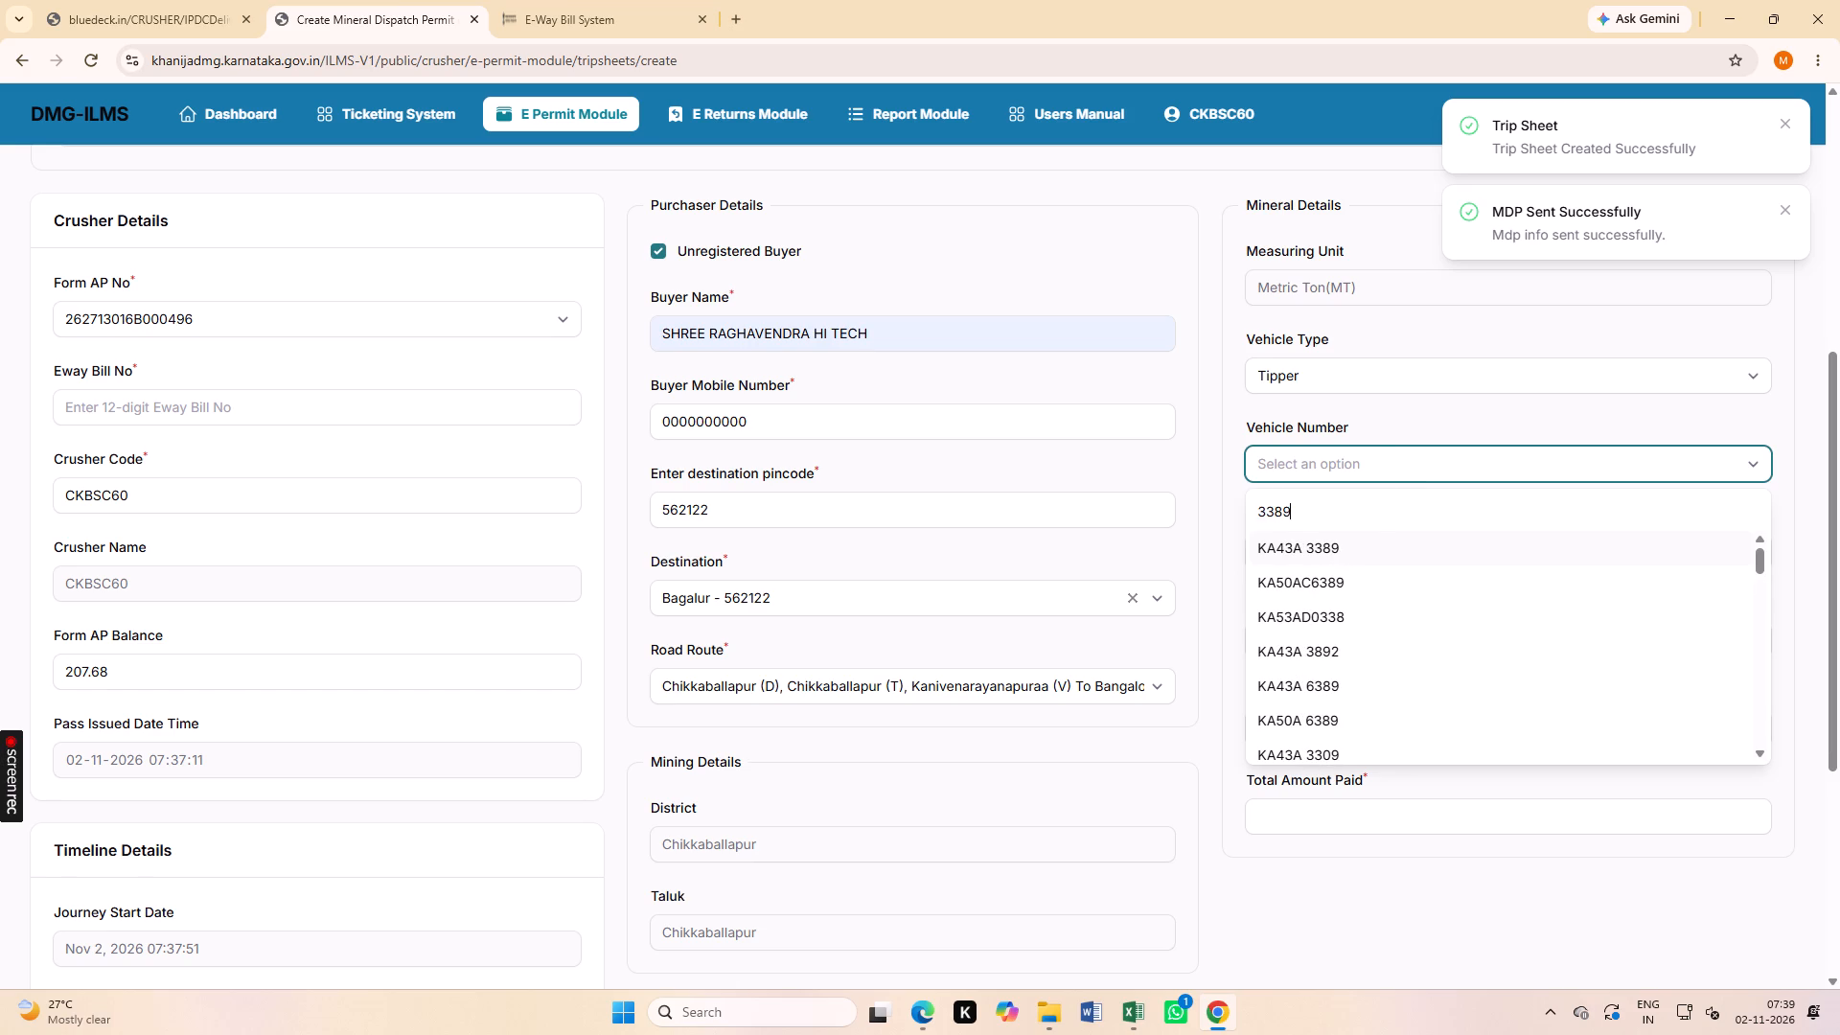
left_click(1323, 548)
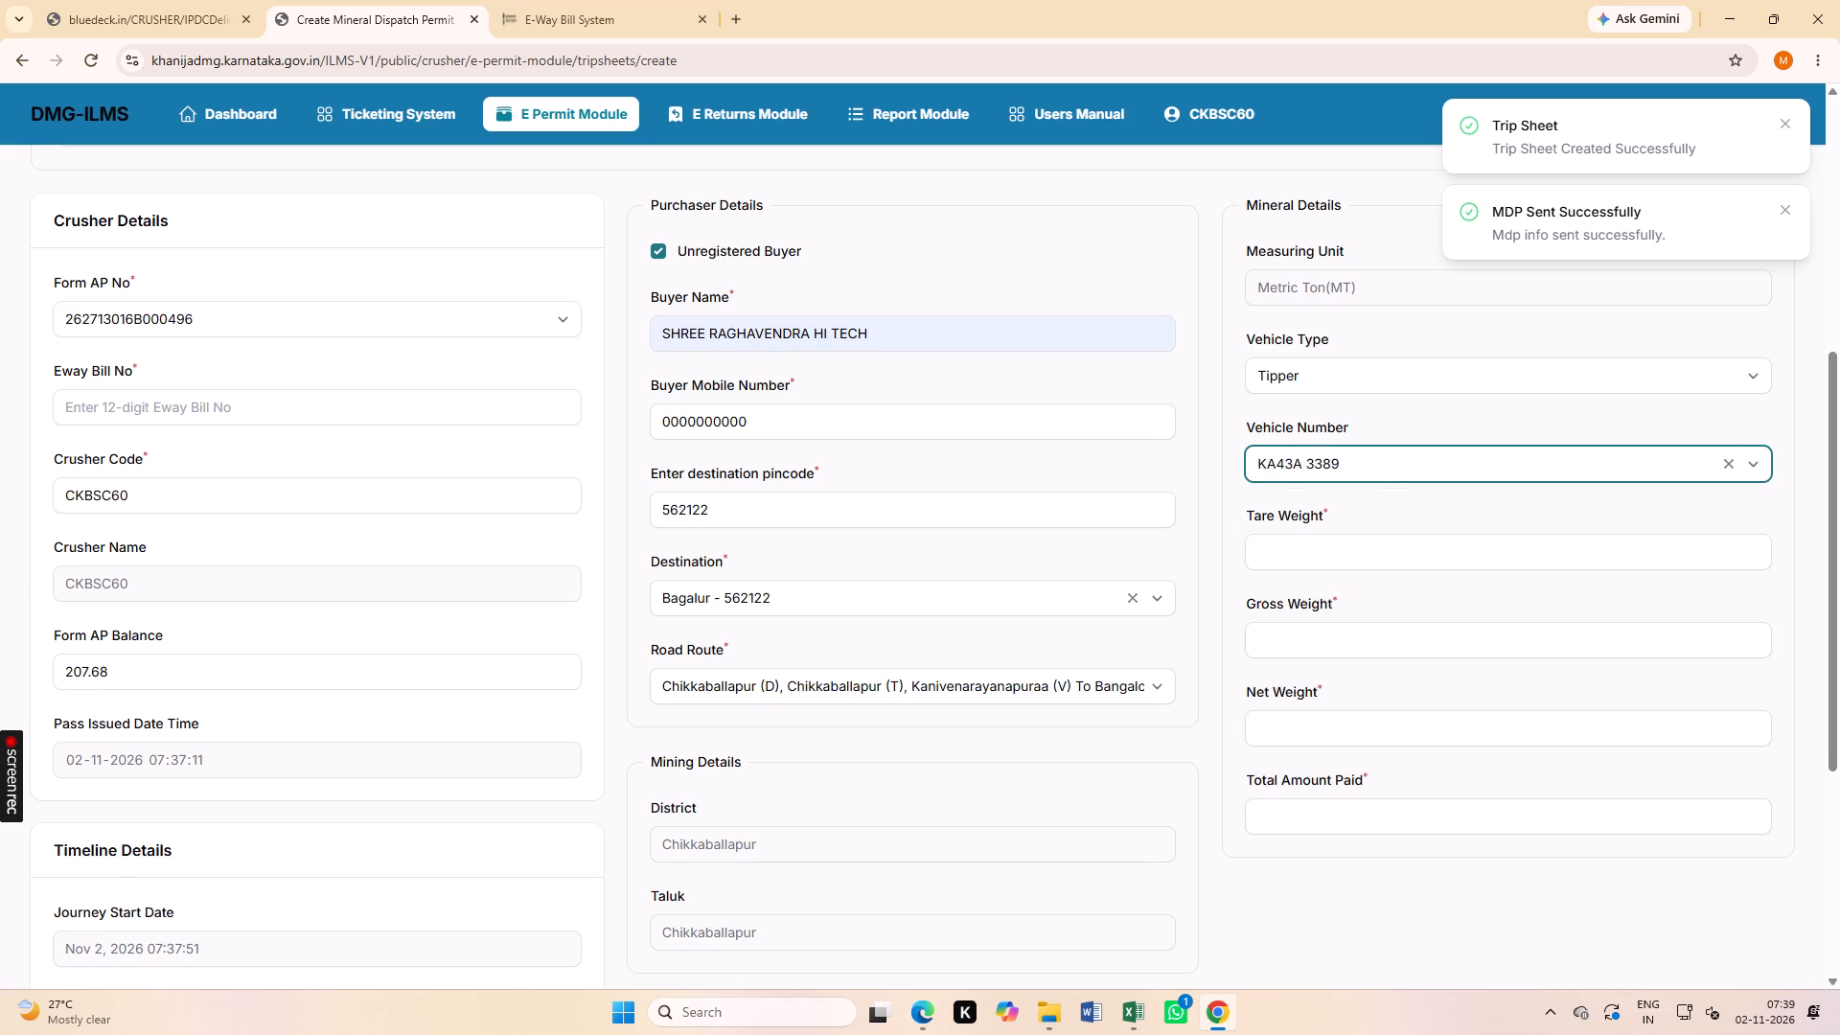
Set the gross weight to 43.16 in the Mineral Details.
left_click(1353, 508)
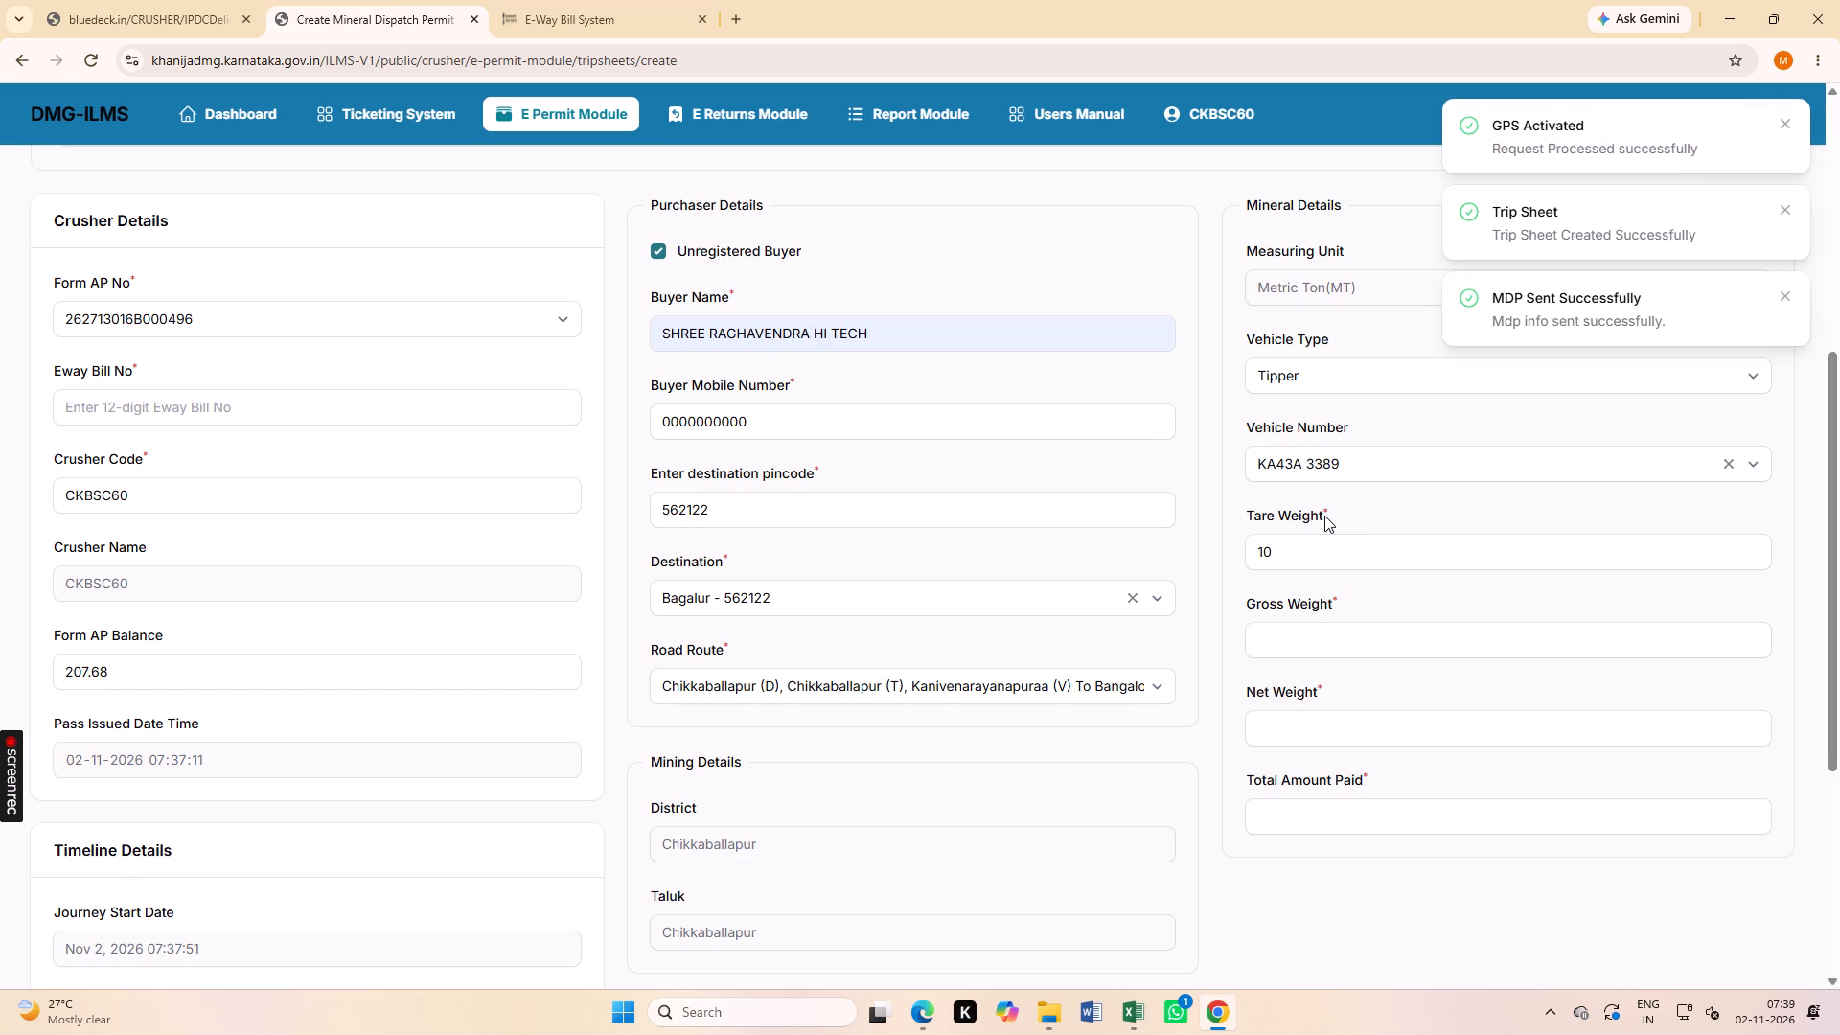
left_click(1343, 653)
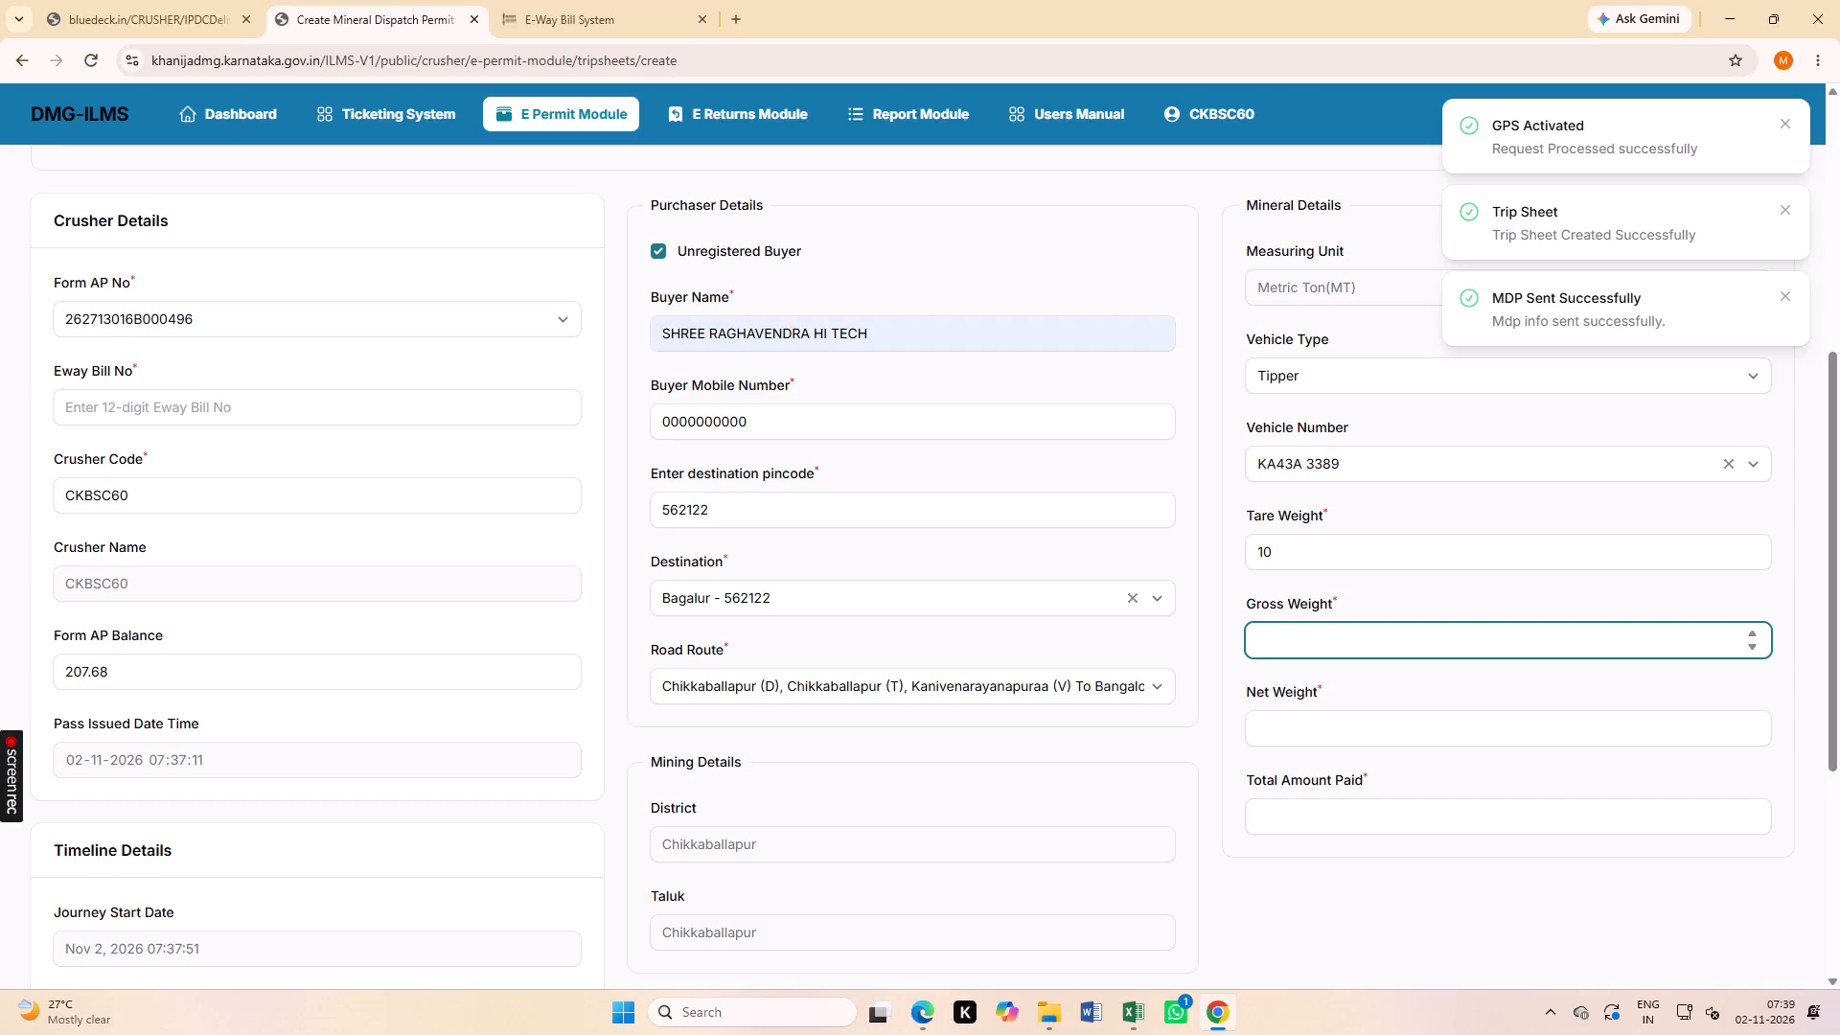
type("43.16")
left_click(1351, 665)
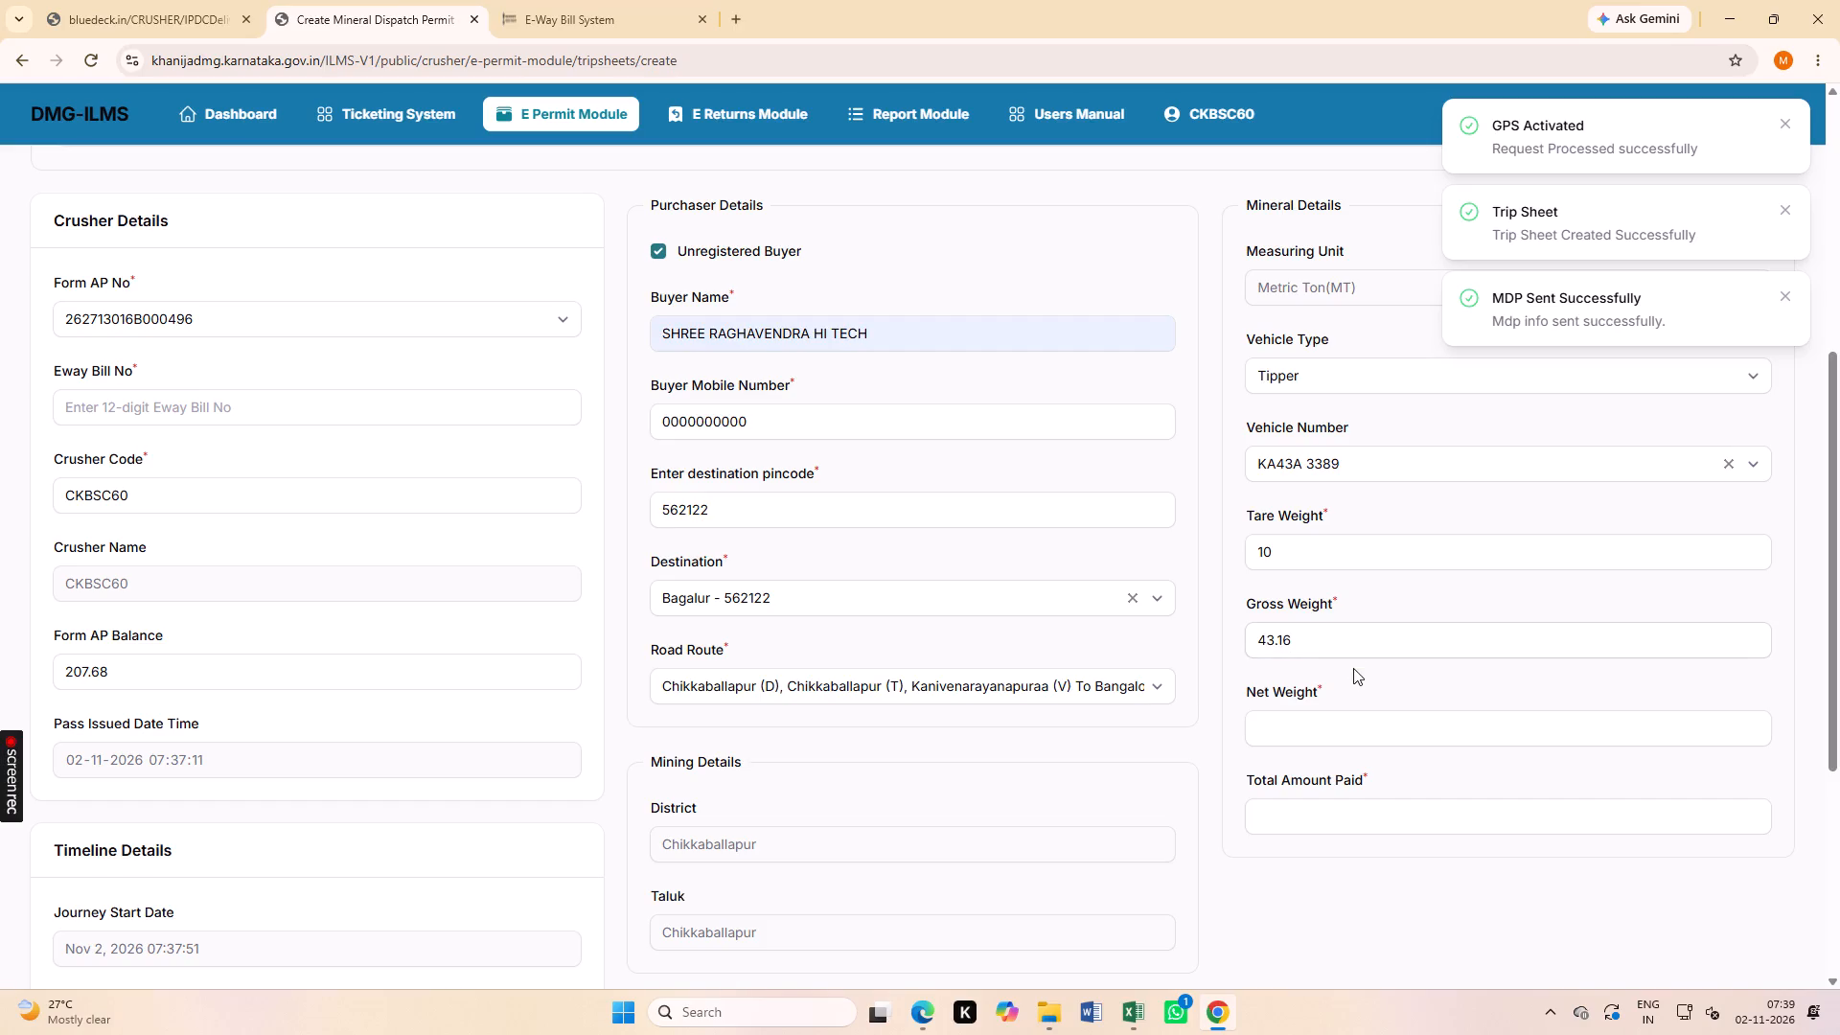
scroll(402, 626, "down", 5)
scroll(227, 657, "down", 1)
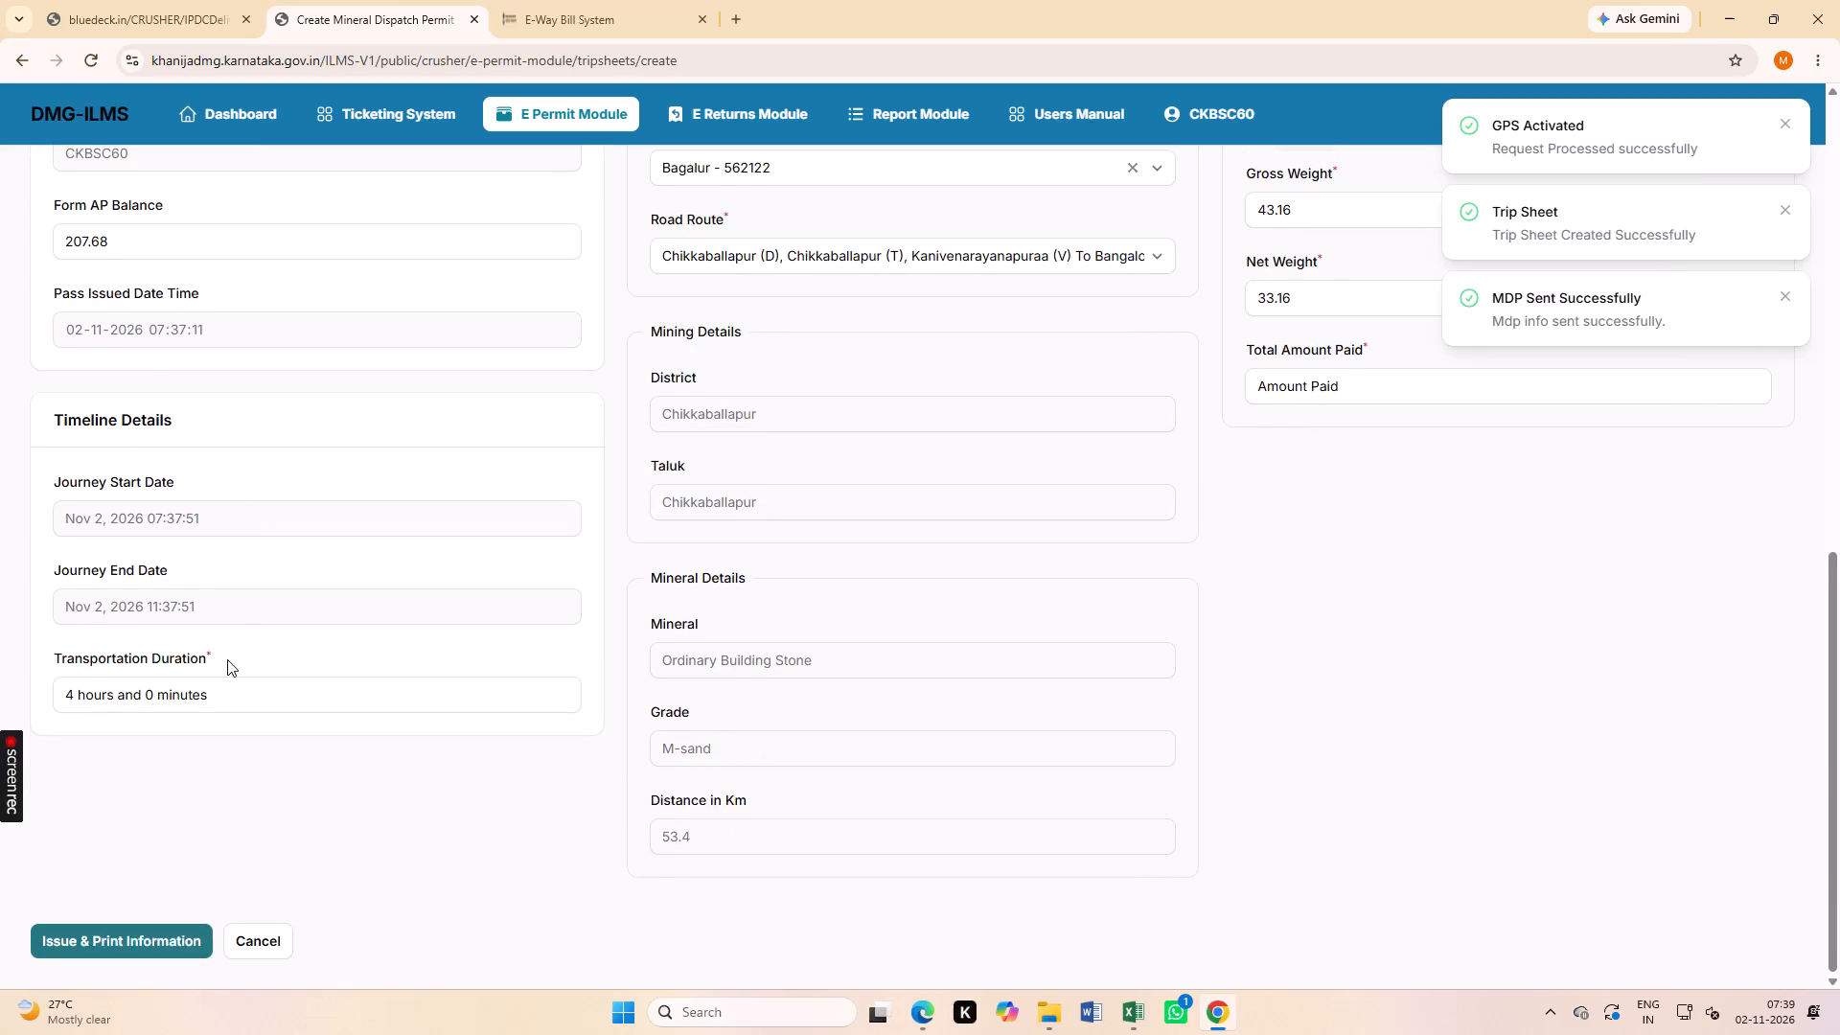
scroll(227, 659, "down", 2)
scroll(227, 659, "up", 9)
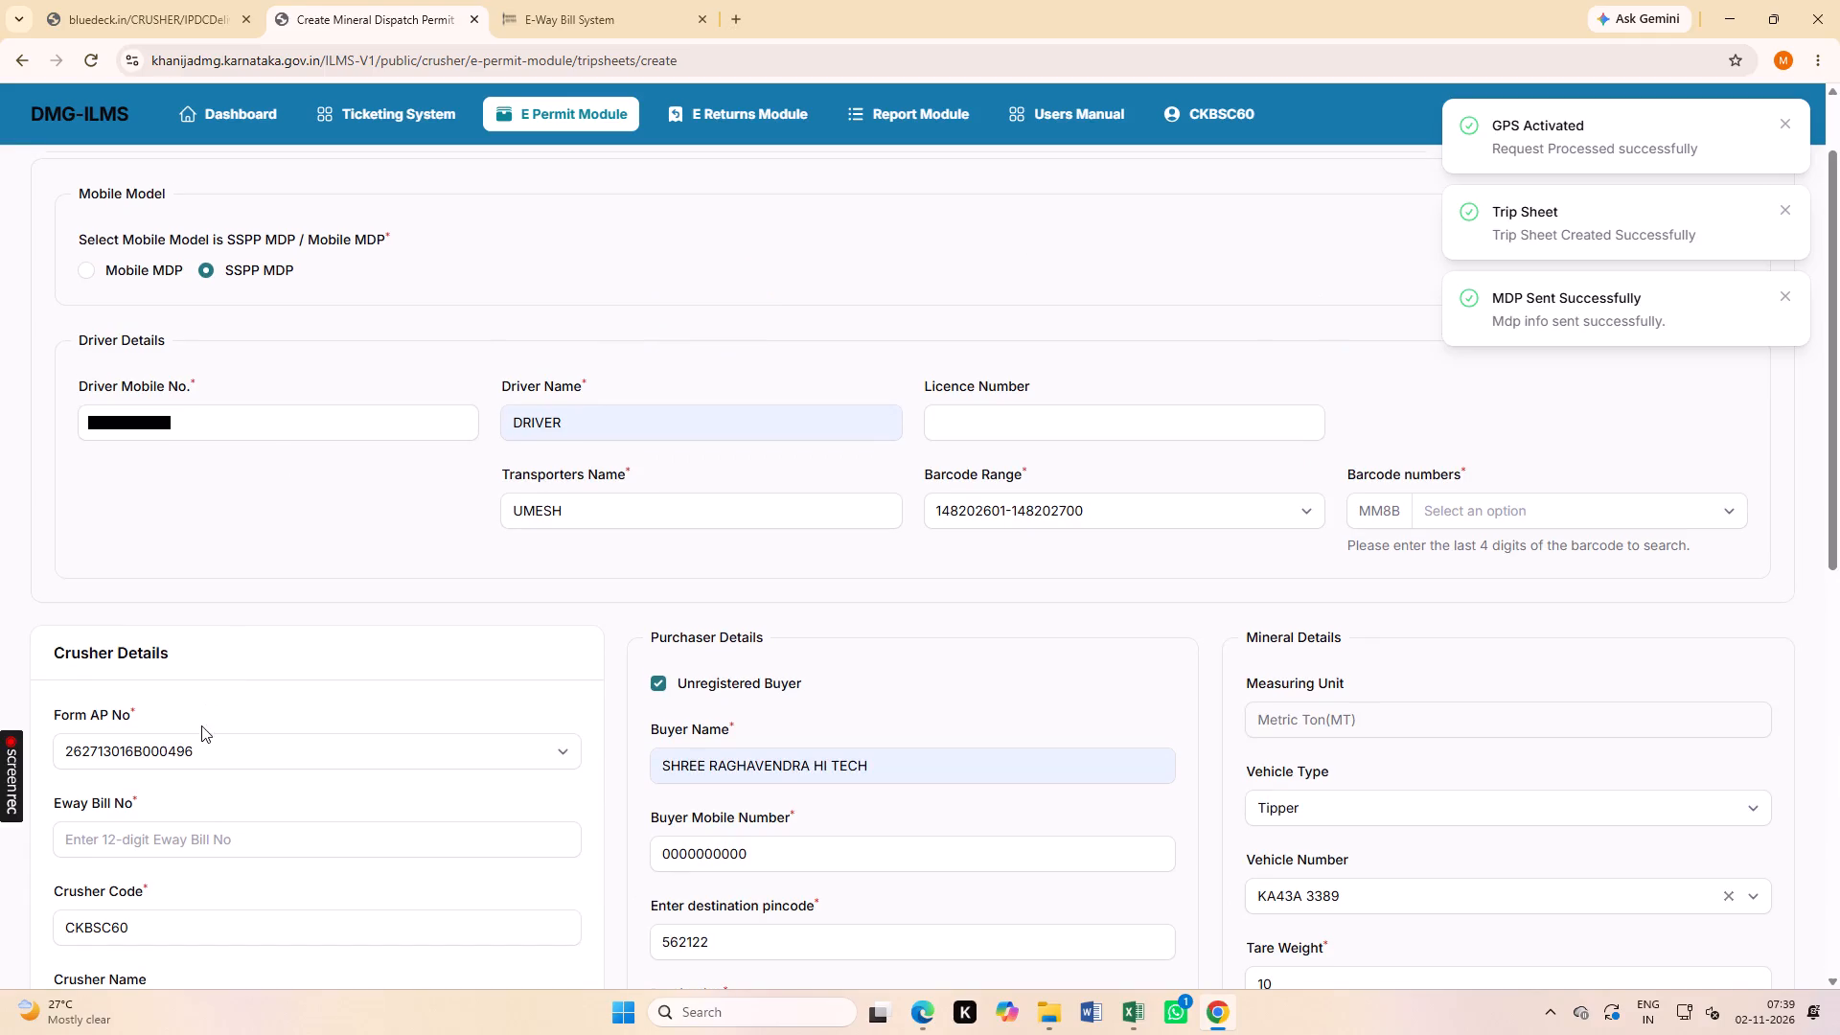
left_click(163, 834)
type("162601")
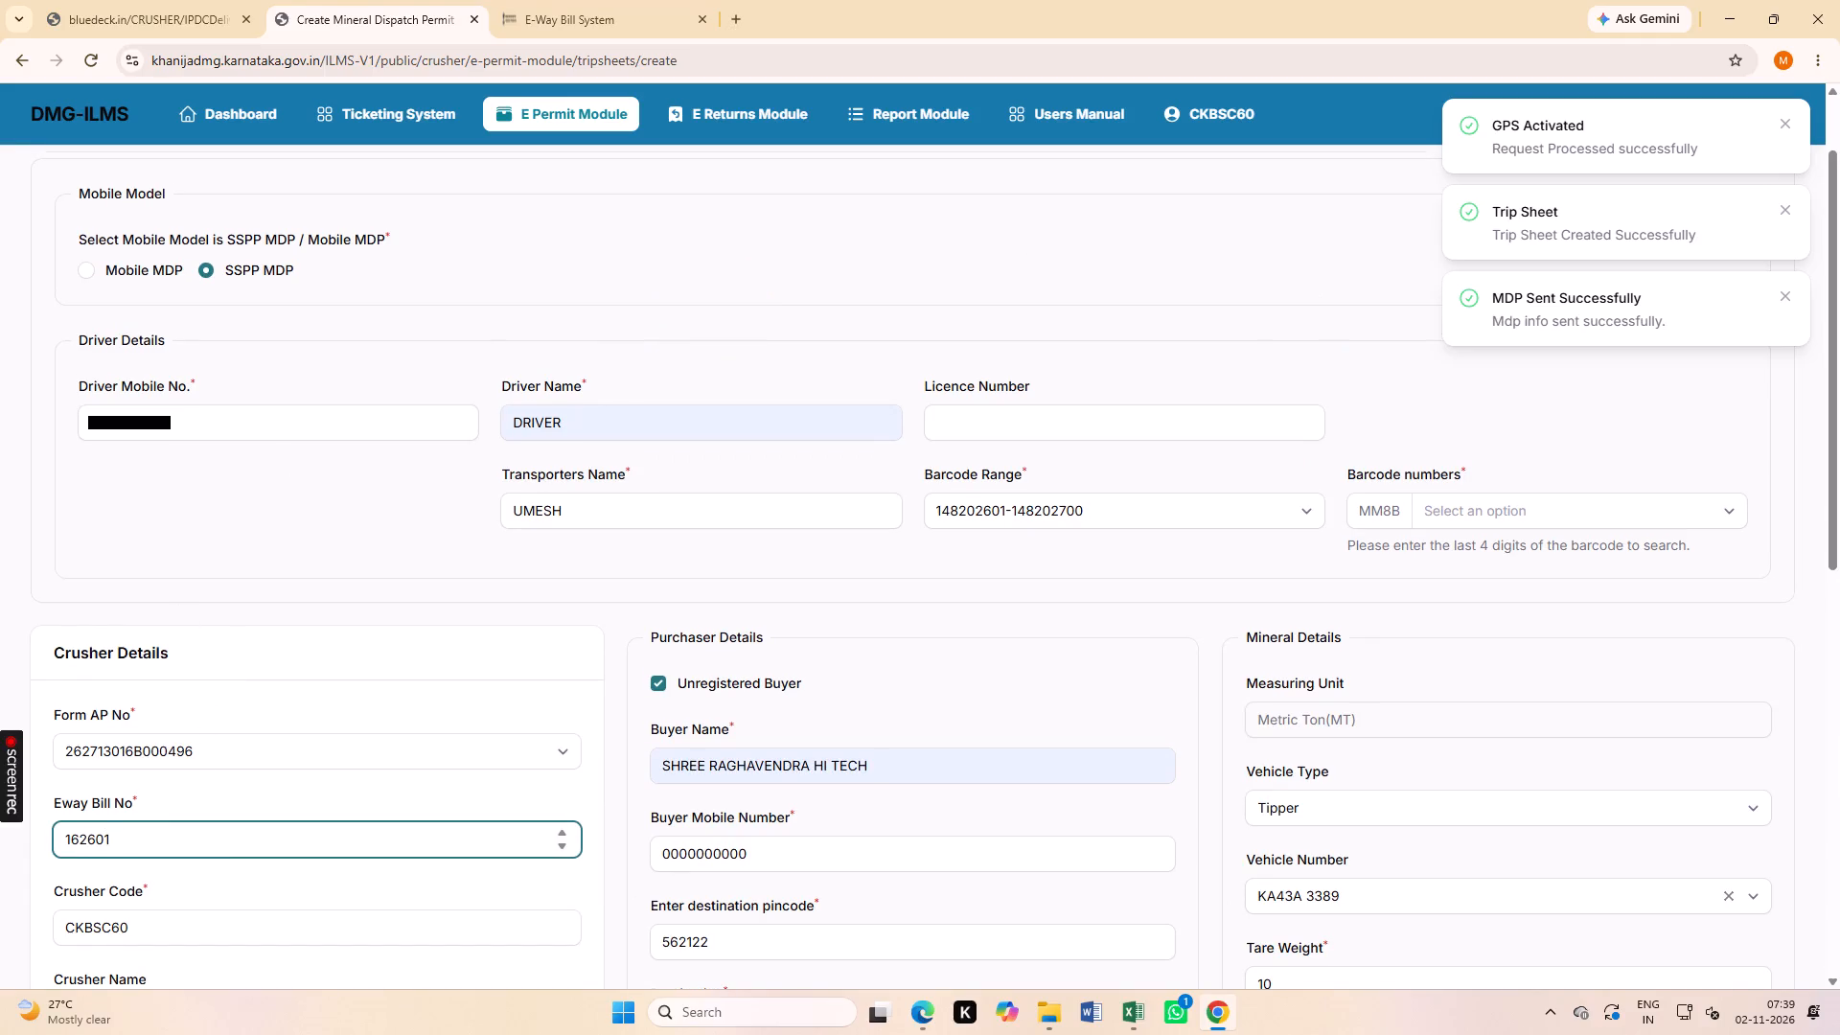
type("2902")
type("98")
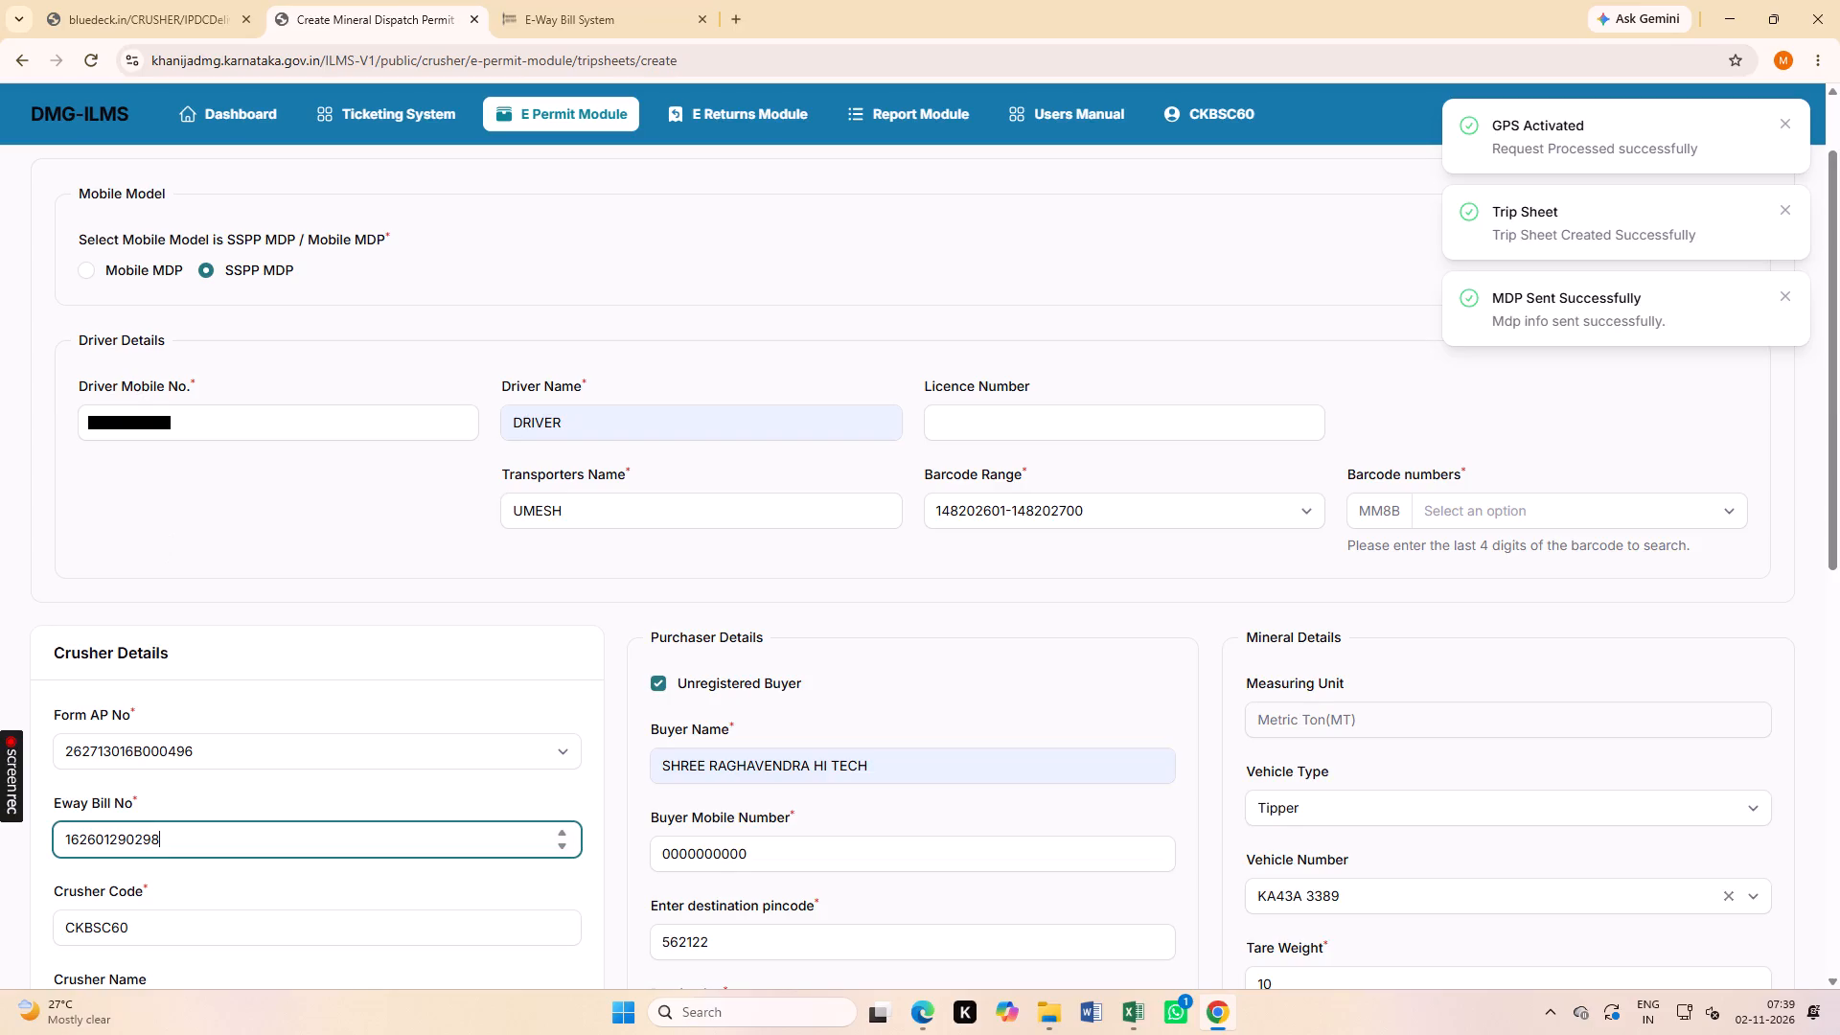
left_click(304, 646)
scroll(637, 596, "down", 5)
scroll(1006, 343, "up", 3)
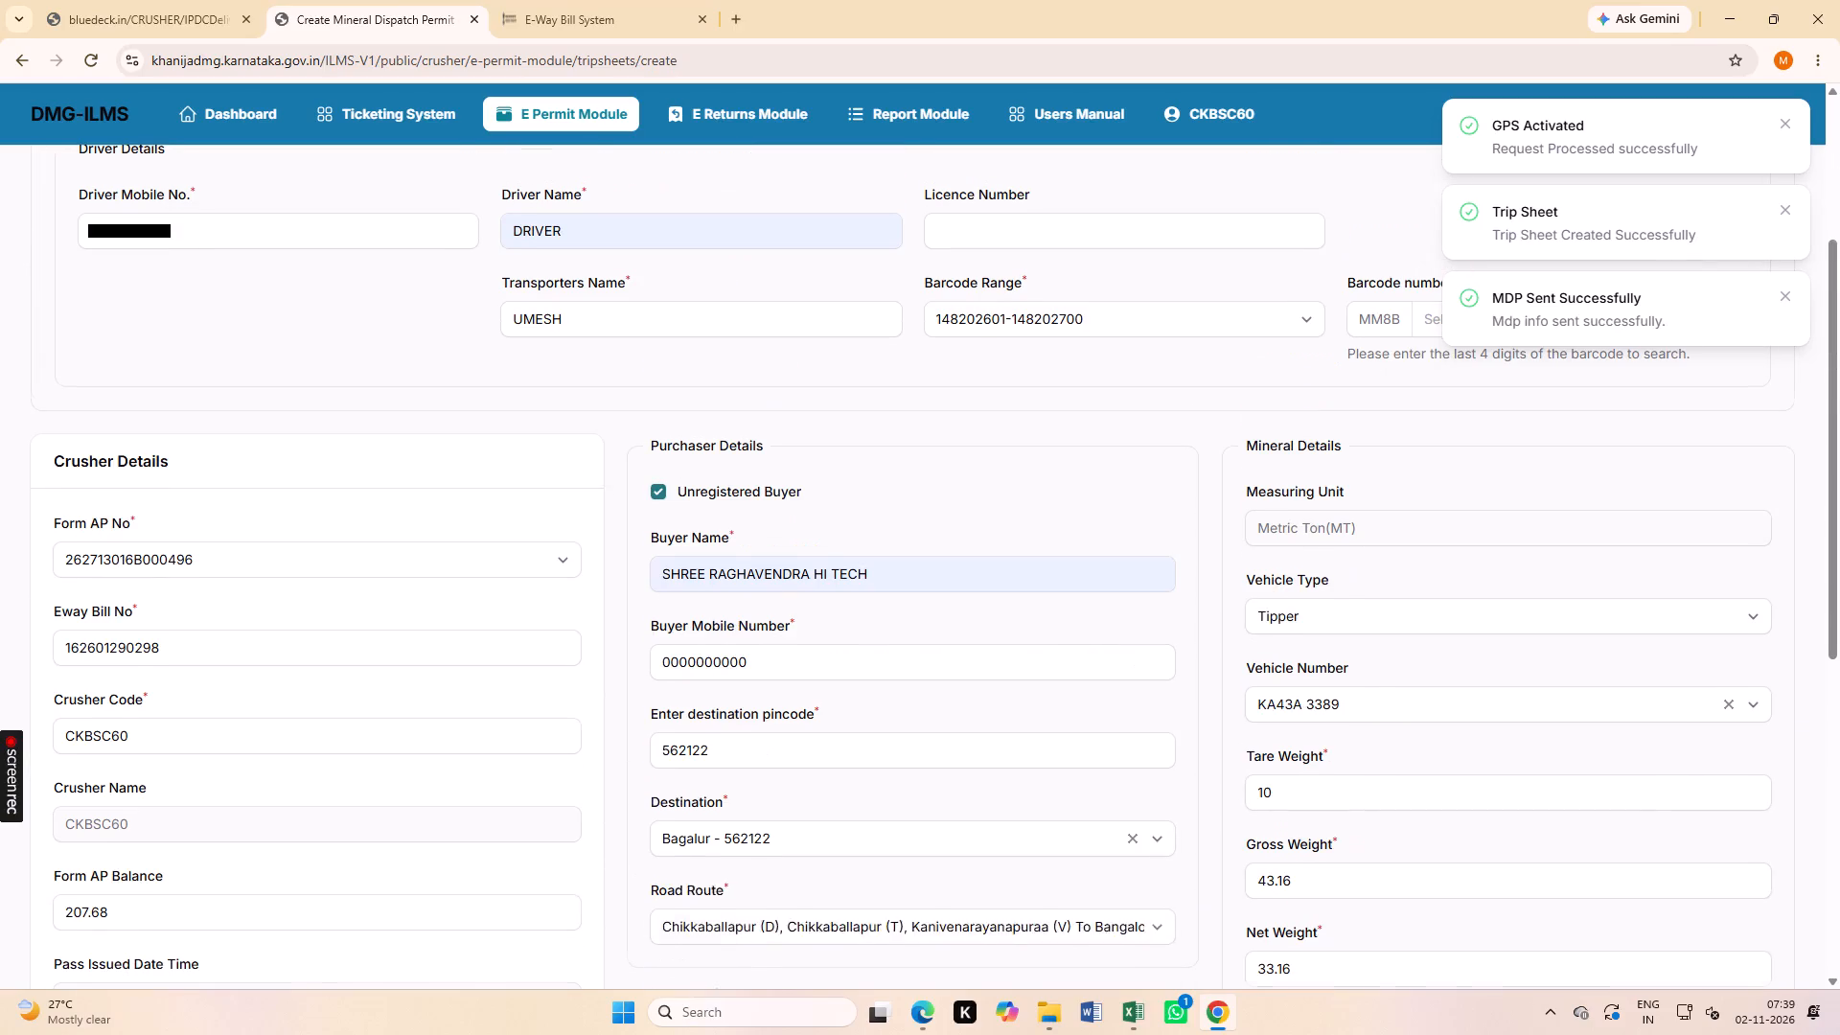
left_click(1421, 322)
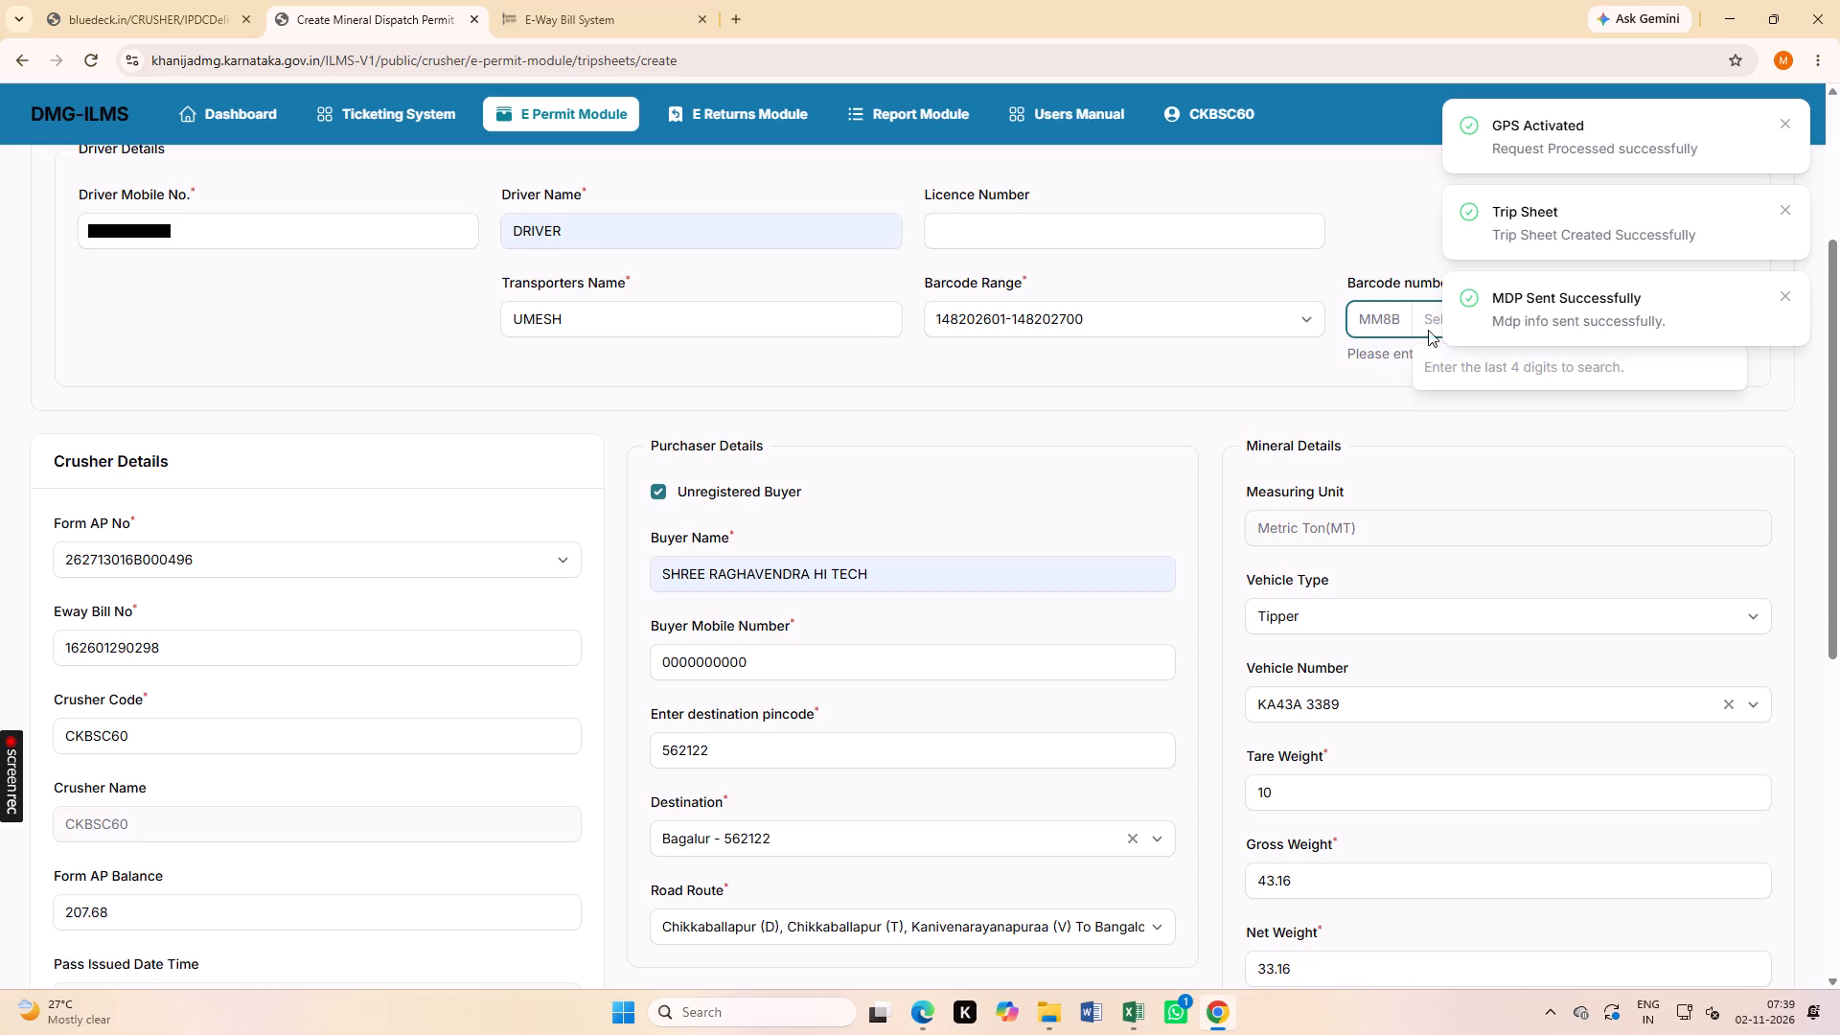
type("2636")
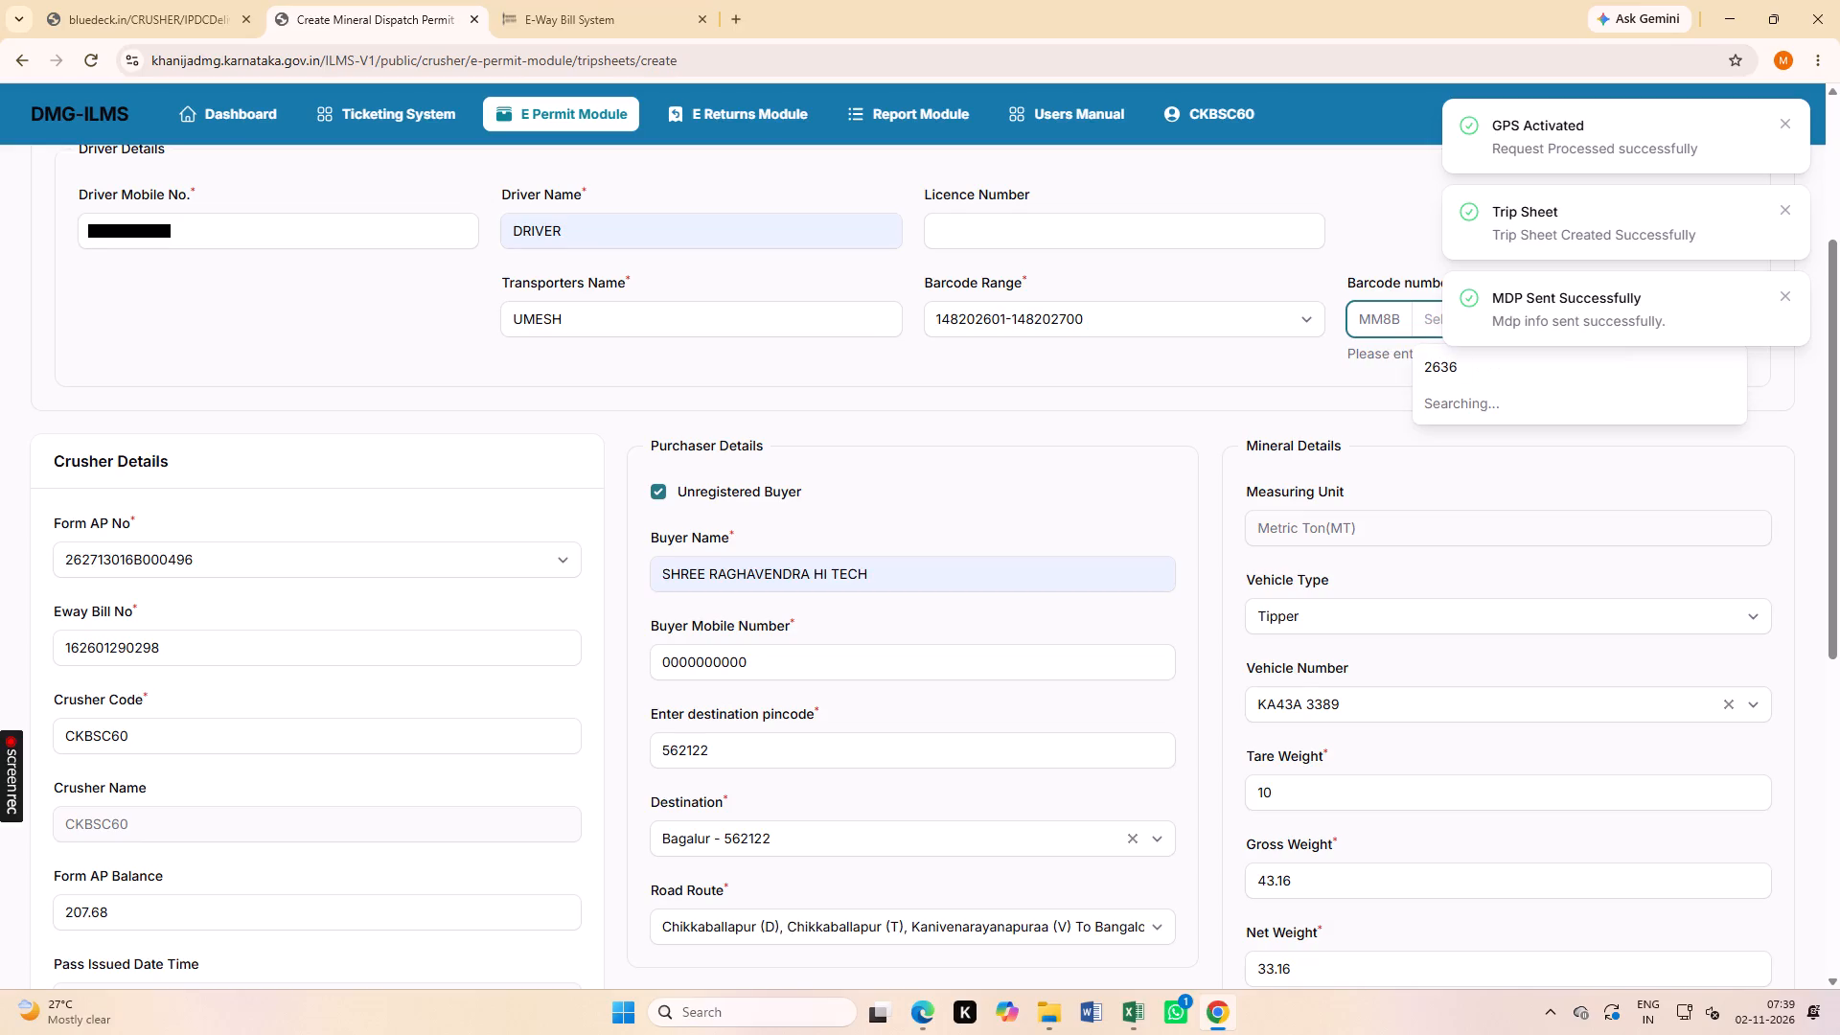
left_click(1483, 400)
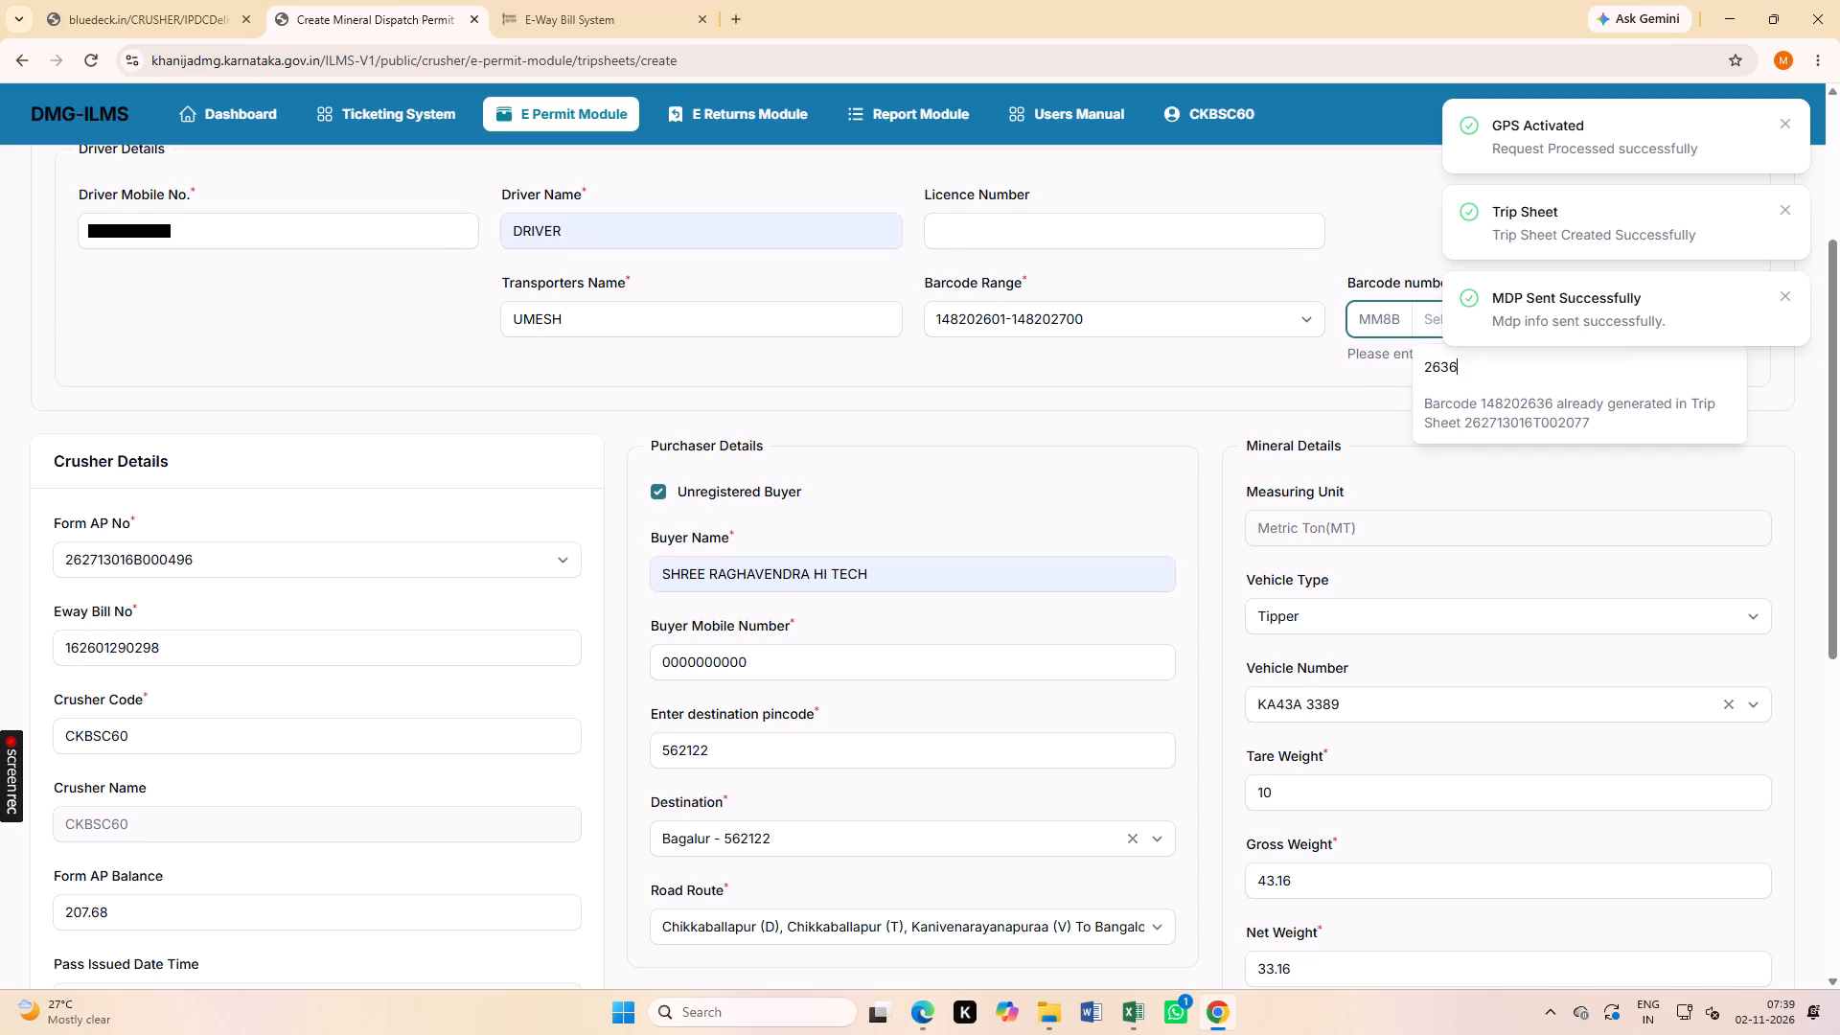
left_click(1050, 307)
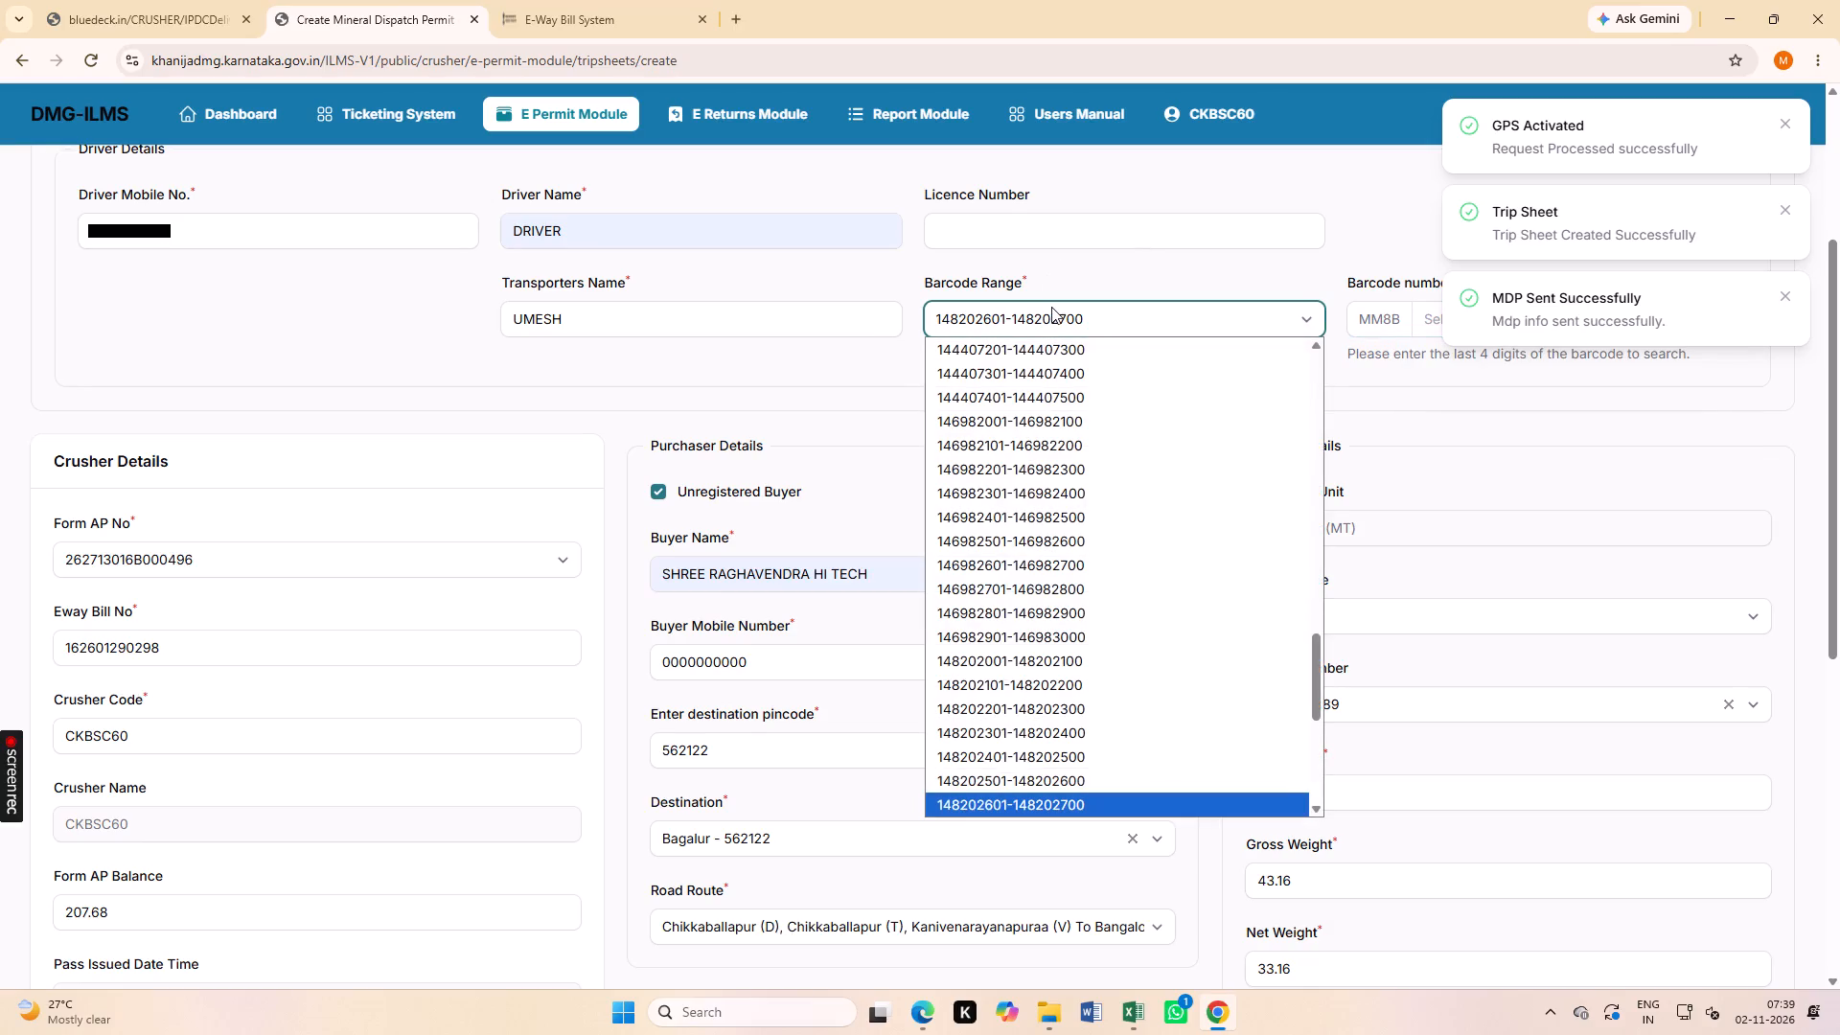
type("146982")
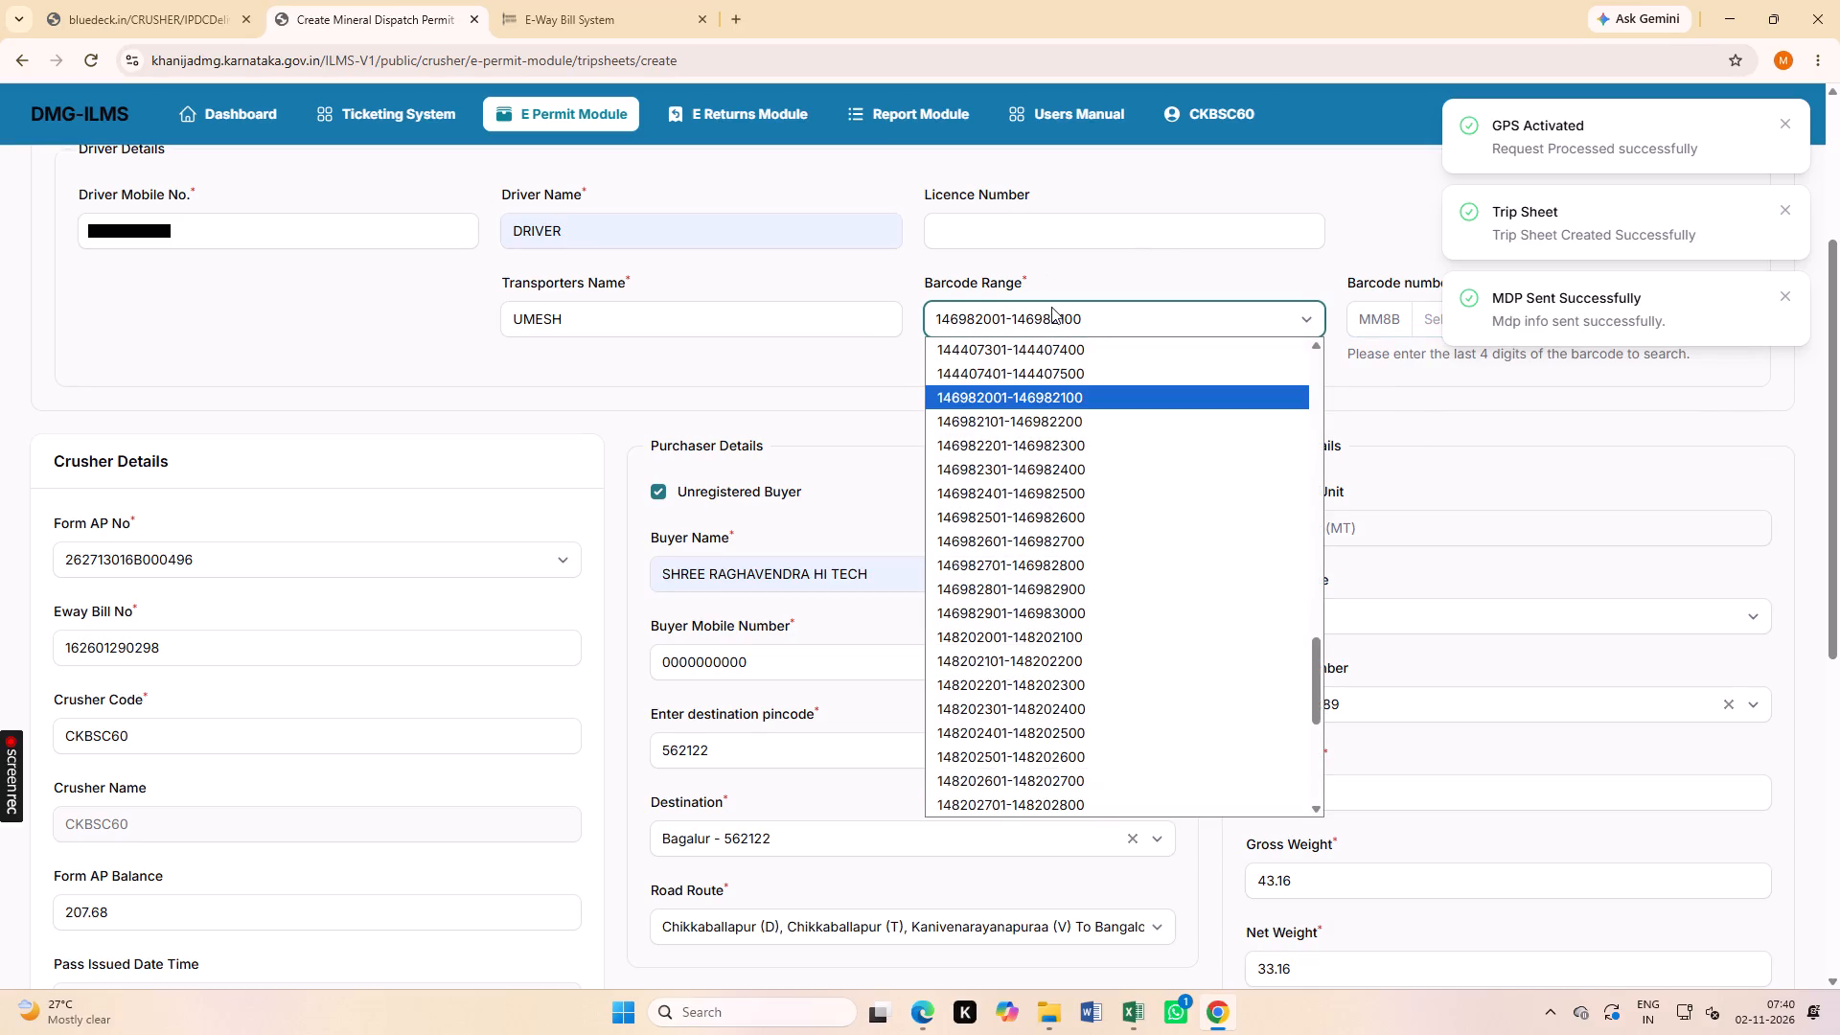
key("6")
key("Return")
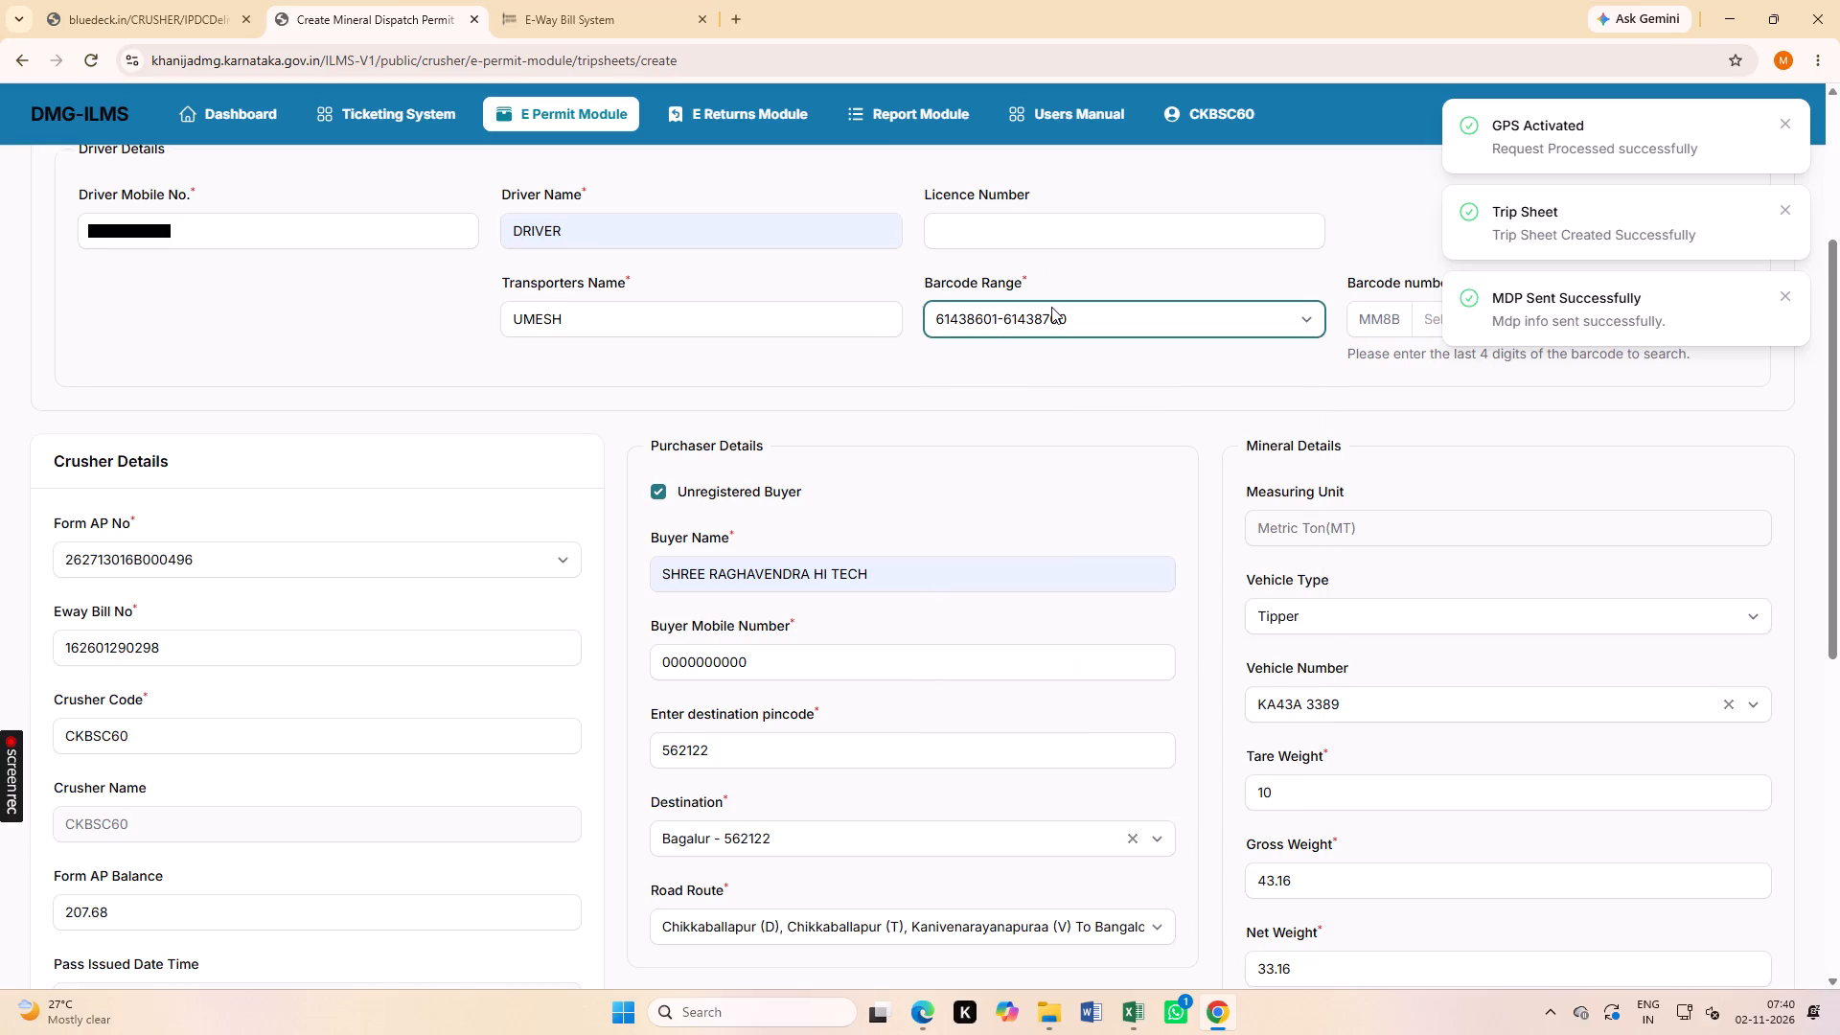
left_click(1000, 298)
left_click(993, 309)
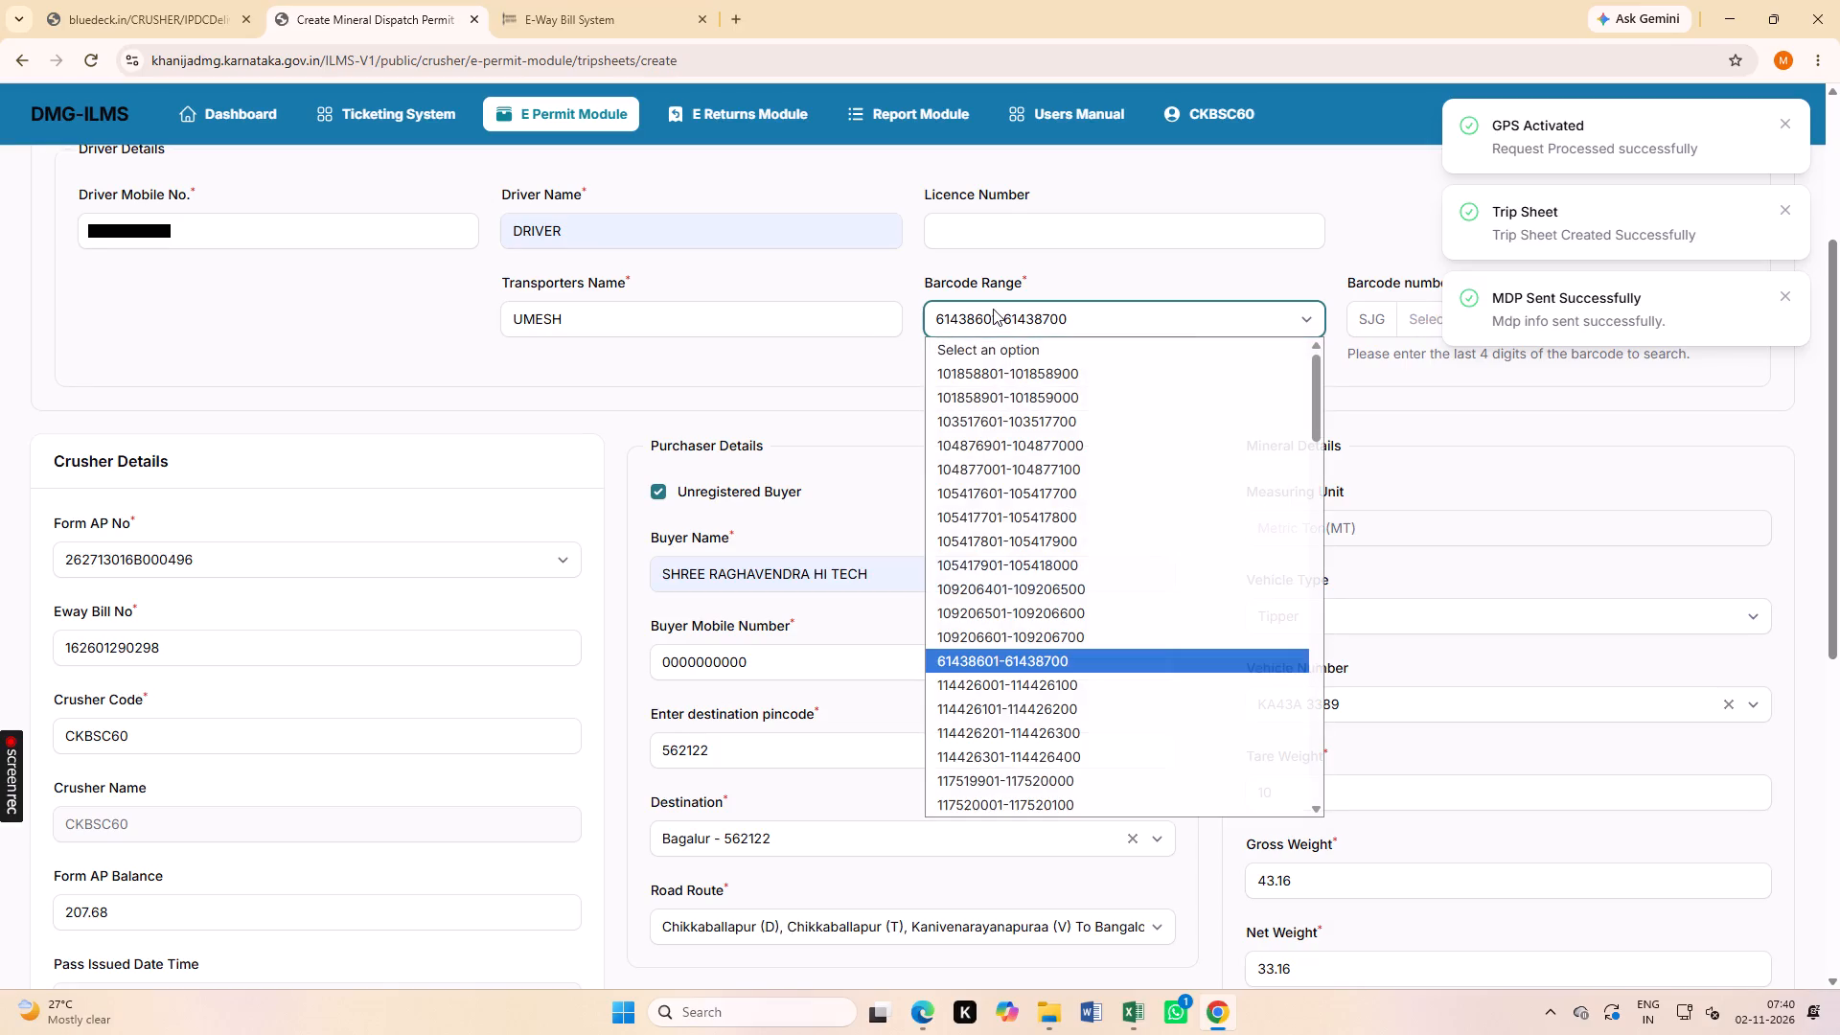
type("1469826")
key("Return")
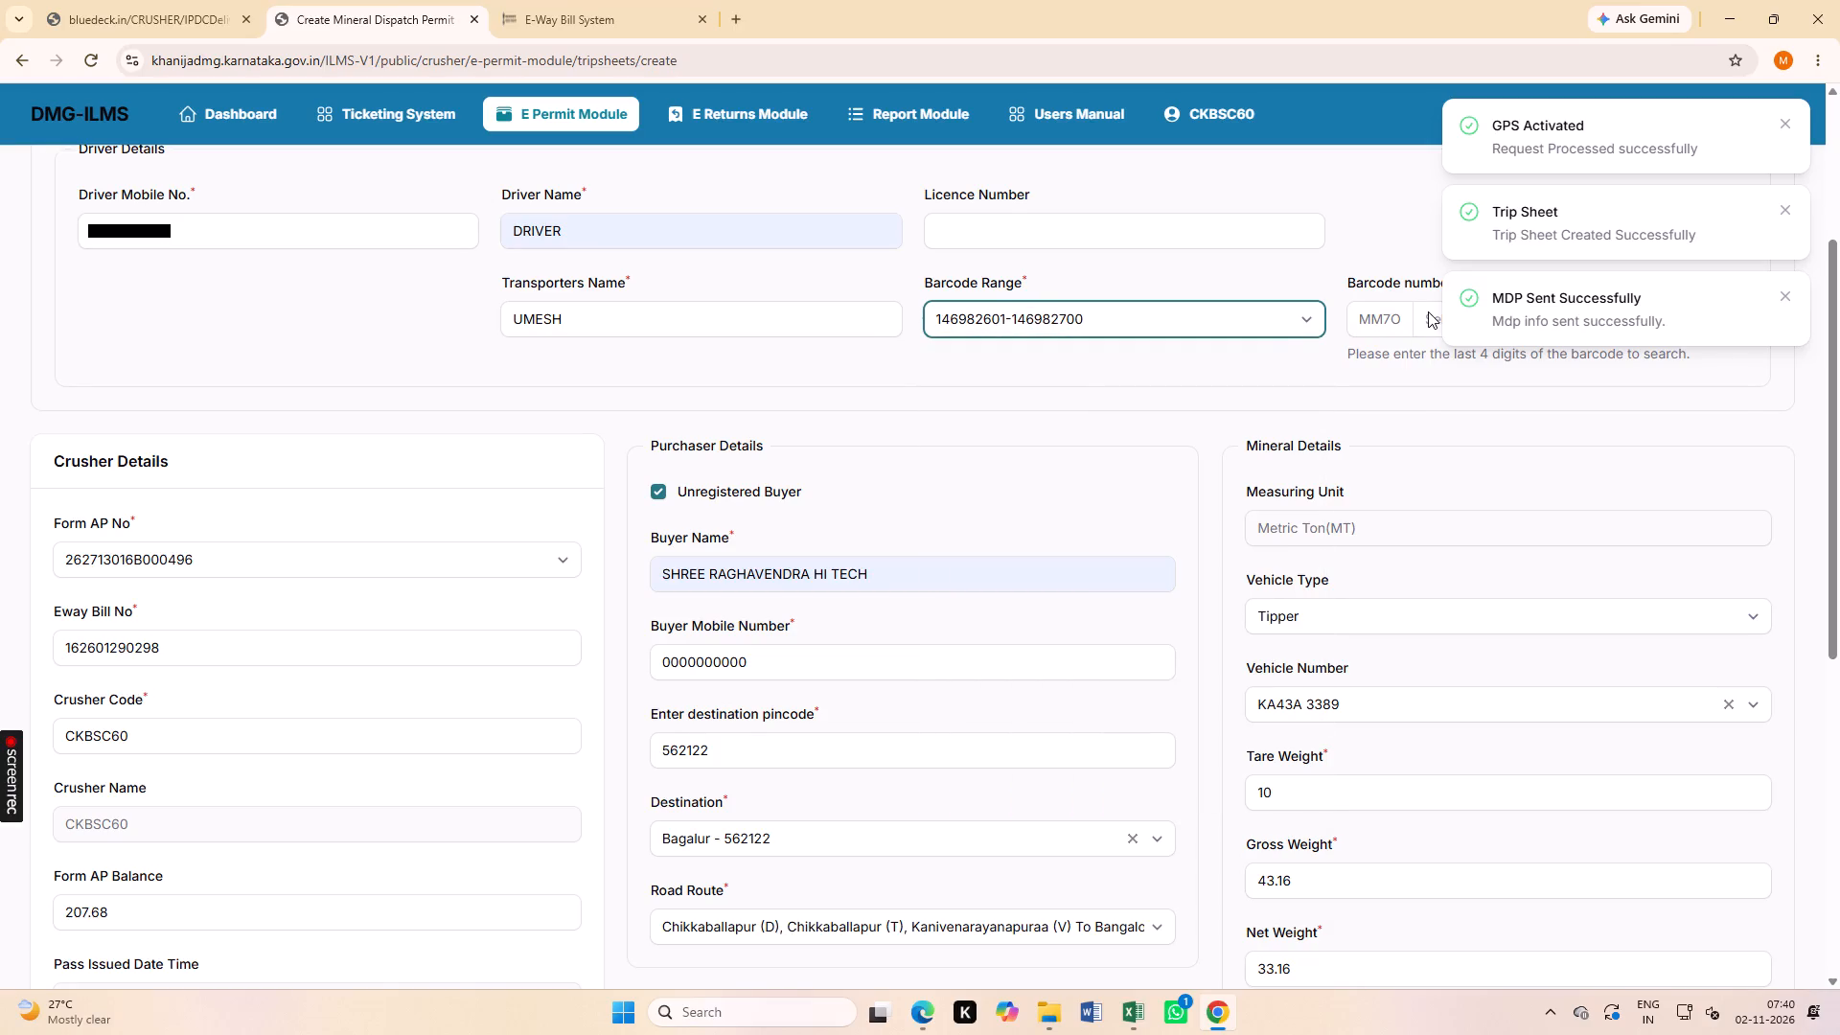
Search for the barcode ending in 2636 in the MM7O series and select it.
left_click(1428, 311)
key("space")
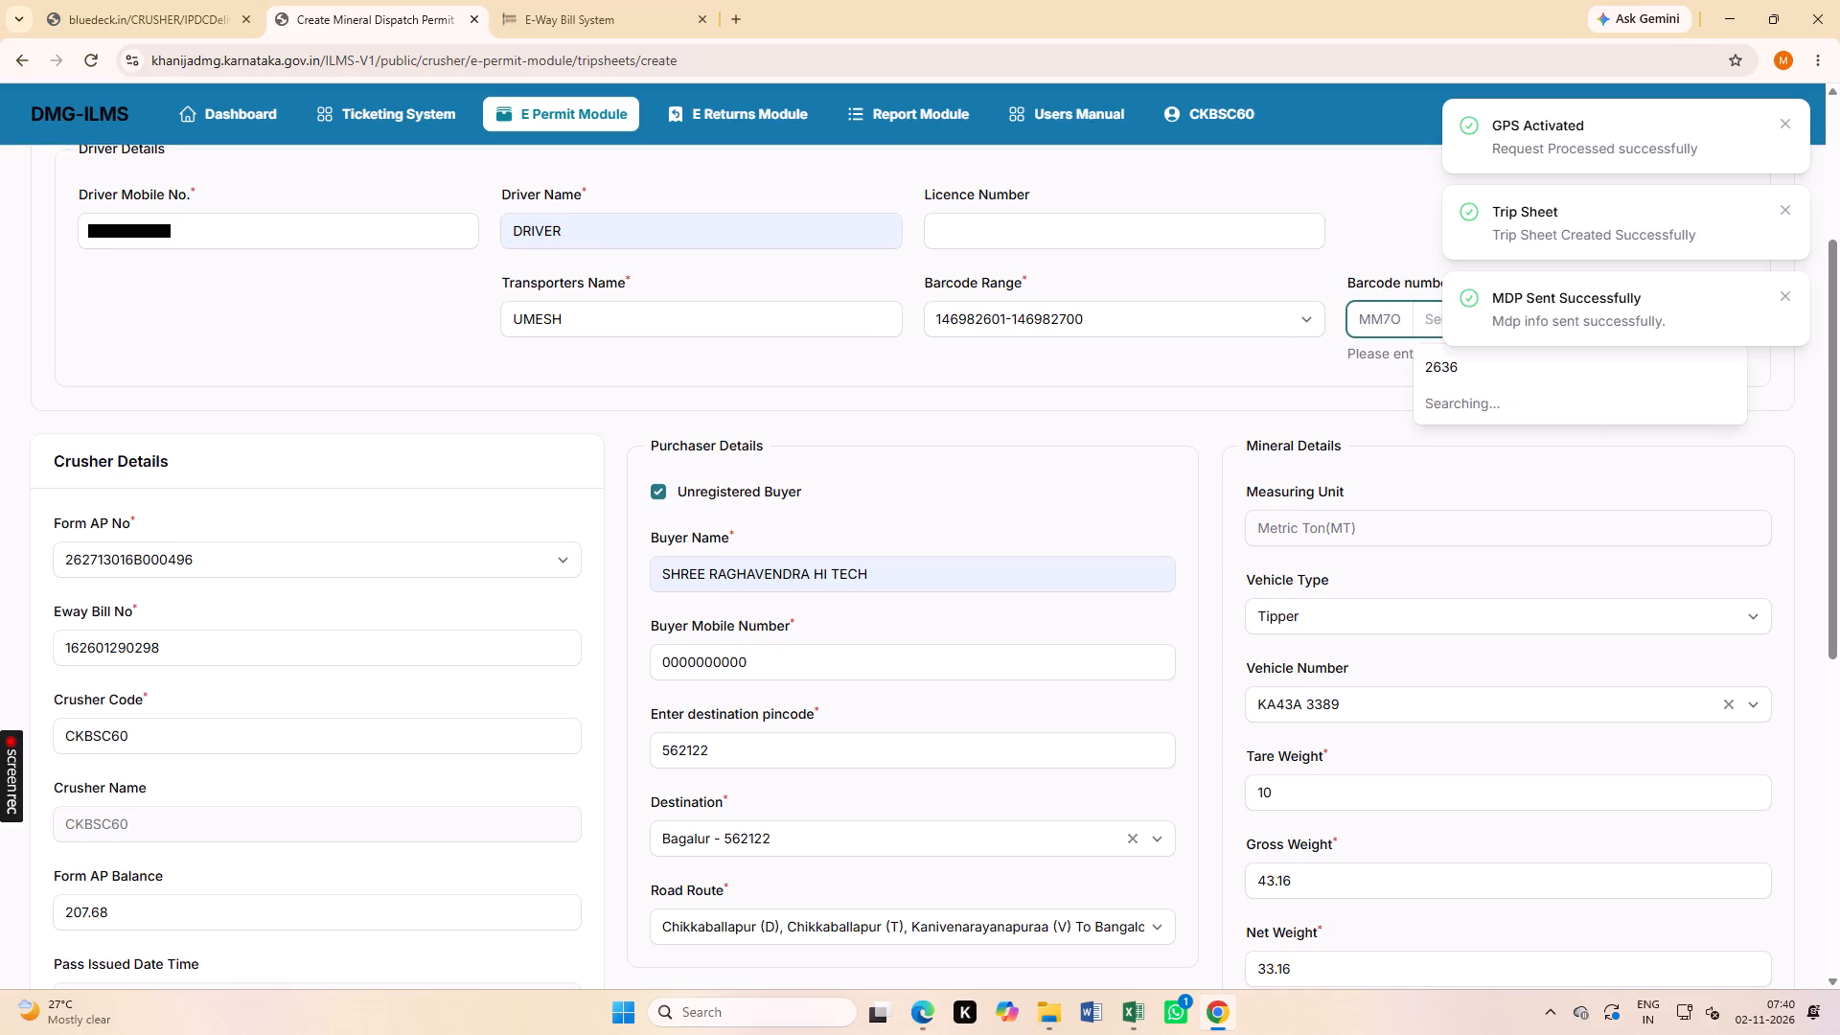
double_click(1454, 391)
Issue the completed mineral dispatch permit and print it.
scroll(730, 333, "down", 6)
scroll(47, 668, "down", 5)
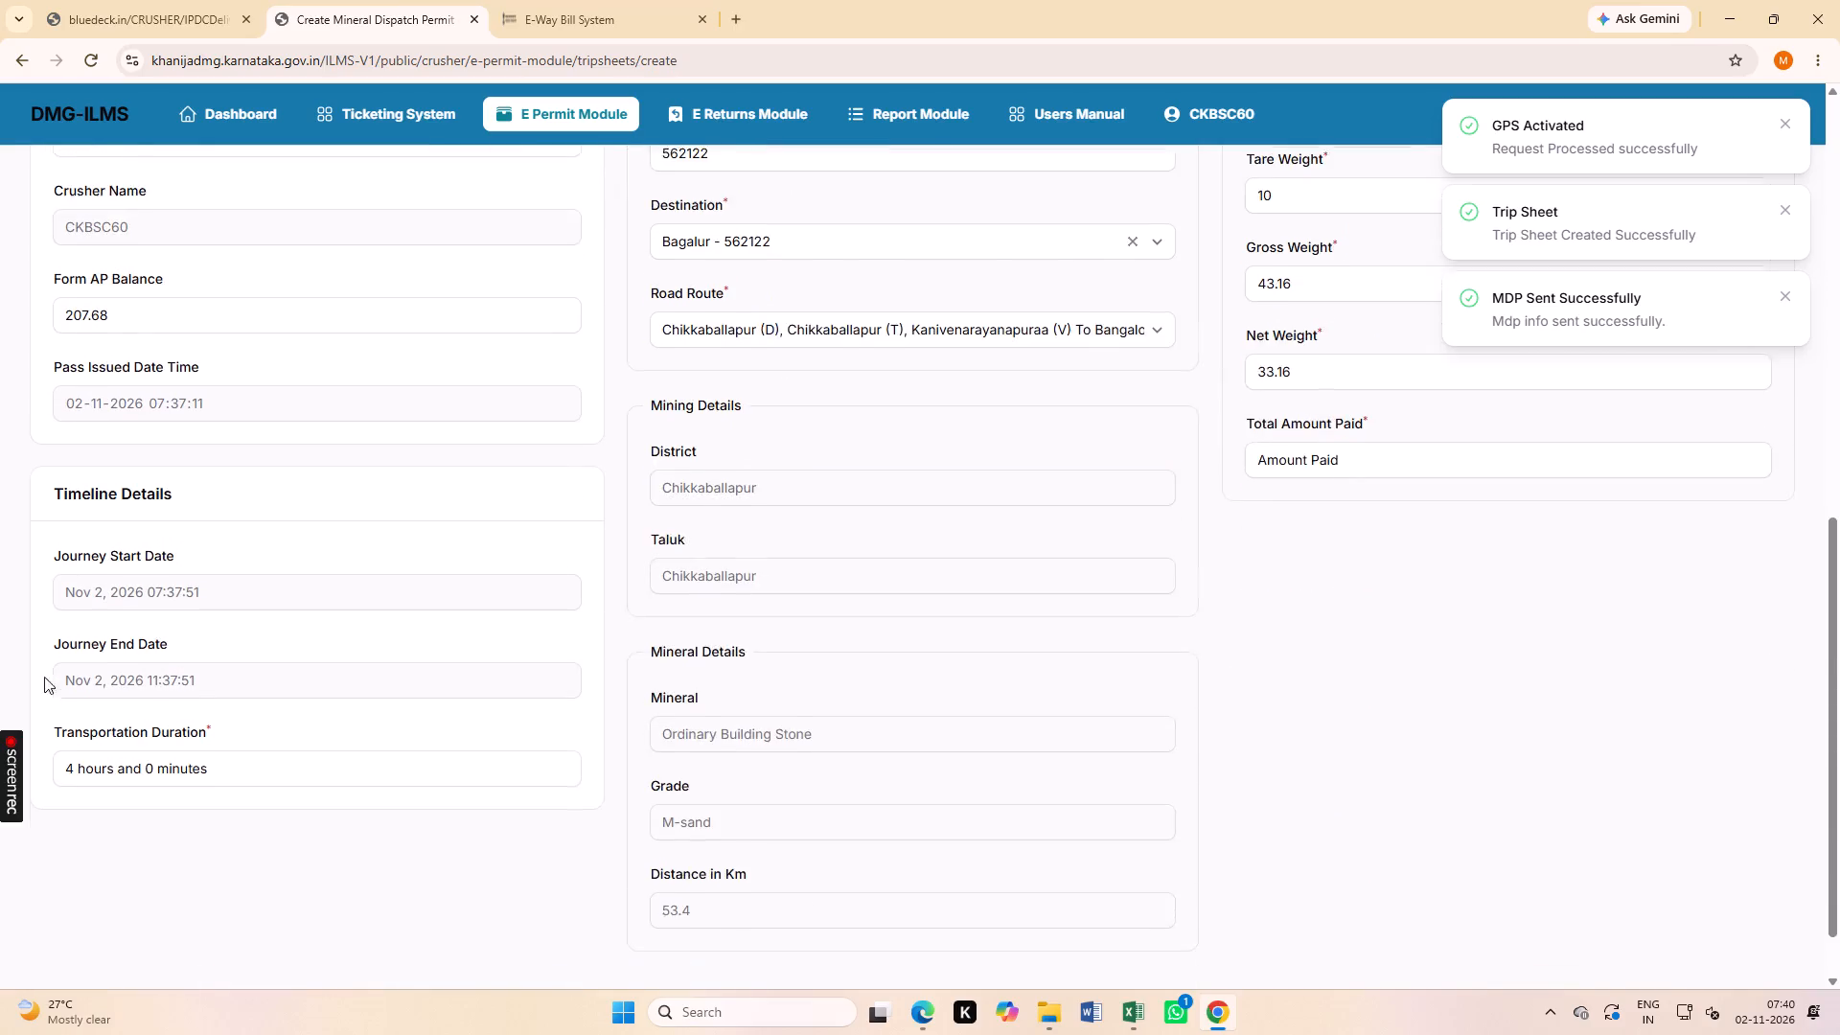
left_click(178, 929)
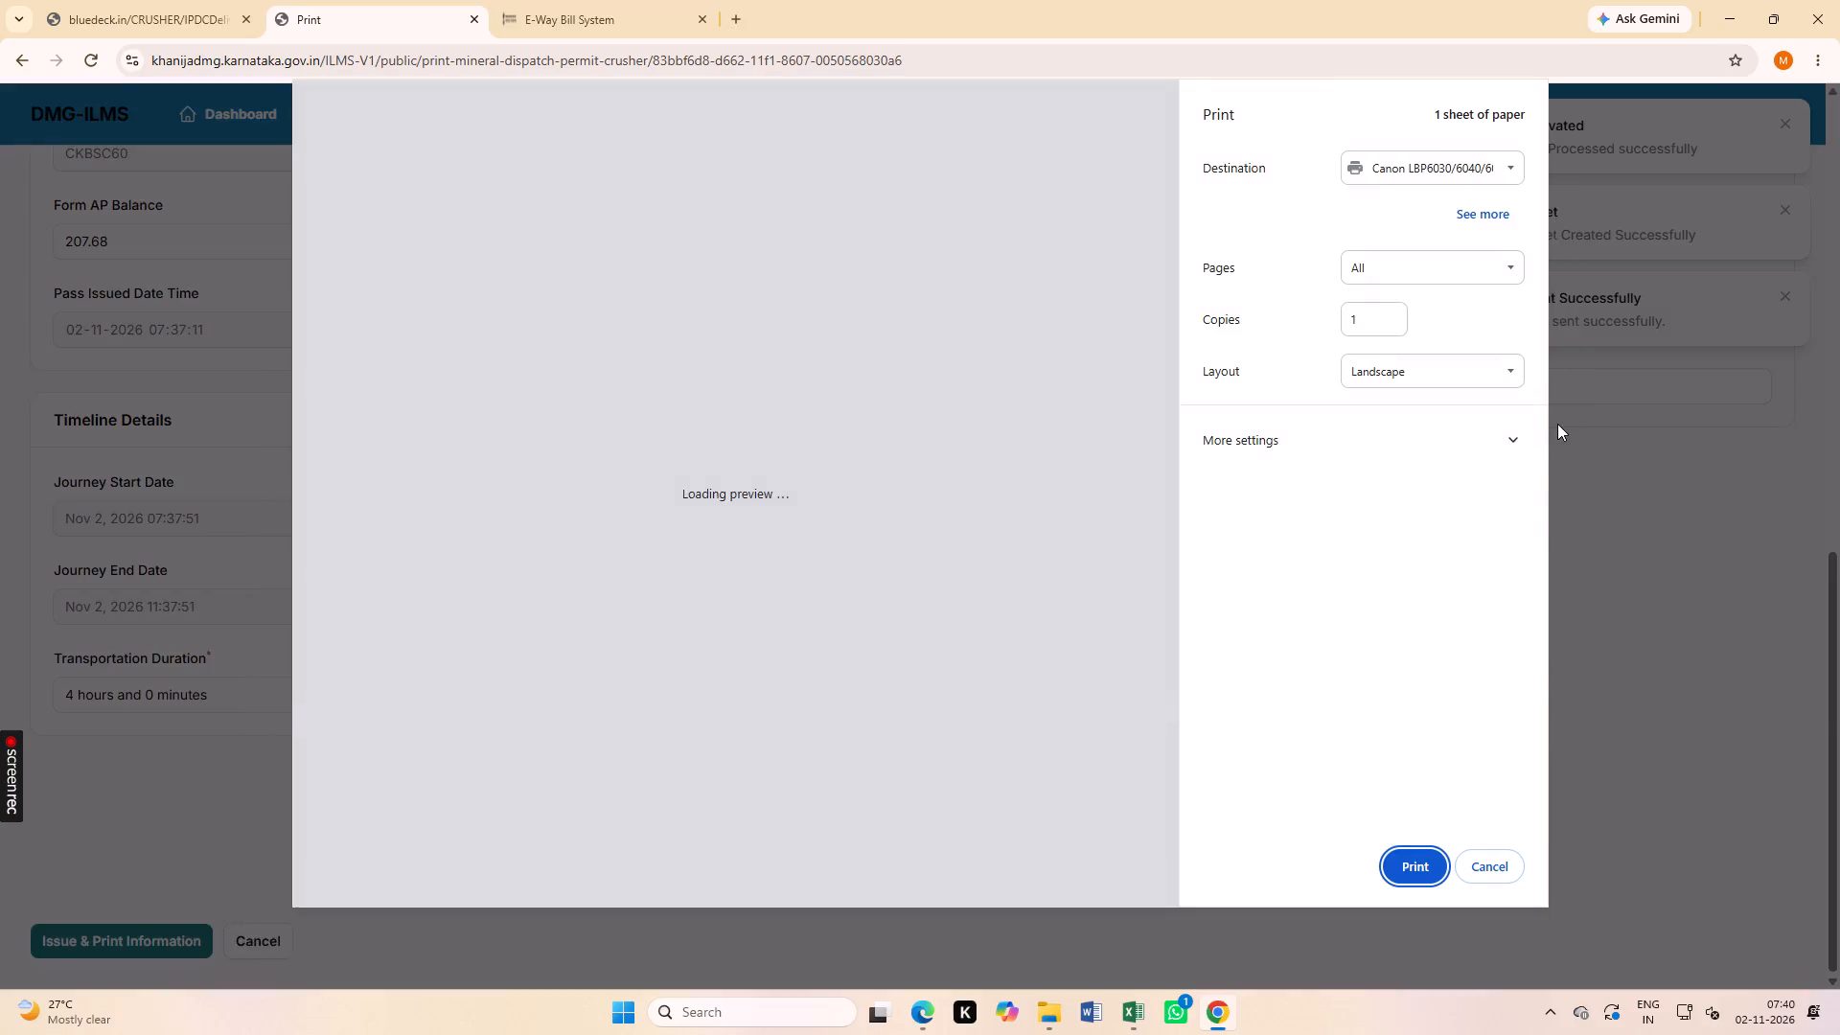
left_click(1404, 881)
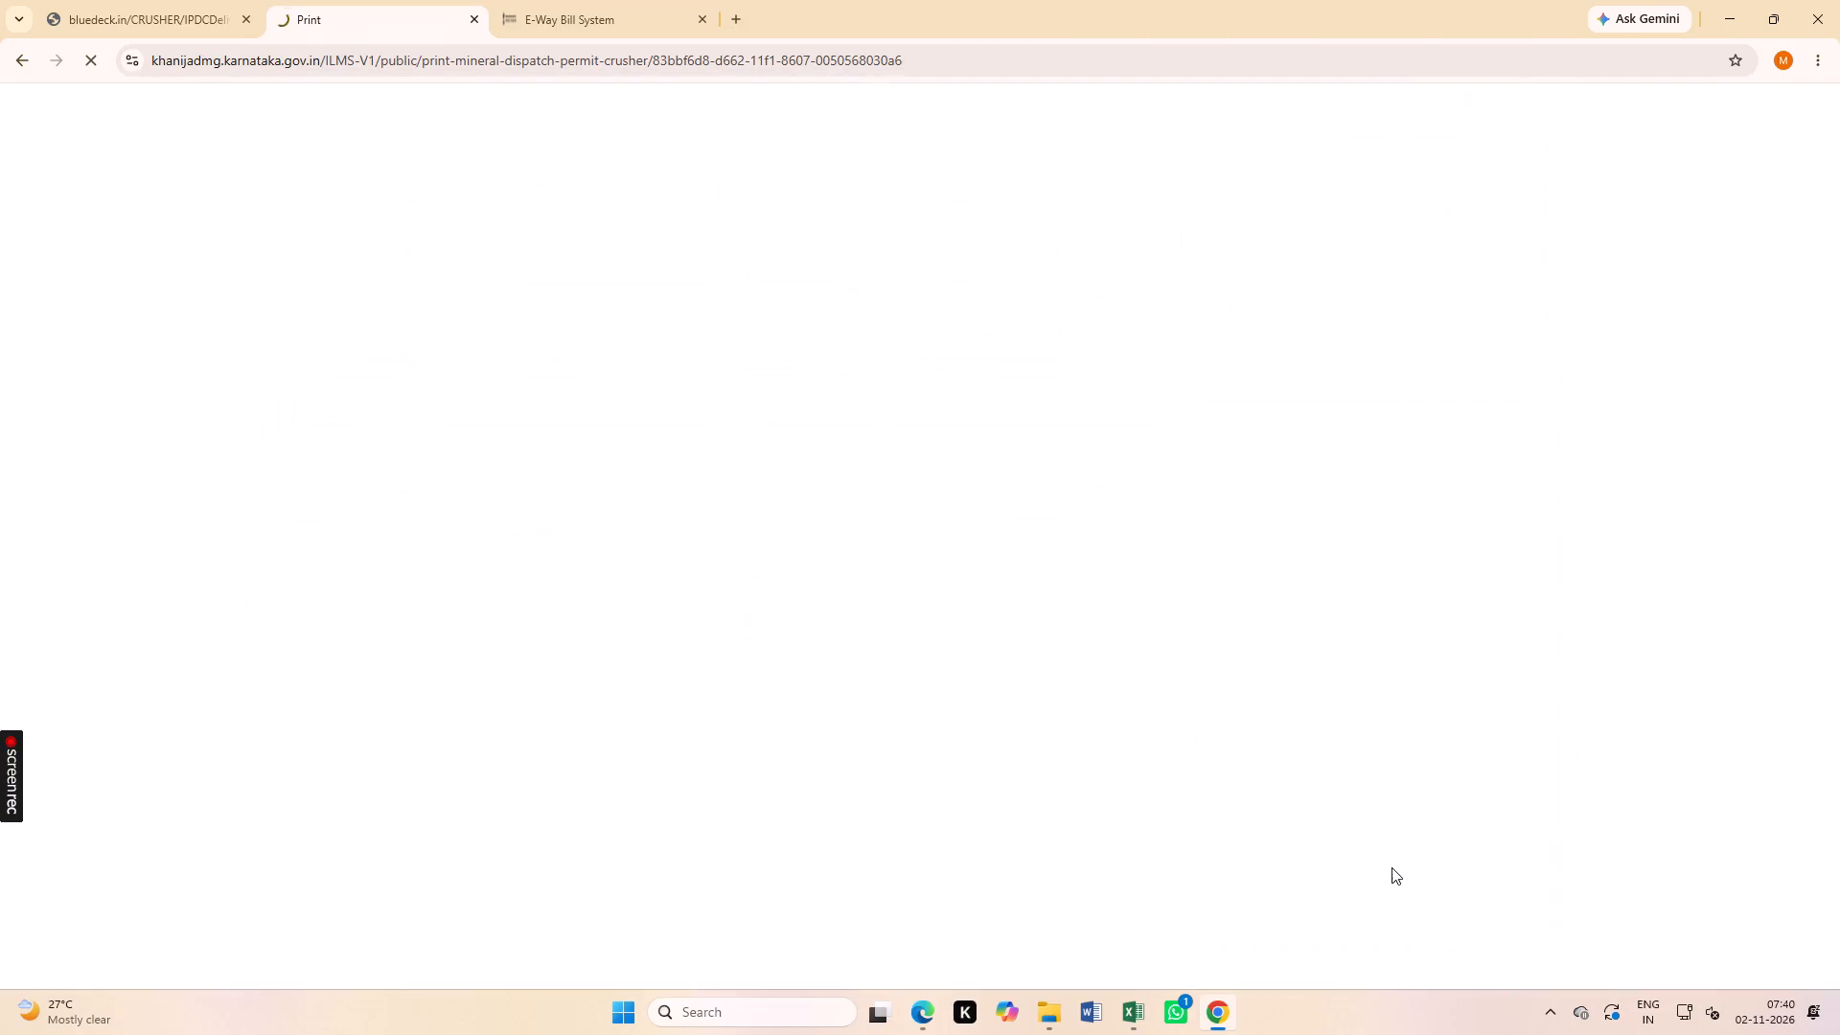